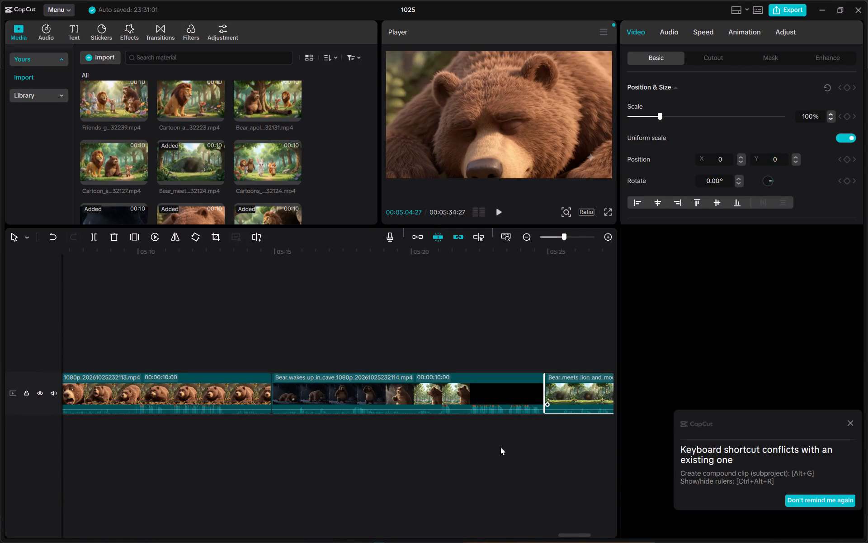
scroll(500, 447, left, 7)
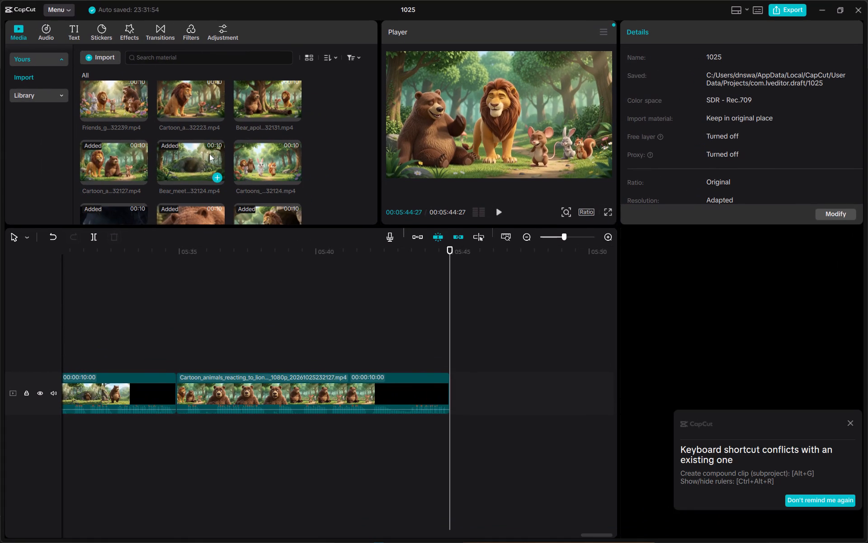
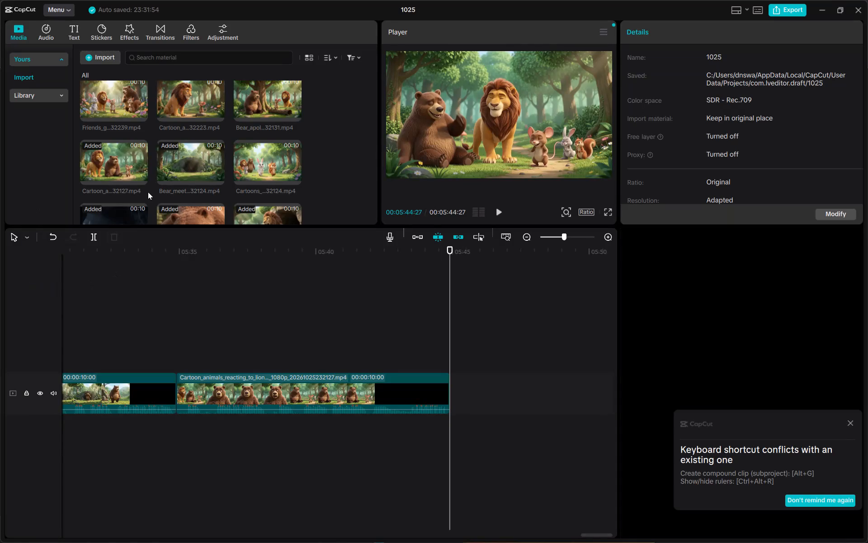
Append the Cartoons_waking_bear_in_forest clip directly after Cartoon_animals_reacting_to_lion on the main track.
scroll(149, 192, up, 1)
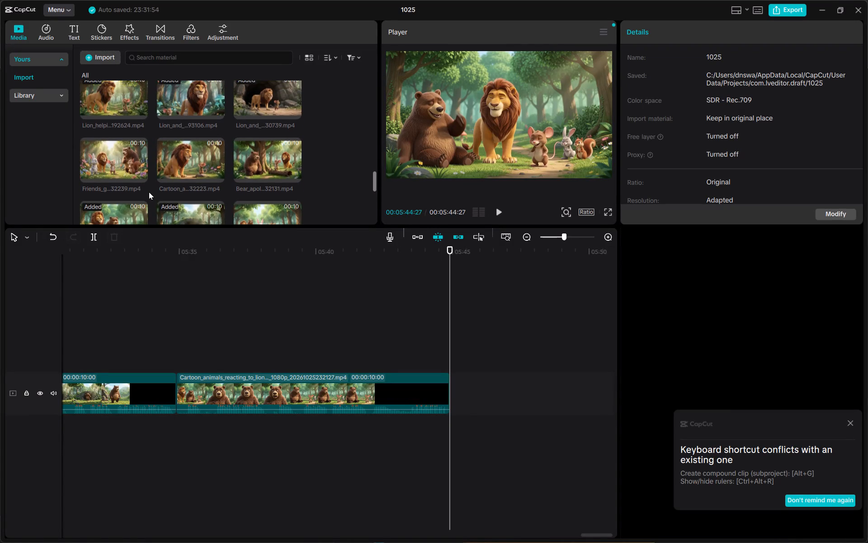
scroll(149, 192, up, 3)
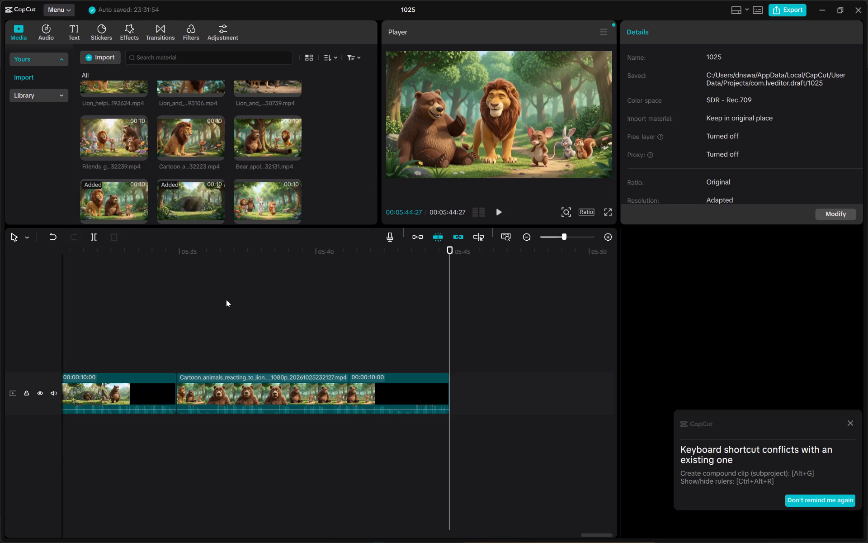
scroll(251, 171, down, 1)
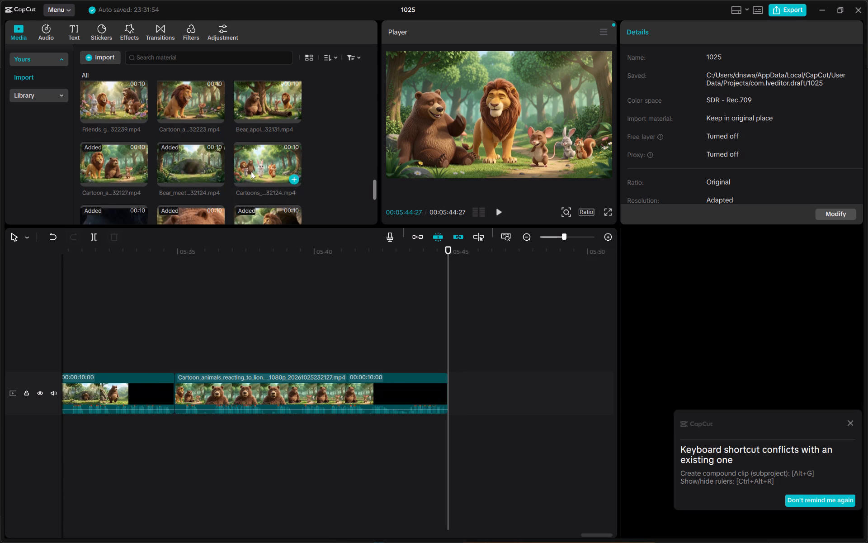
scroll(251, 171, down, 1)
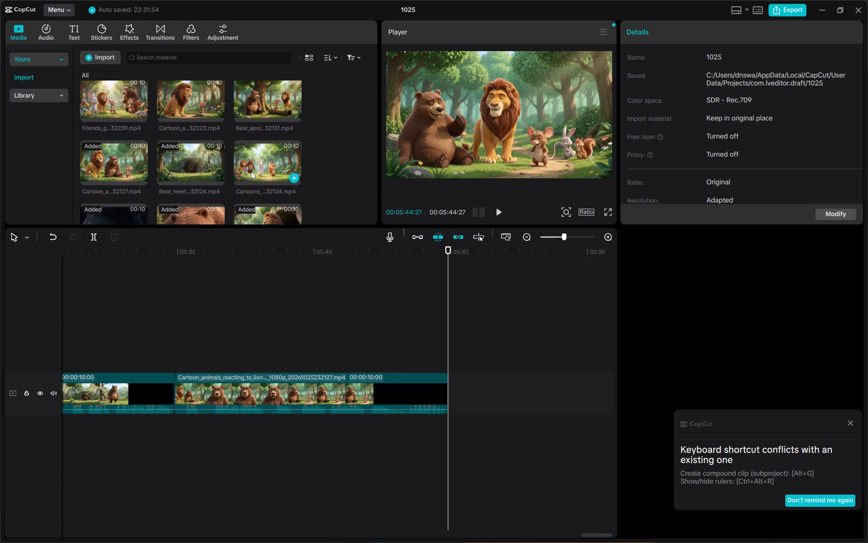
click(251, 171)
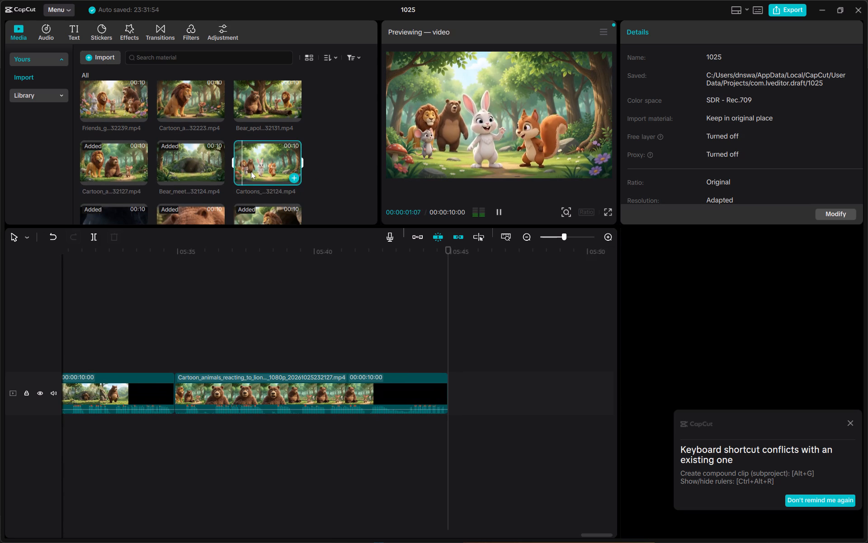
drag(251, 171, 458, 360)
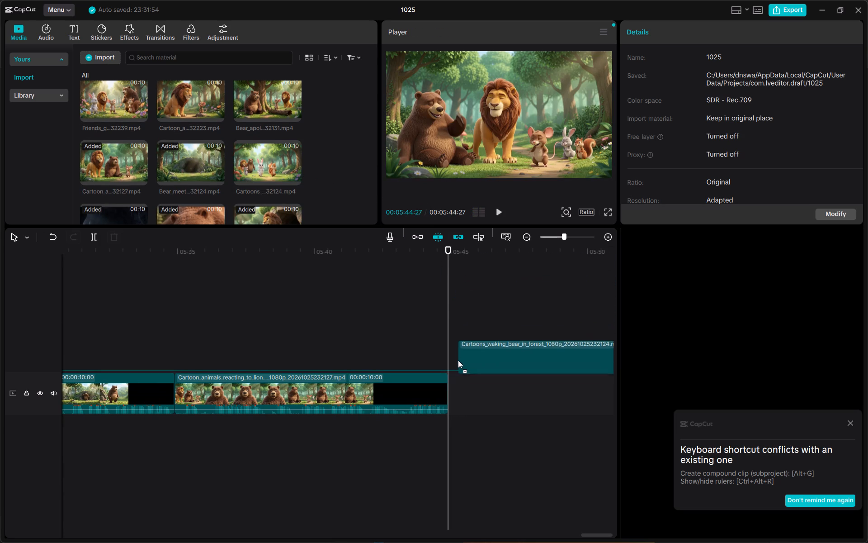
drag(458, 360, 454, 413)
drag(472, 362, 472, 379)
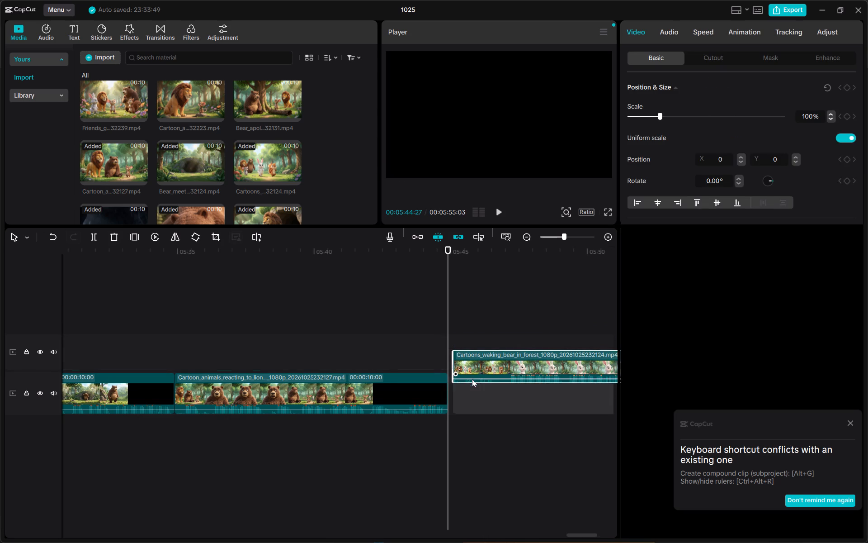
drag(472, 379, 470, 395)
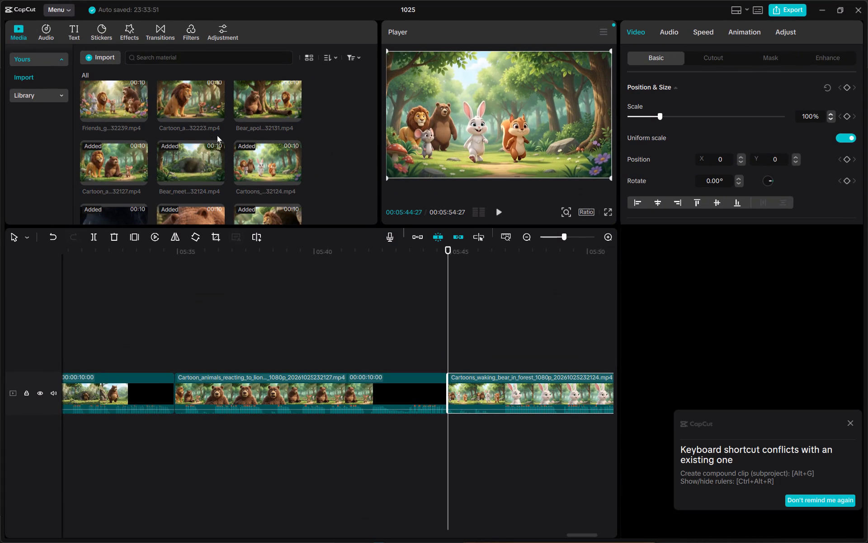
Append the Bear_apologizing_to_mouse clip directly after Cartoons_waking_bear_in_forest on the main track.
drag(251, 114, 390, 343)
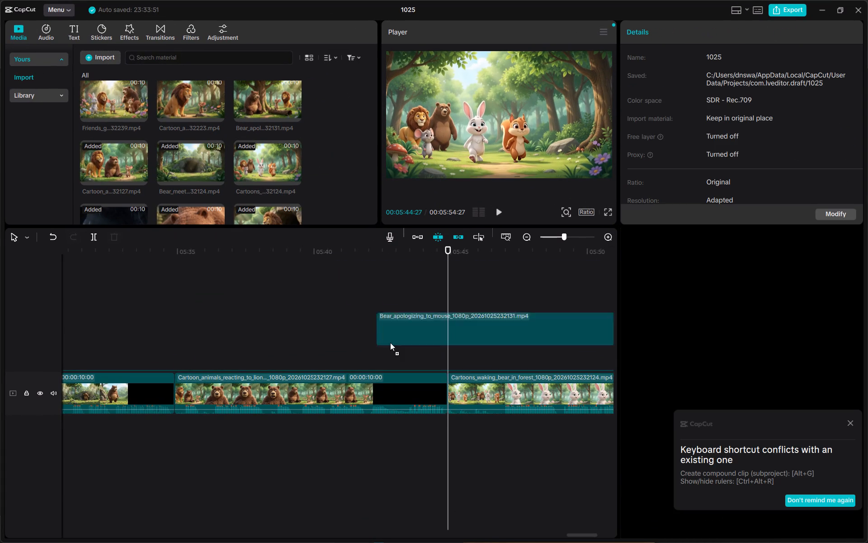
drag(390, 343, 632, 415)
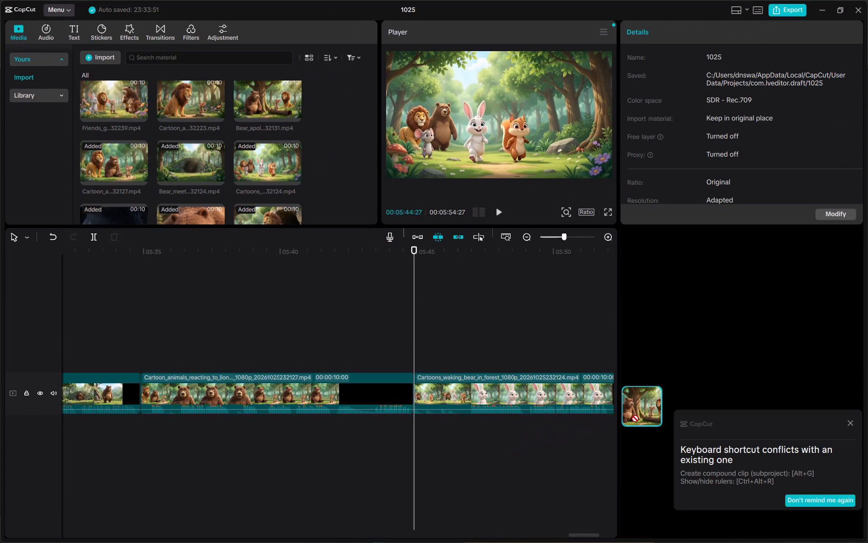
drag(632, 415, 574, 396)
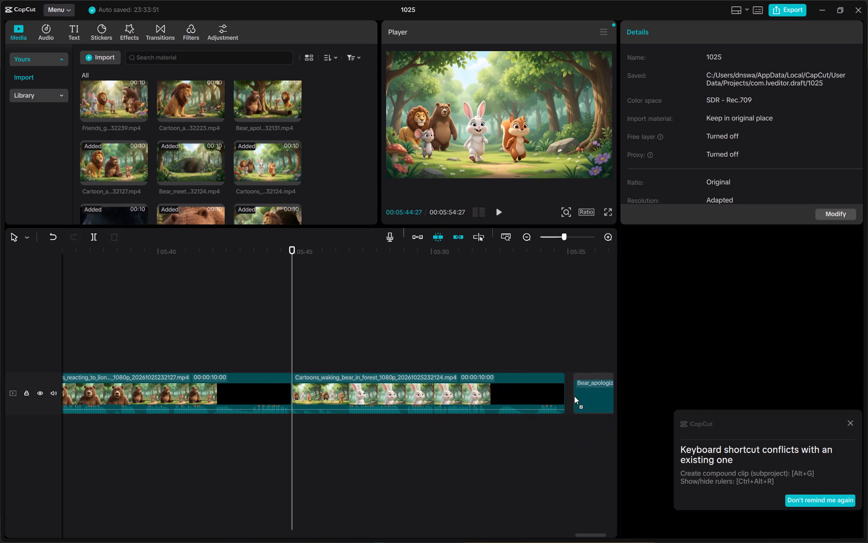
drag(574, 396, 566, 395)
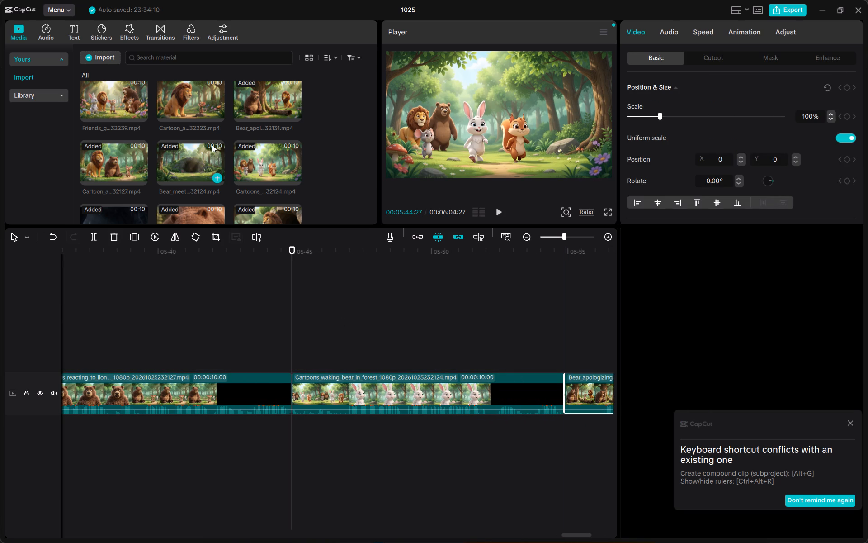
Look through the imported media for clips not yet added to the timeline, previewing the Lion_reac...30650 clip.
scroll(212, 145, down, 1)
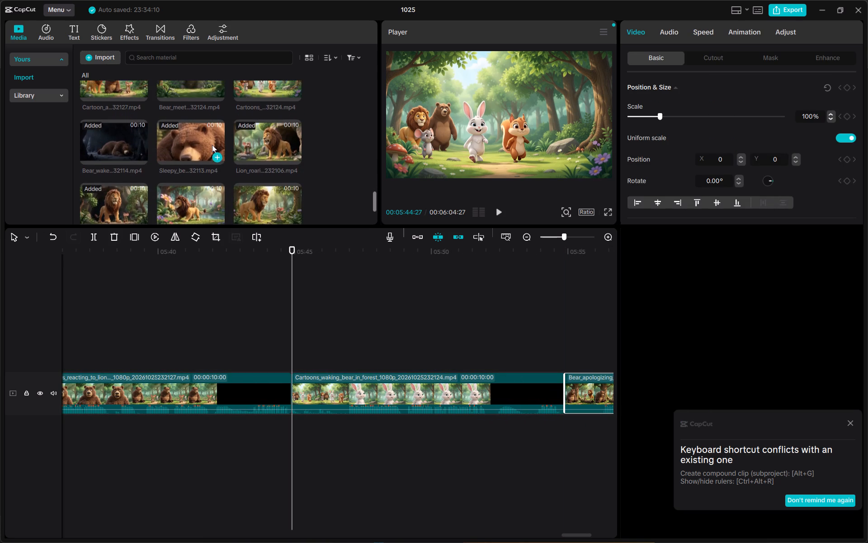
scroll(212, 145, down, 1)
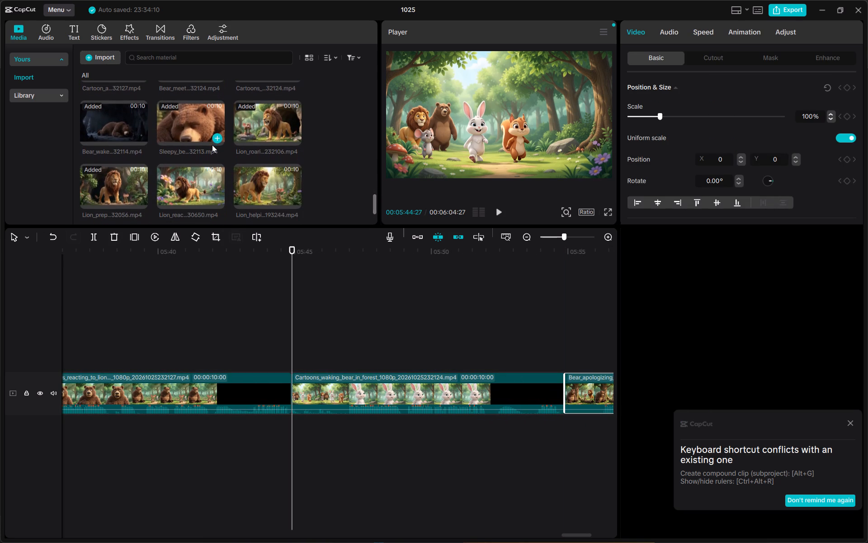
scroll(212, 145, down, 1)
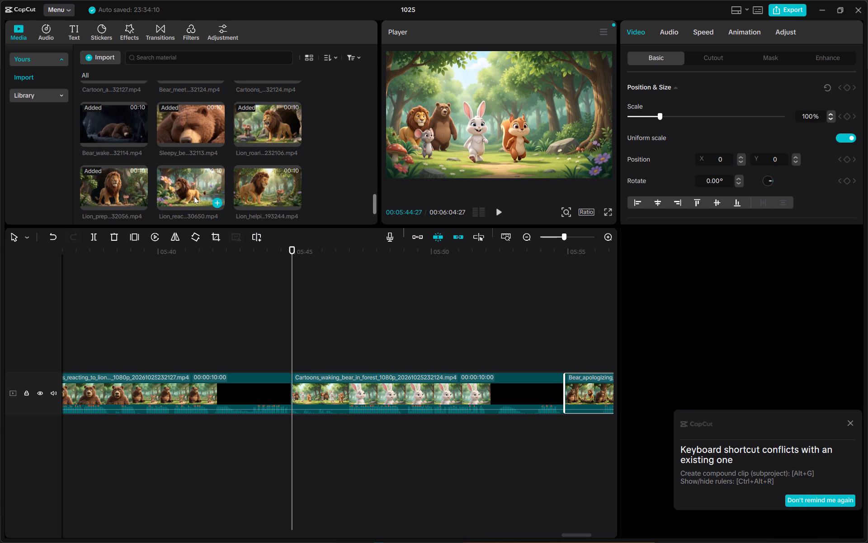
click(194, 196)
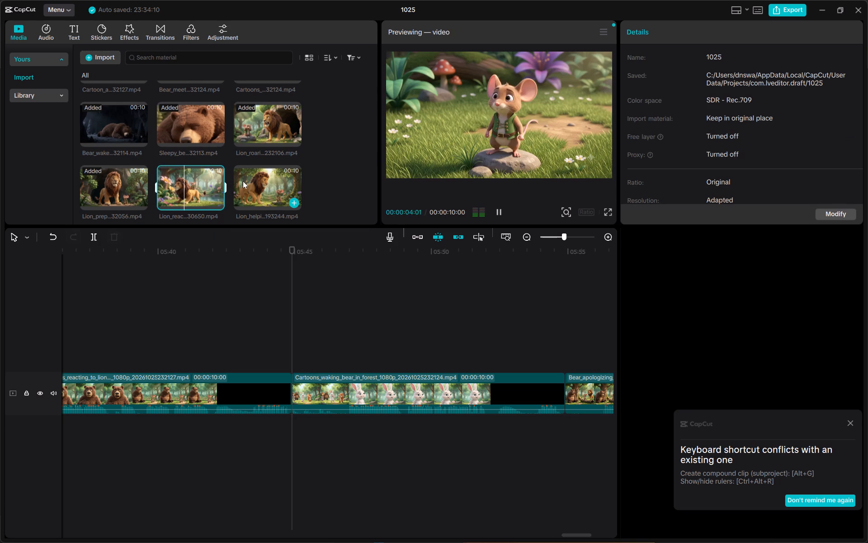
scroll(243, 181, up, 1)
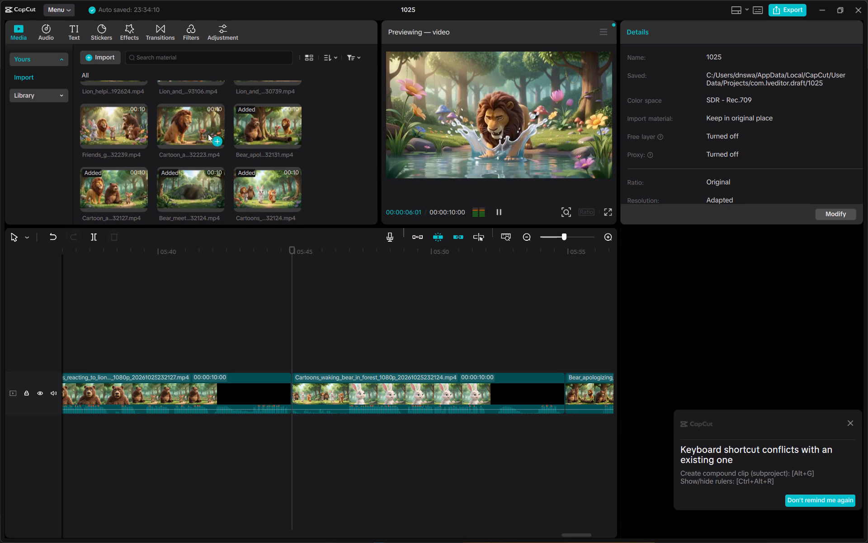
scroll(208, 134, up, 2)
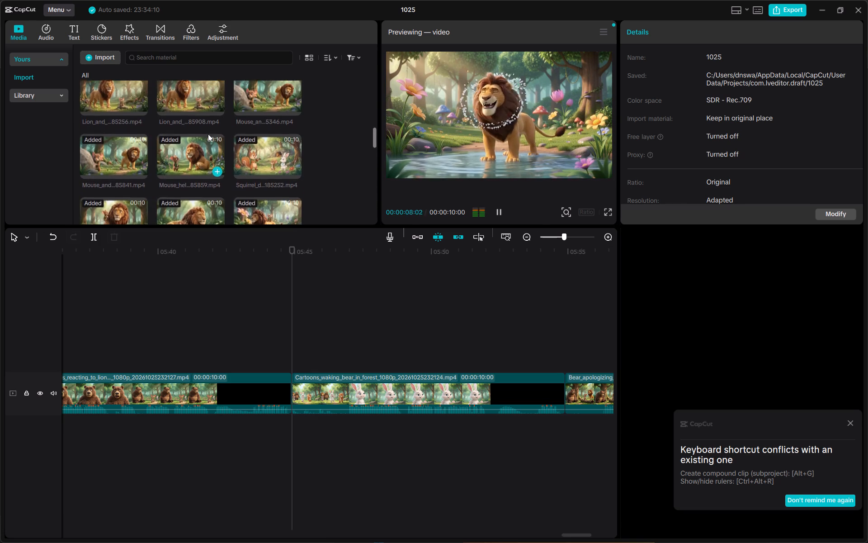
scroll(208, 134, up, 1)
scroll(208, 134, down, 1)
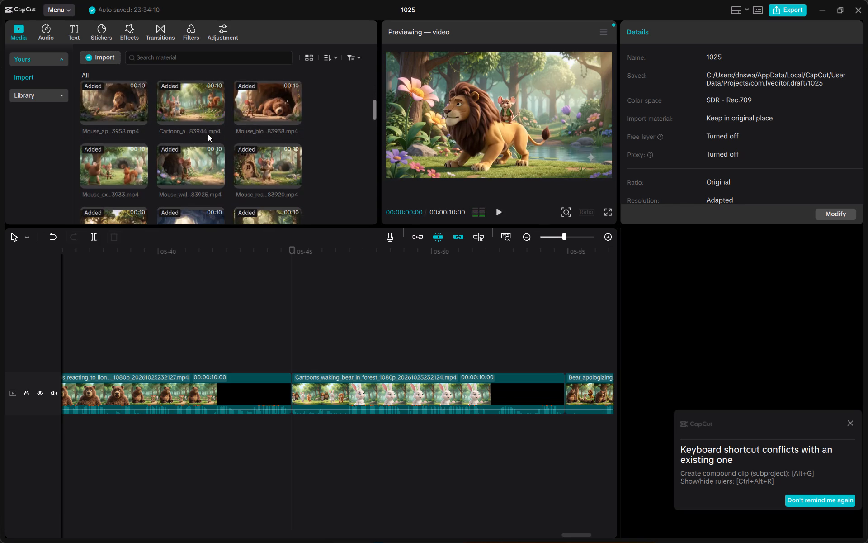
scroll(208, 134, down, 2)
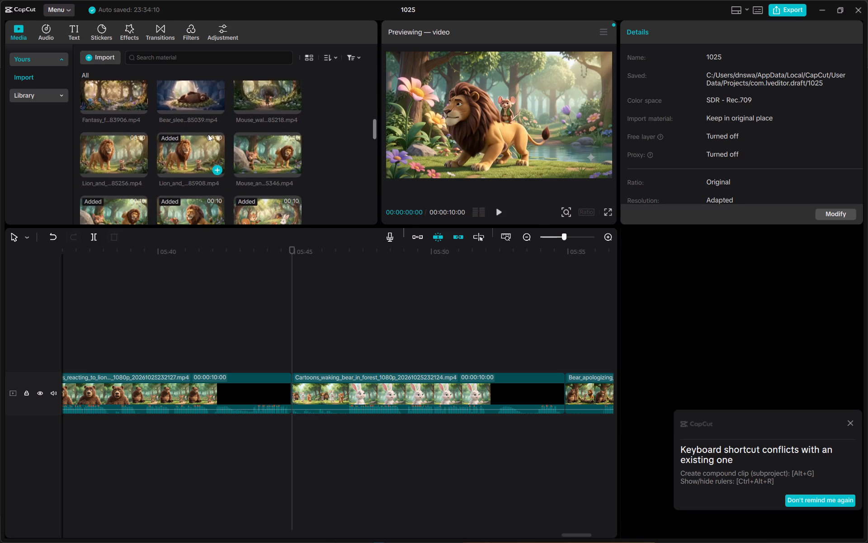
scroll(208, 134, down, 2)
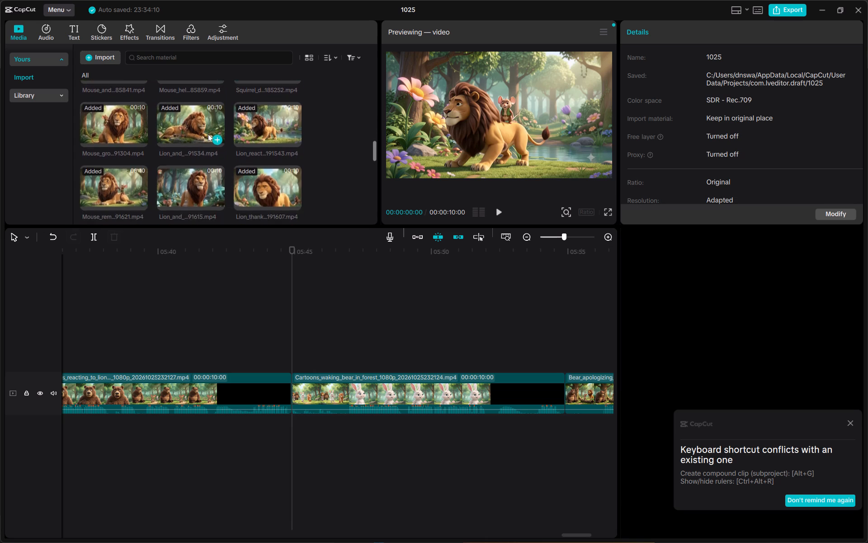
scroll(208, 134, down, 2)
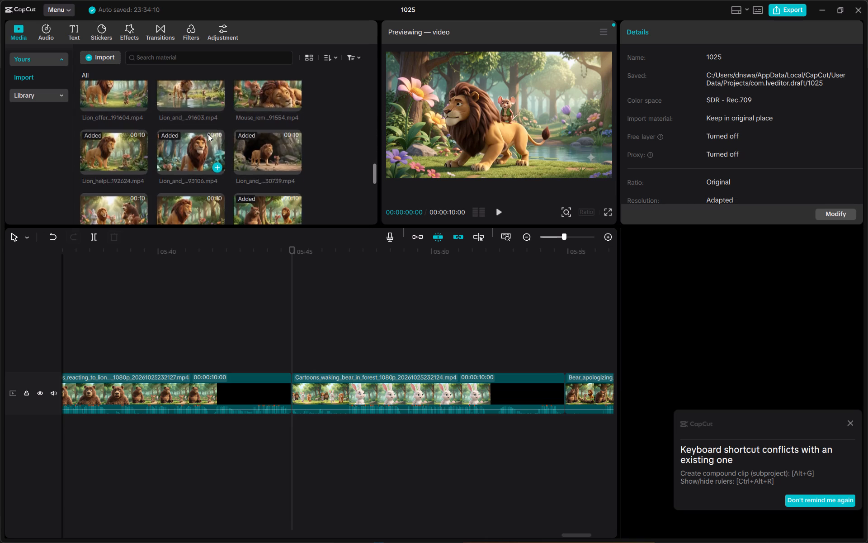
scroll(208, 134, down, 1)
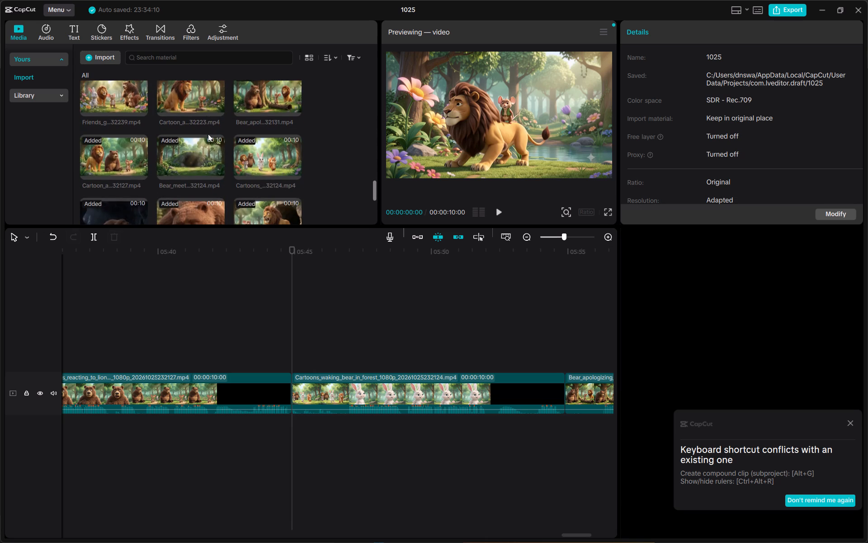
Append the Friends_gather_in_magical_forest clip directly after Bear_apologizing_to_mouse on the main track.
drag(123, 107, 432, 283)
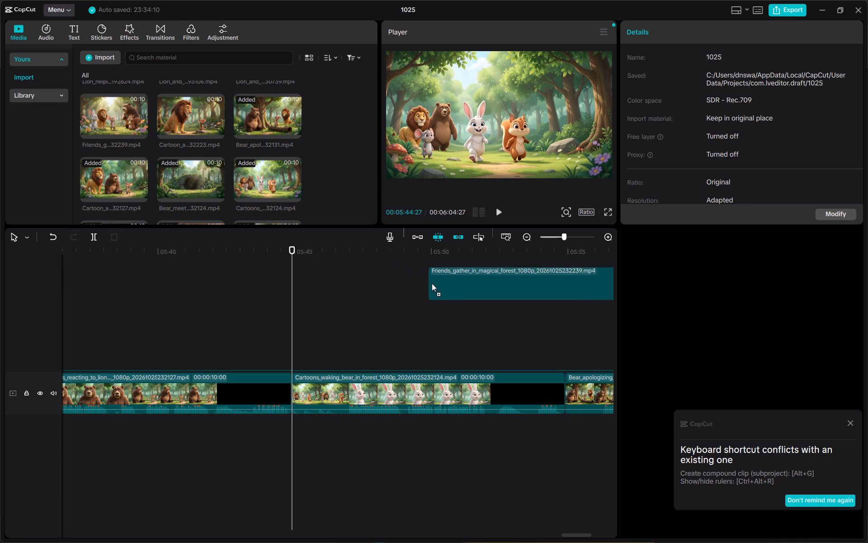
drag(432, 283, 633, 282)
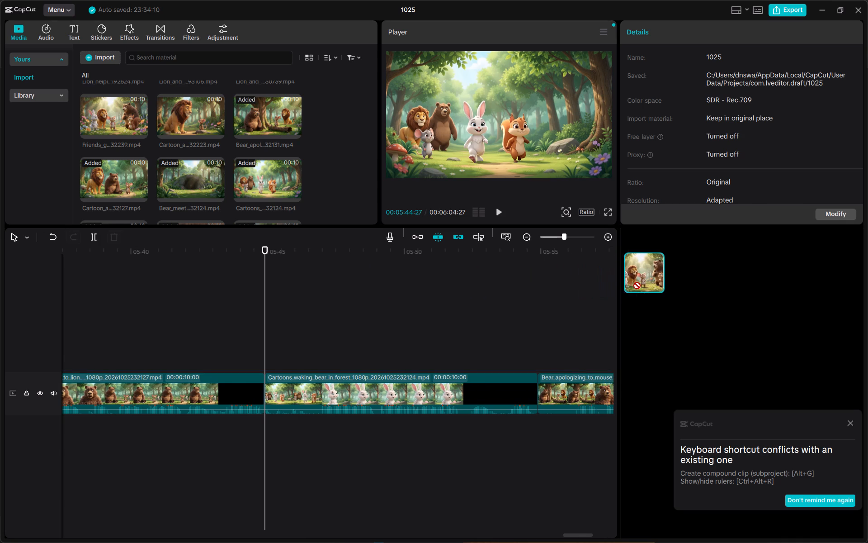
drag(633, 282, 457, 438)
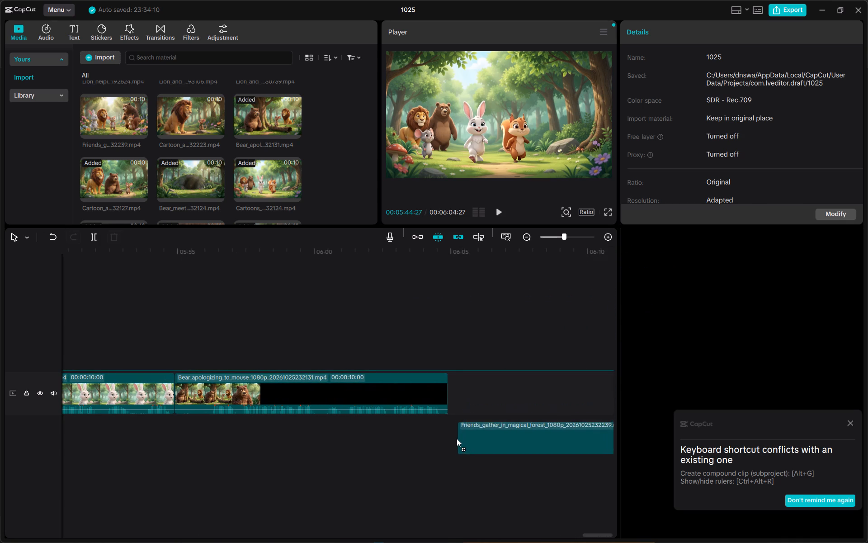
drag(457, 438, 448, 394)
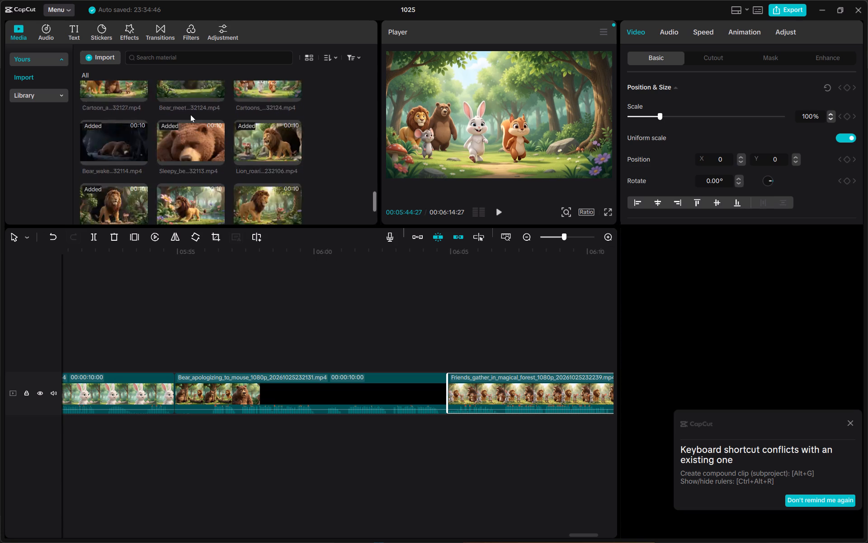
Look through the imported media for the remaining unused clips and preview the lion and mouse clip Cartoon_a...32223.
scroll(190, 114, up, 1)
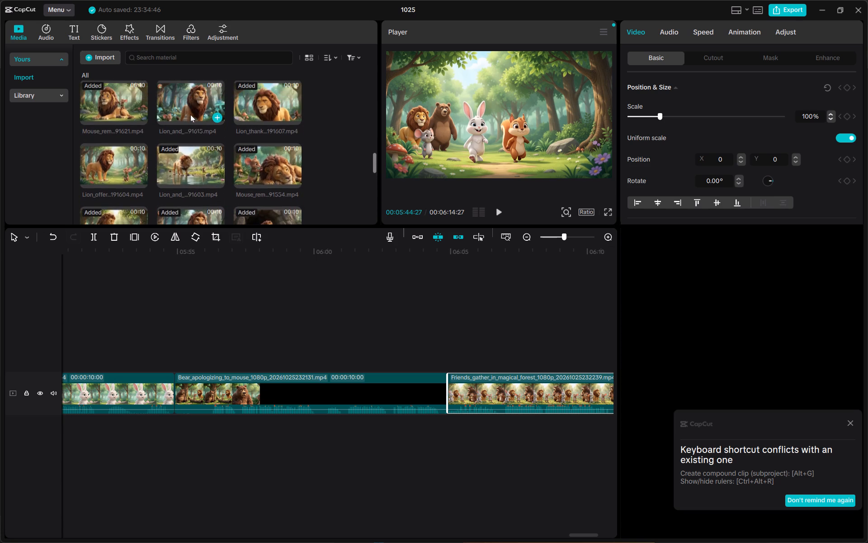
scroll(190, 114, up, 2)
scroll(190, 114, down, 1)
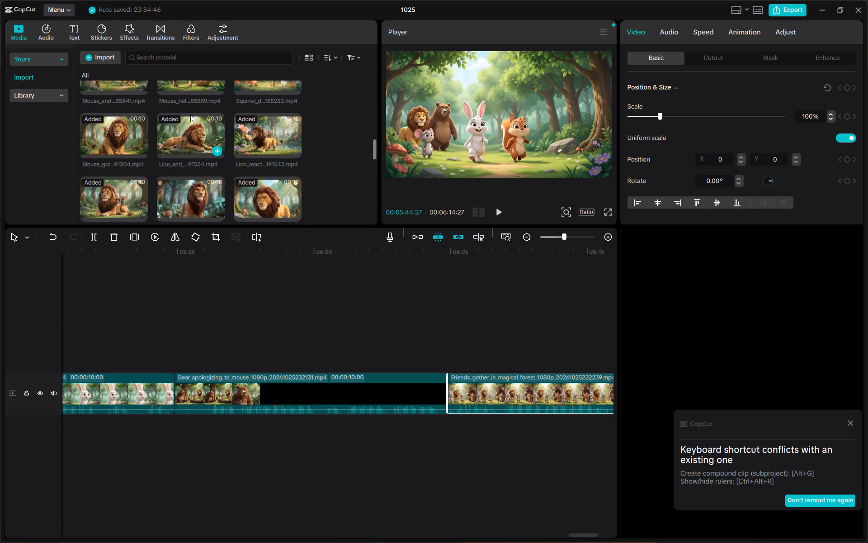
scroll(190, 114, down, 1)
click(190, 114)
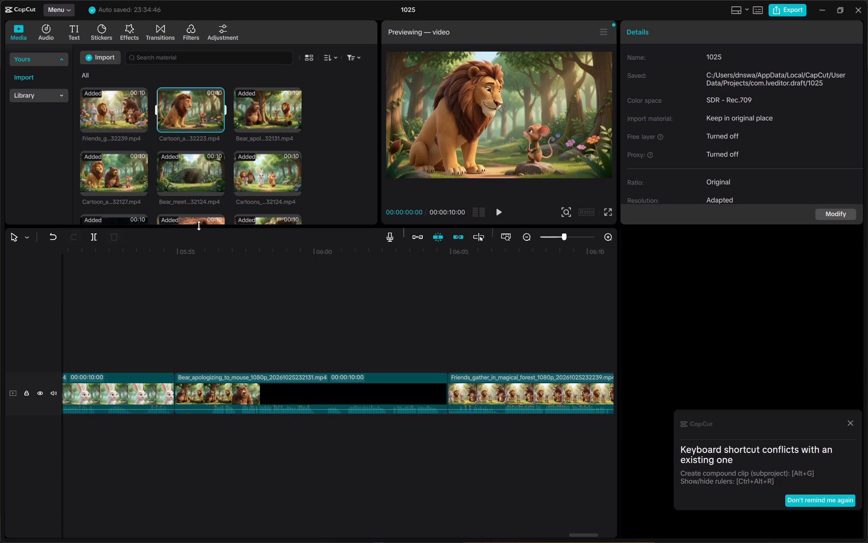
scroll(240, 314, right, 4)
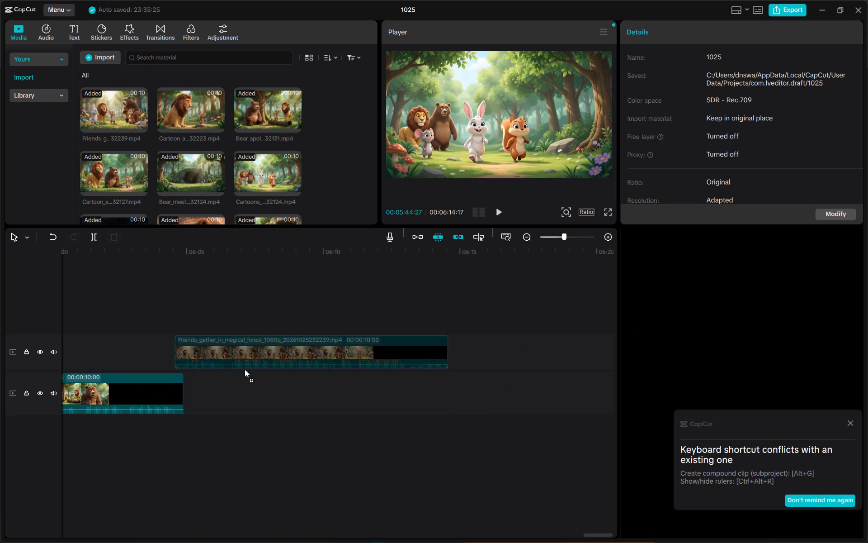
drag(245, 369, 183, 393)
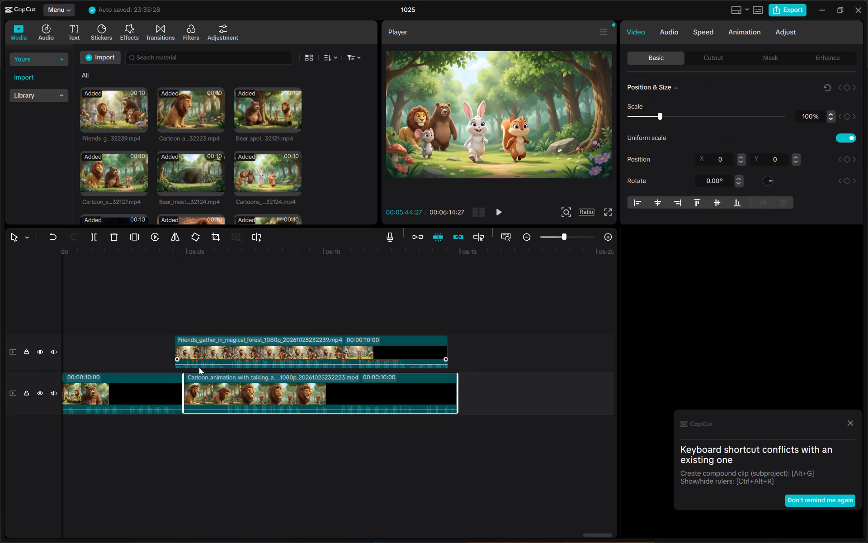
drag(212, 361, 497, 403)
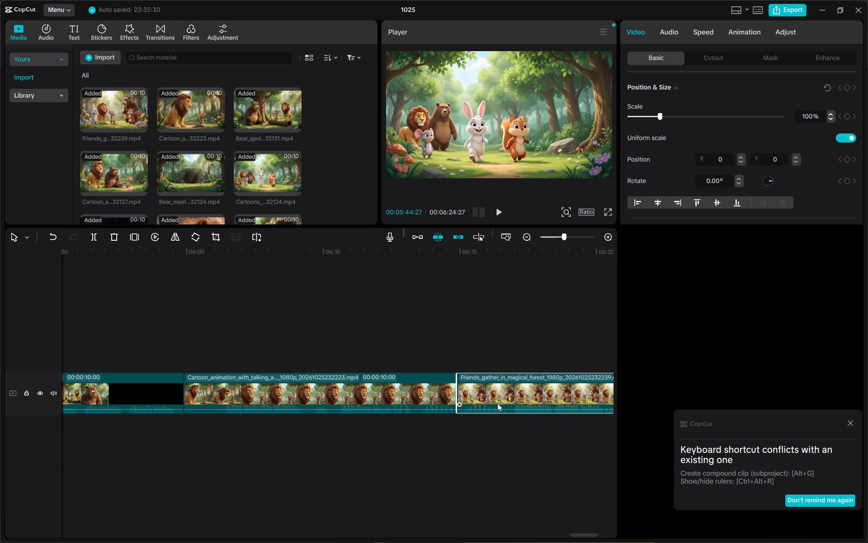
Review the assembled video in full screen, playing from about 02:57 and skipping ahead through the lion and mouse scenes to about 04:18.
scroll(194, 301, right, 3)
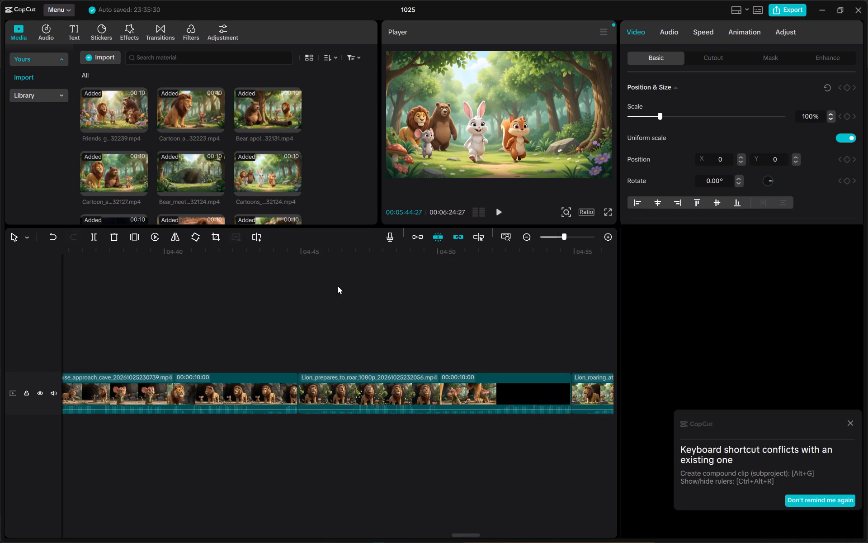
scroll(253, 257, right, 5)
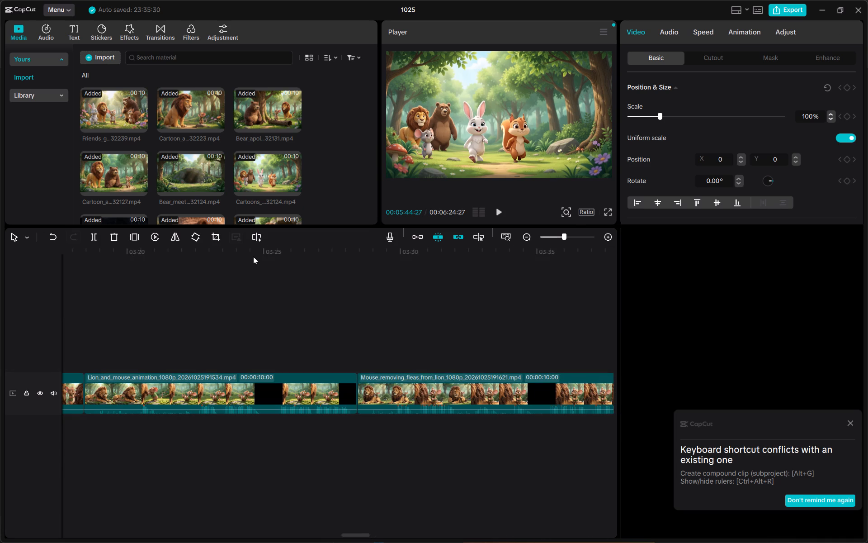
click(330, 245)
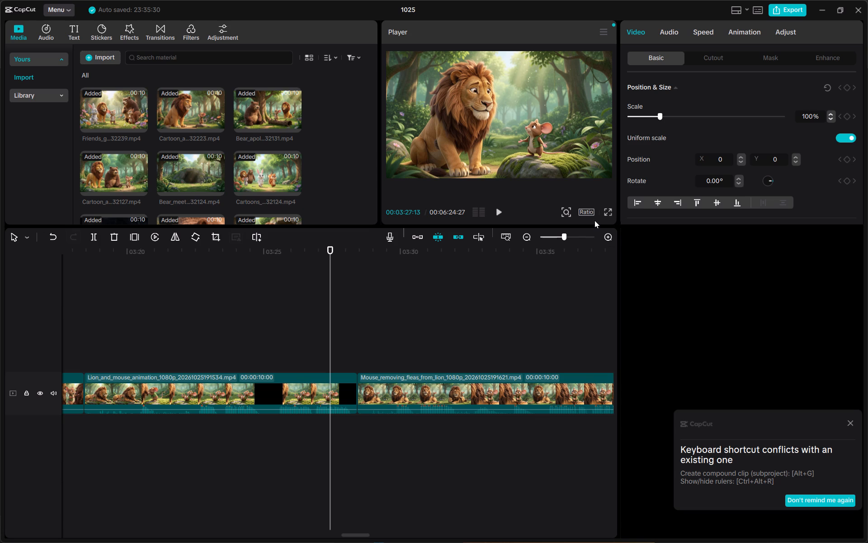
click(608, 214)
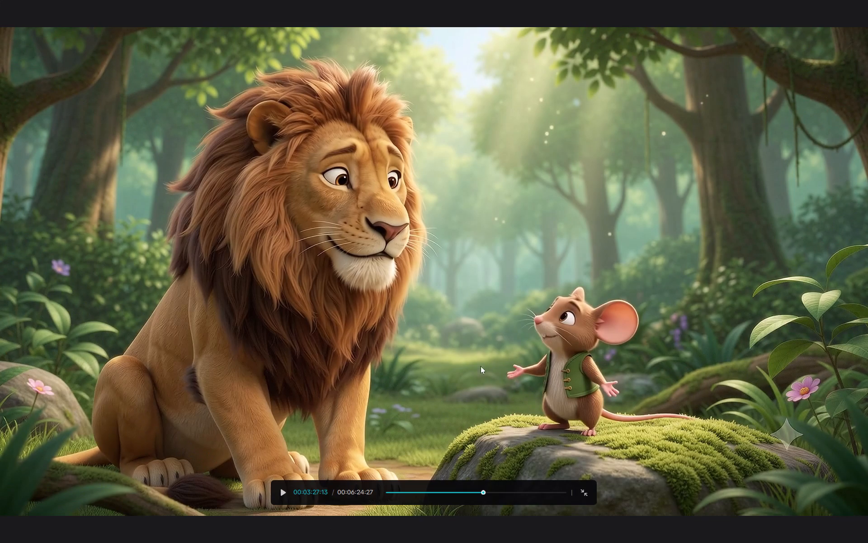
click(459, 490)
click(469, 495)
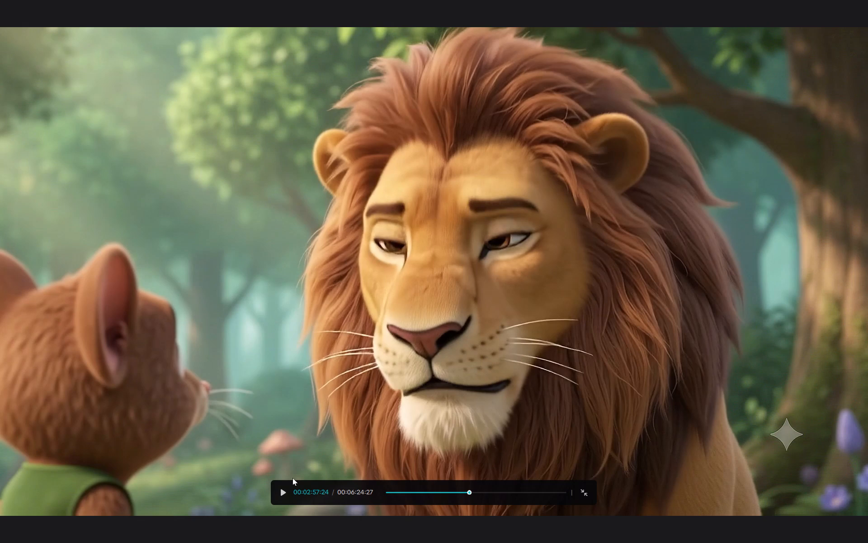
click(280, 486)
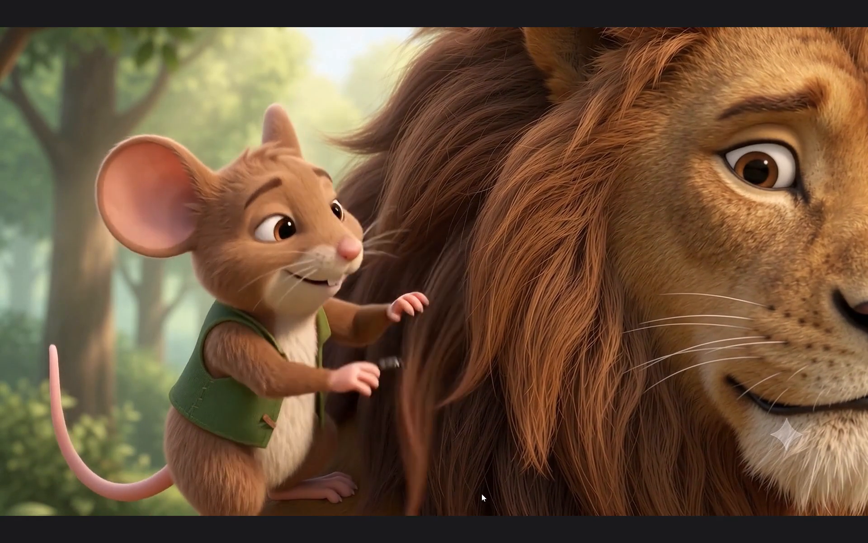
click(521, 483)
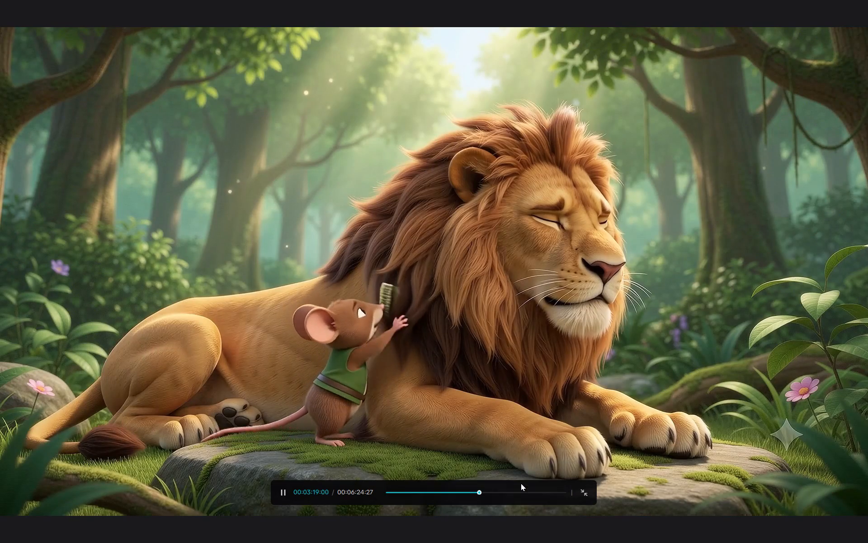
click(496, 491)
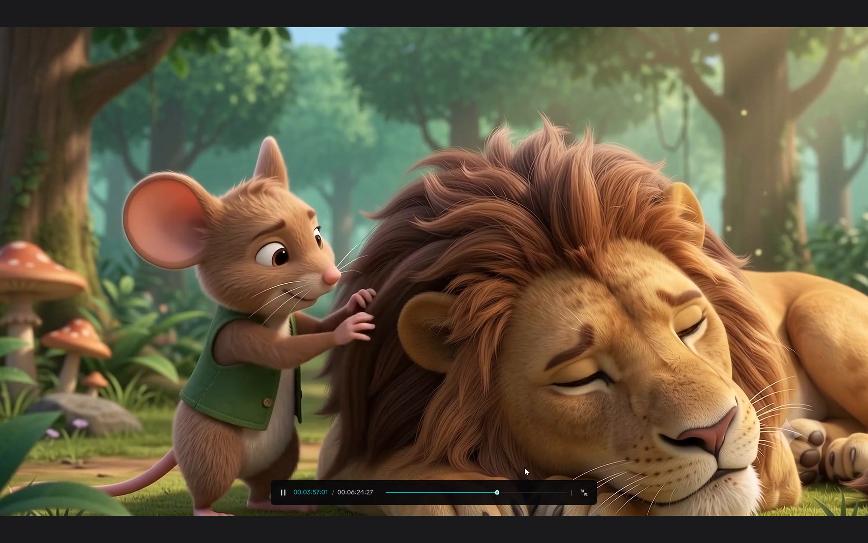
click(500, 490)
click(507, 491)
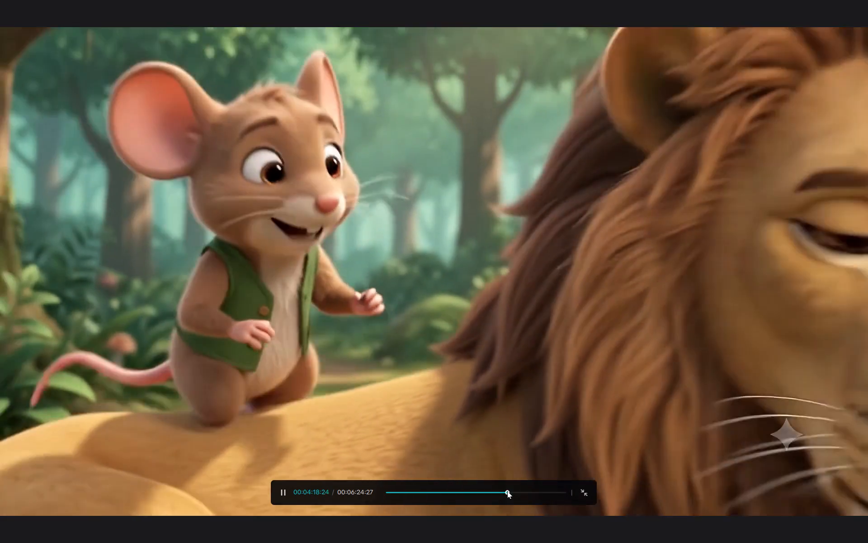
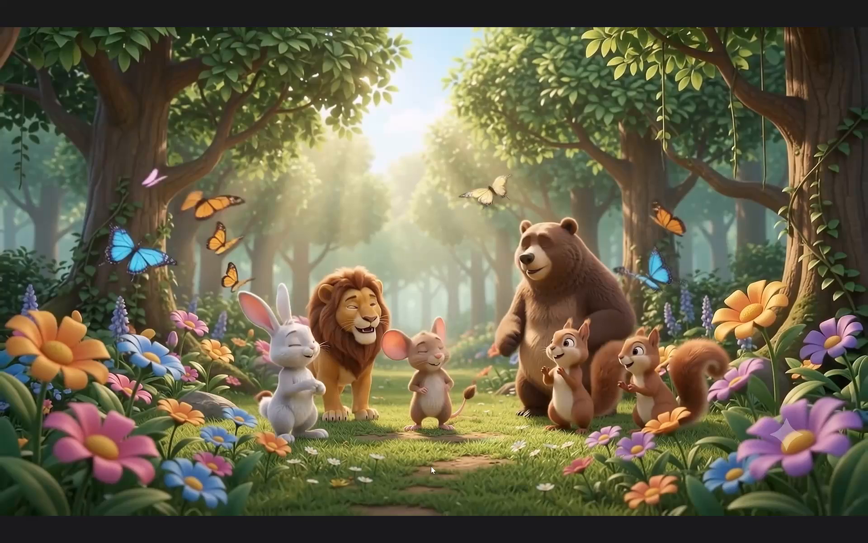
Review the assembled video in full screen, skipping from the beginning to about 05:52 and playing the lion and mouse scene from about 05:33.
click(410, 468)
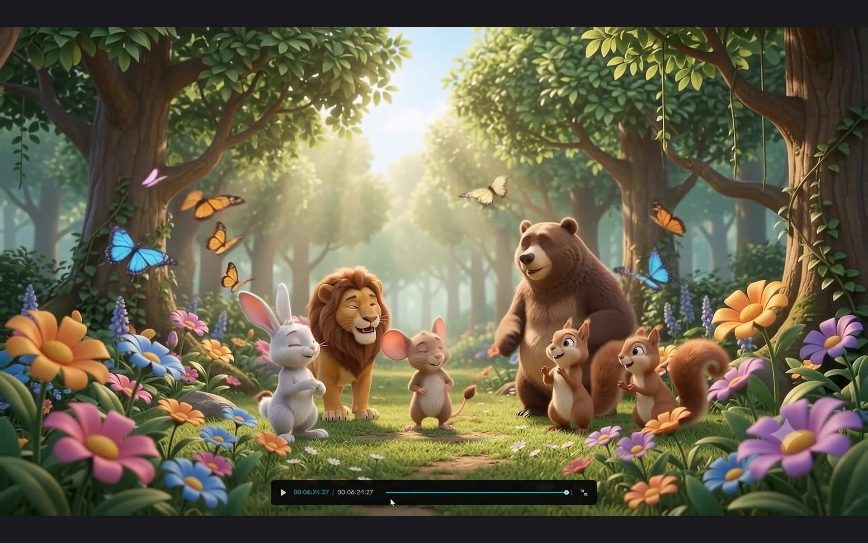
click(382, 494)
click(388, 491)
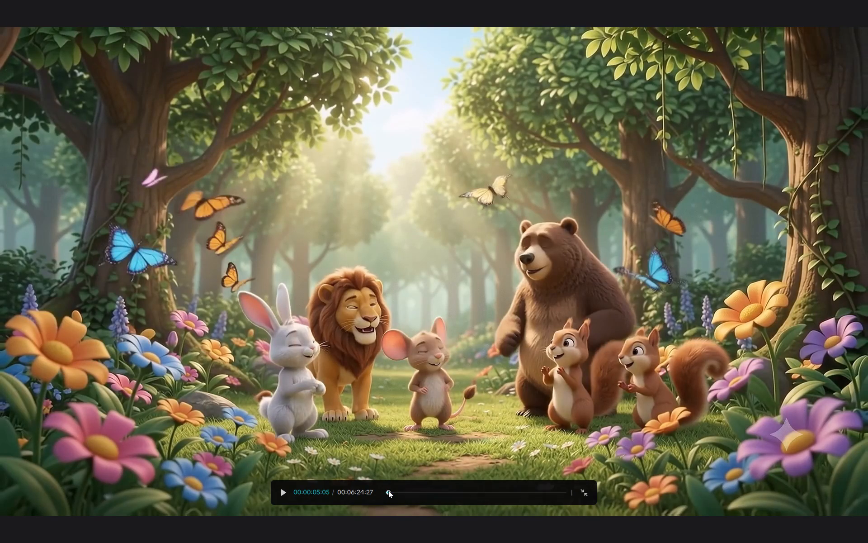
drag(388, 491, 396, 491)
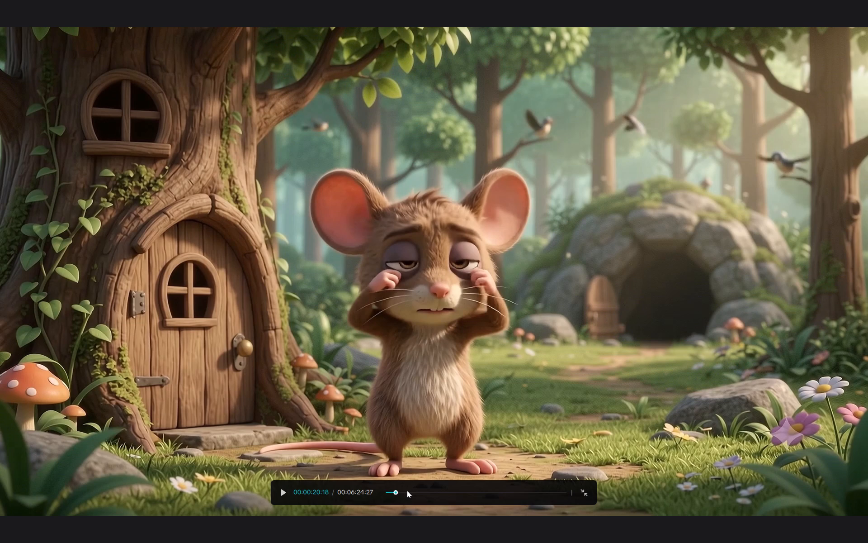
drag(396, 492, 448, 490)
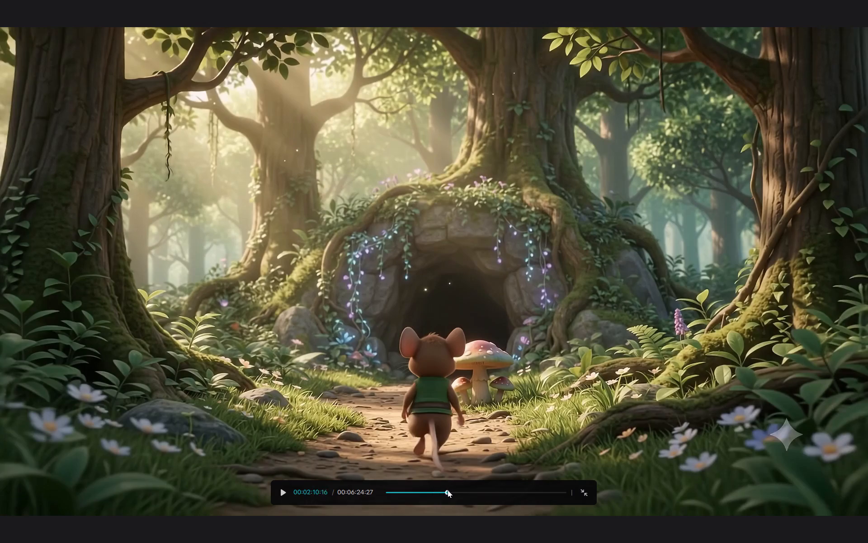
drag(448, 490, 551, 487)
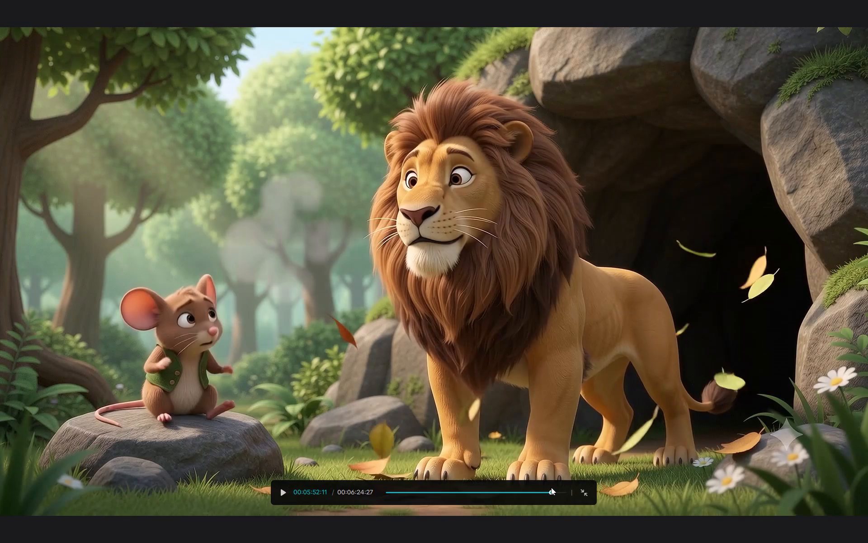
click(542, 489)
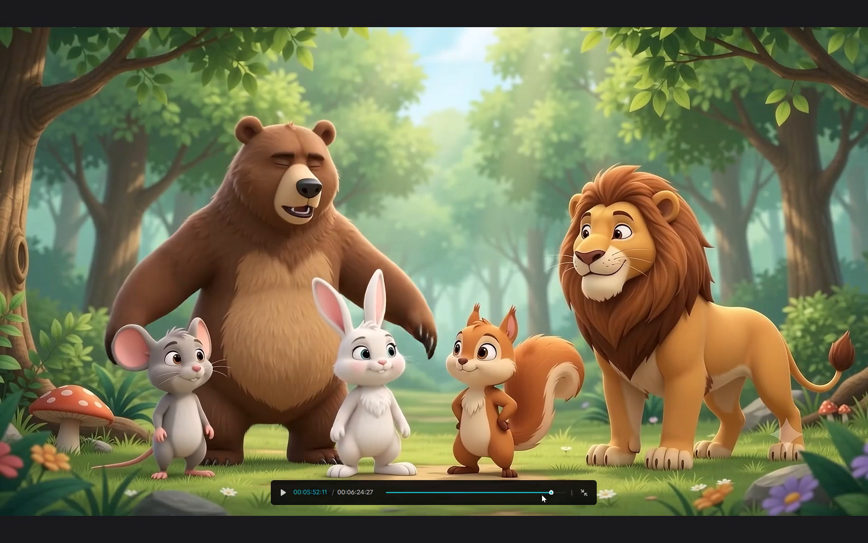
click(542, 495)
key(space)
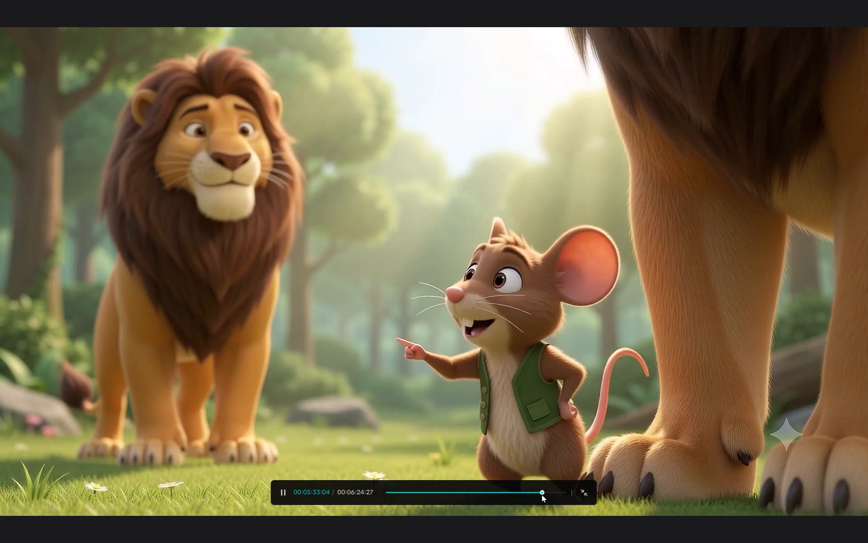
key(space)
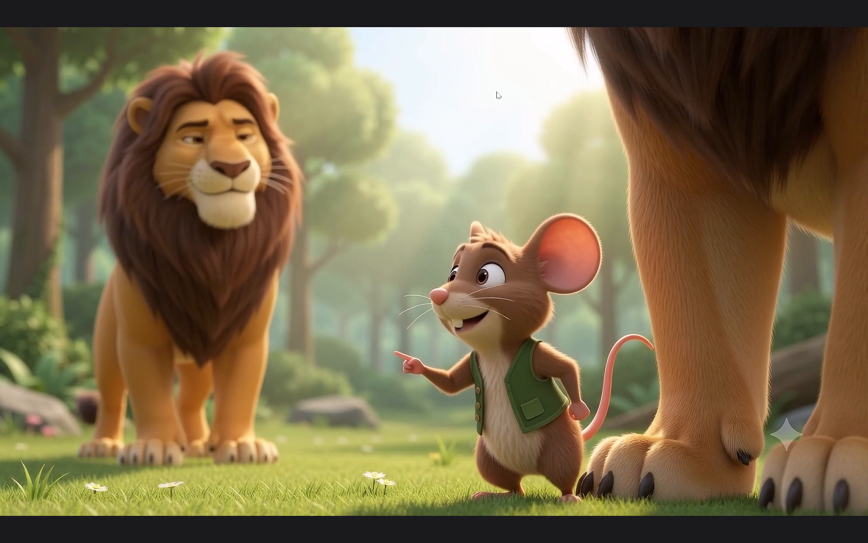
key(Escape)
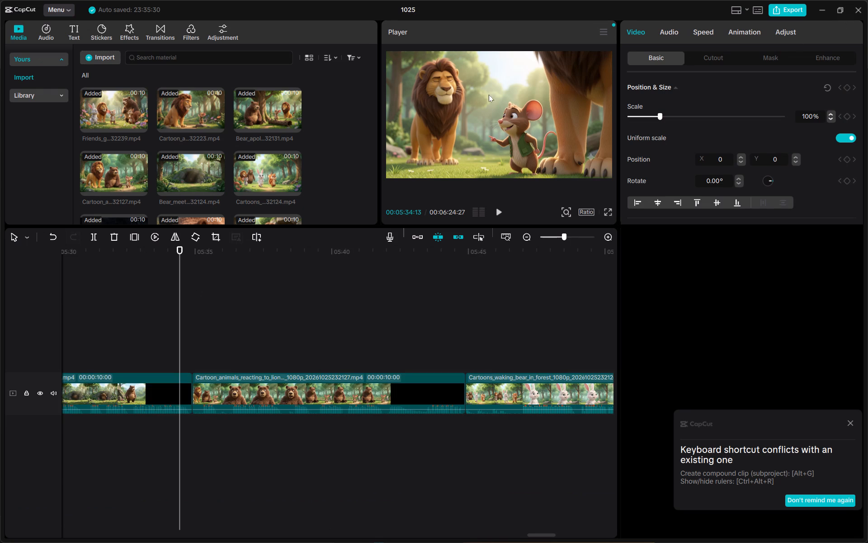
Replay short stretches of the timeline between about 05:31 and 05:35 to examine the end of the Bear_meets_lion_and_mouse clip.
scroll(259, 301, right, 1)
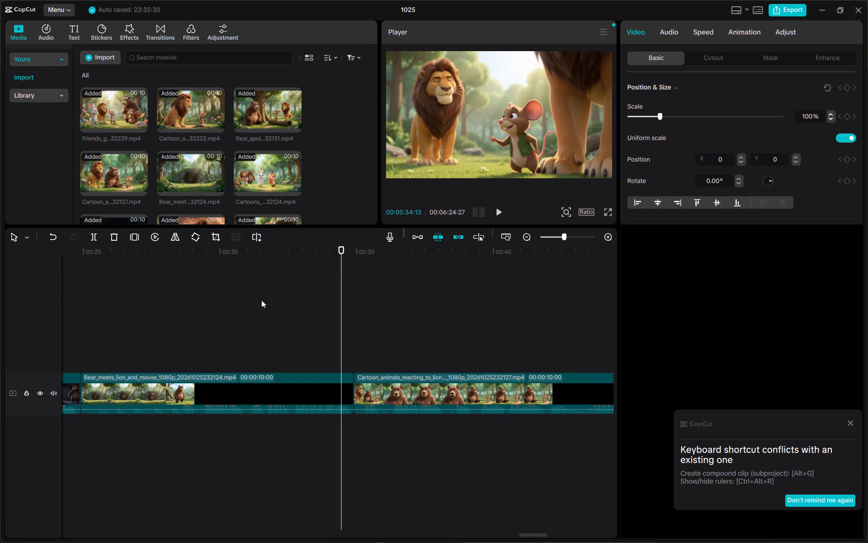
click(362, 249)
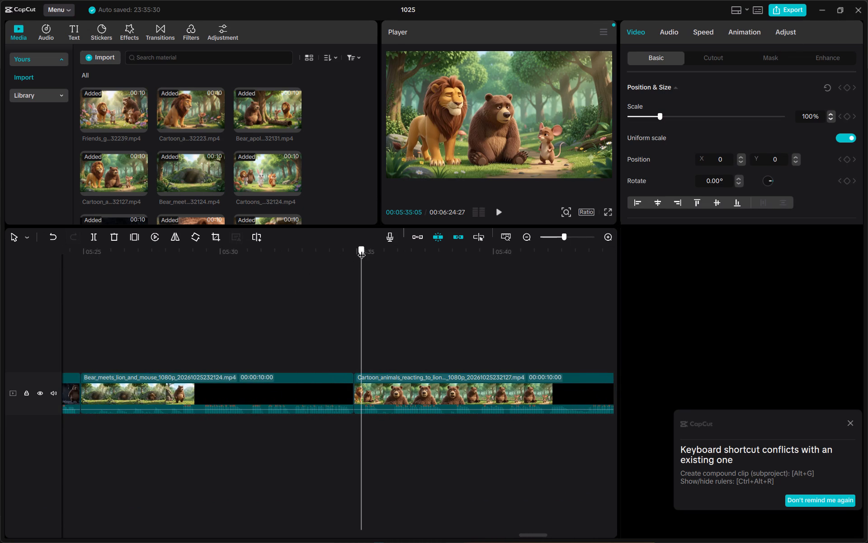
click(332, 248)
key(space)
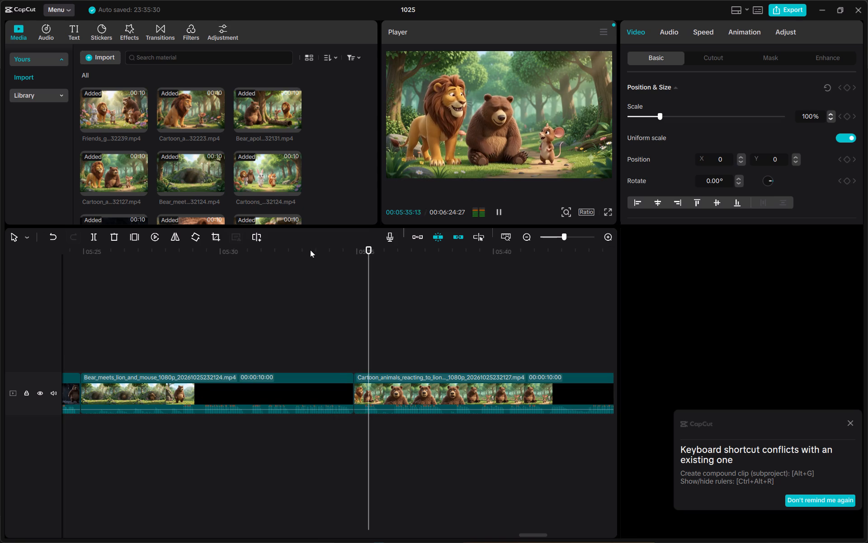
key(space)
click(310, 250)
key(space)
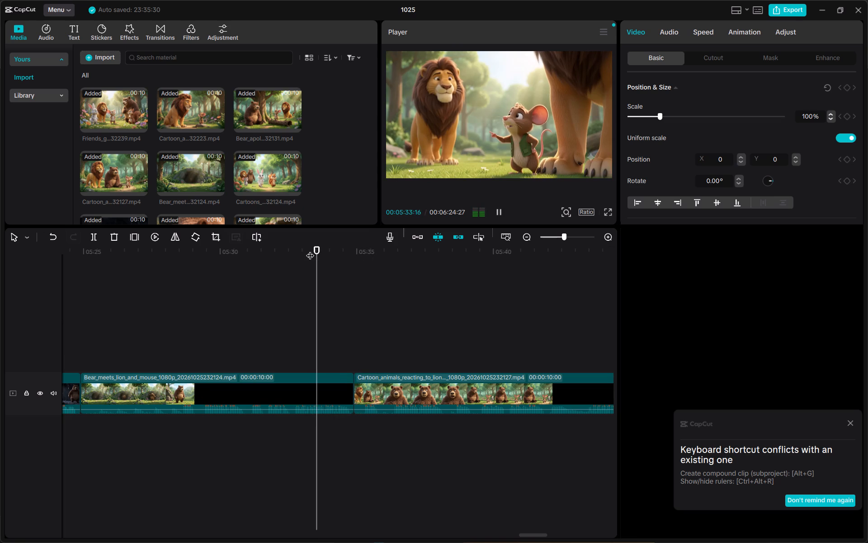
key(space)
click(293, 248)
key(space)
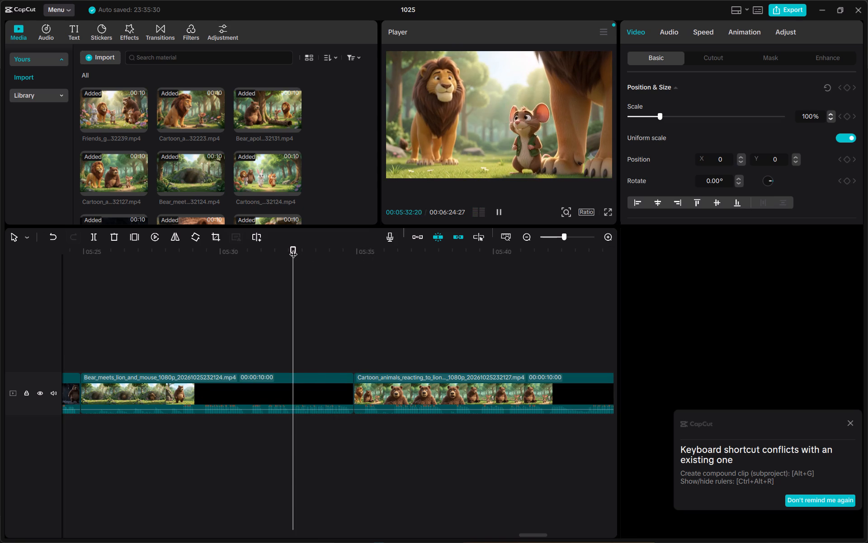
click(271, 252)
key(space)
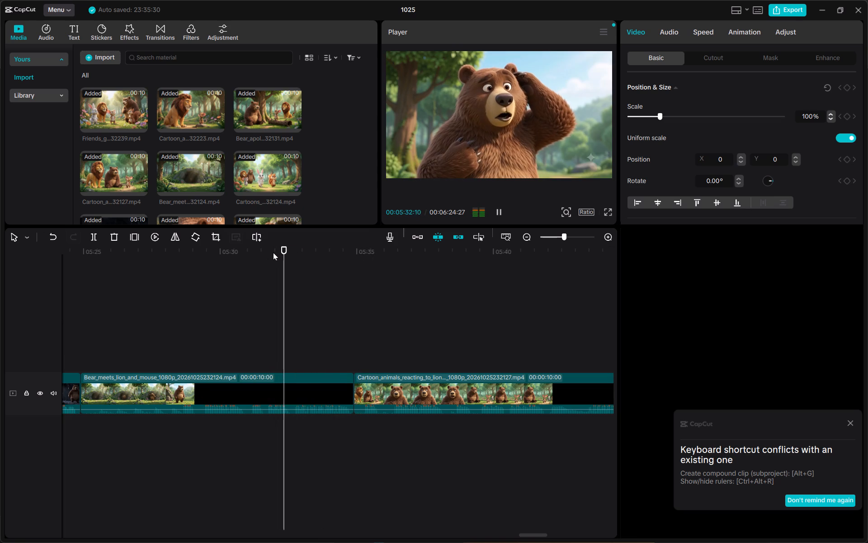
key(space)
click(247, 251)
key(space)
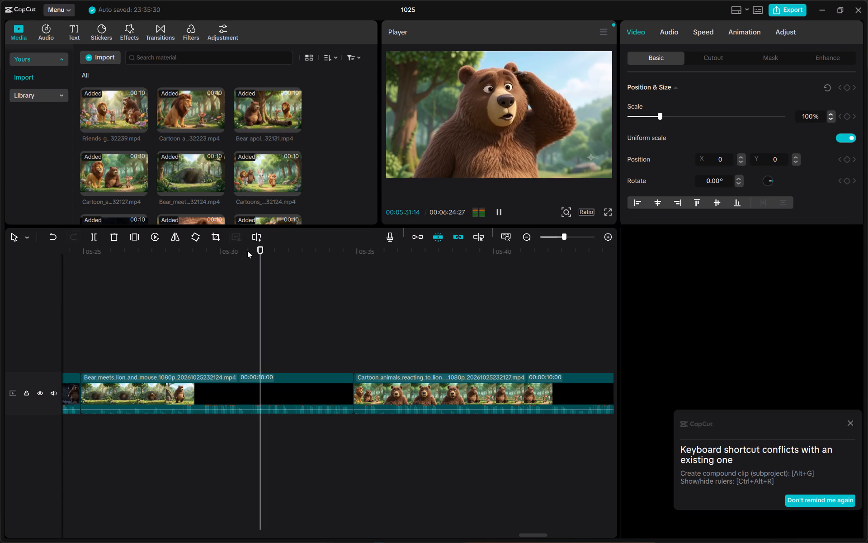
key(space)
key(space)
key(space)
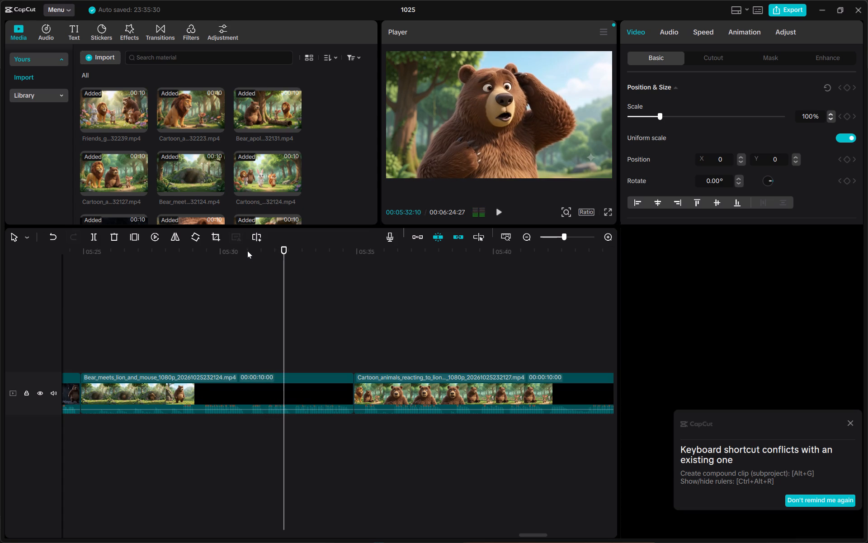
Find the cut point frame by frame in the bear's close-up and split the Bear_meets_lion_and_mouse clip at 05:31:17.
key(Left)
key(Left)
key(Left)
key(Left)
key(Left)
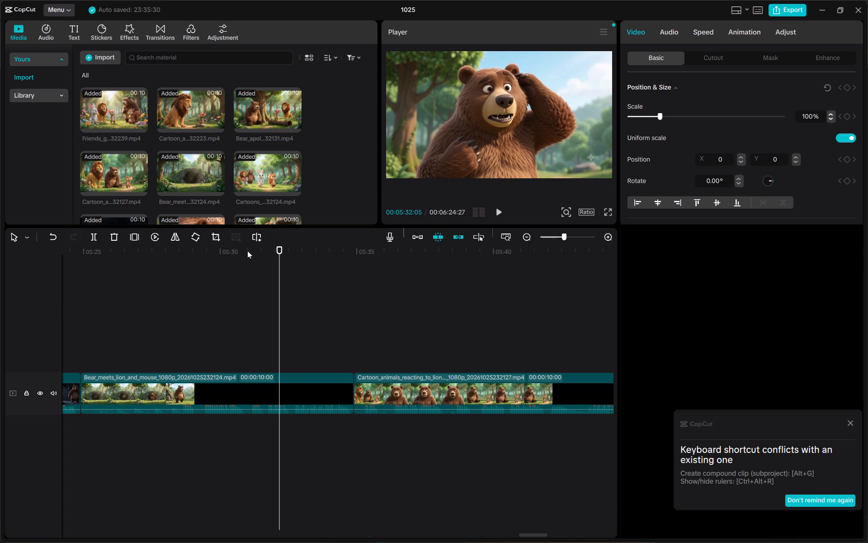
key(Left)
key(Left)
key(Left)
key(Left)
key(Left)
key(Left)
key(Left)
key(Left)
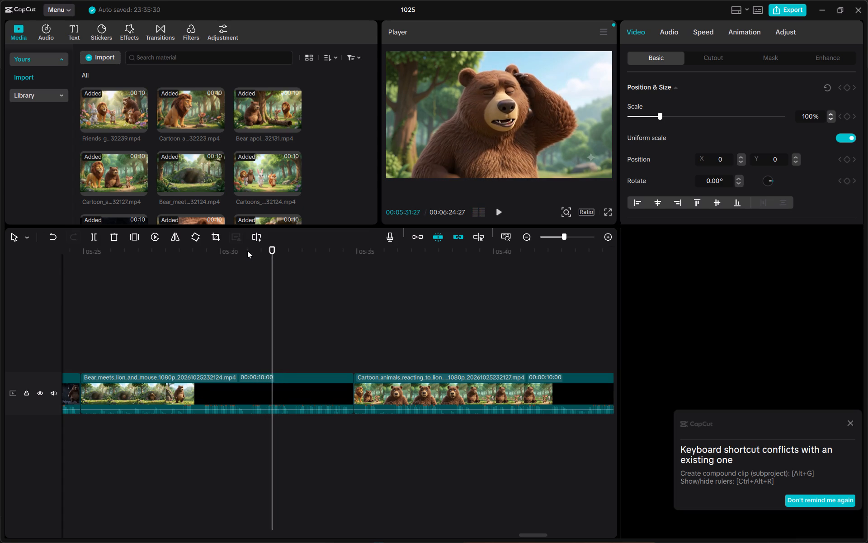
key(space)
key(Left)
key(Left)
key(Left)
key(Left)
key(Left)
key(Left)
key(Left)
key(Left)
key(Left)
key(Left)
key(Left)
key(Left)
key(Left)
key(Left)
key(Left)
key(Left)
key(Left)
key(Left)
key(Left)
key(Left)
key(Left)
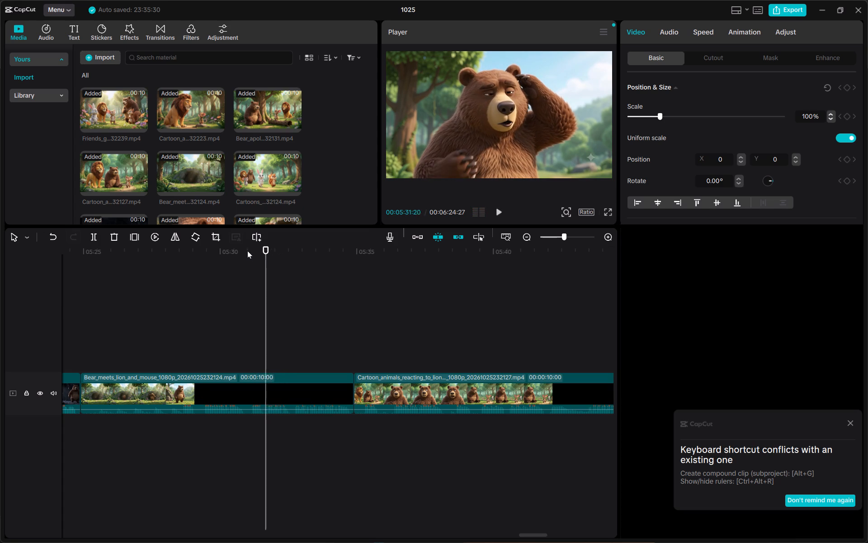
key(space)
key(Left)
key(space)
key(Left)
key(Left)
key(Left)
key(Left)
key(Left)
key(Left)
key(Left)
key(Left)
key(Left)
key(Left)
key(Left)
key(Left)
key(Left)
key(Left)
key(Left)
key(Left)
key(Left)
key(Left)
key(Left)
key(Left)
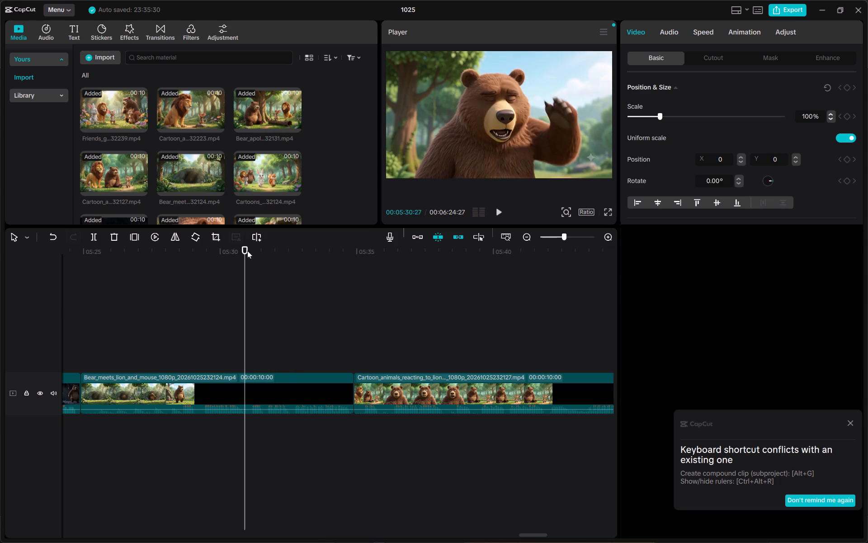
key(space)
key(space)
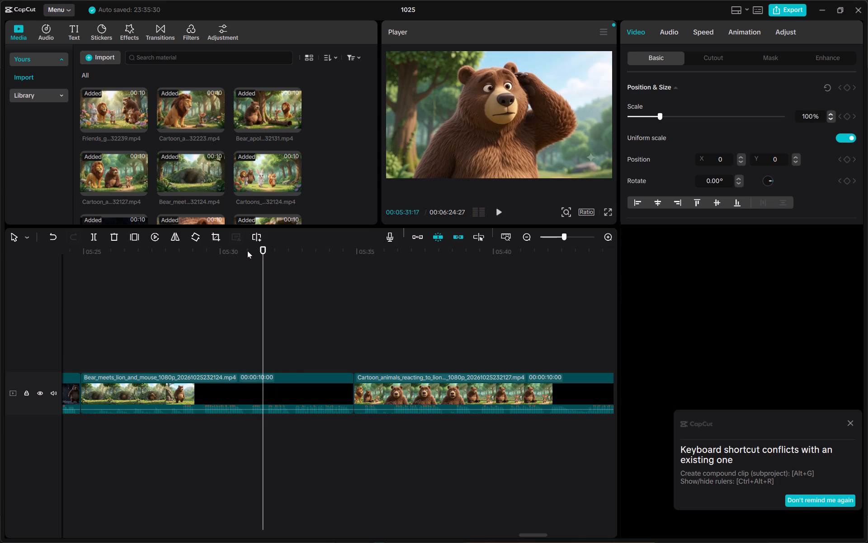
key(b)
click(265, 398)
Play on to the lion and mouse shot and split the rest of the Bear_meets_lion_and_mouse clip at 05:32:25.
key(space)
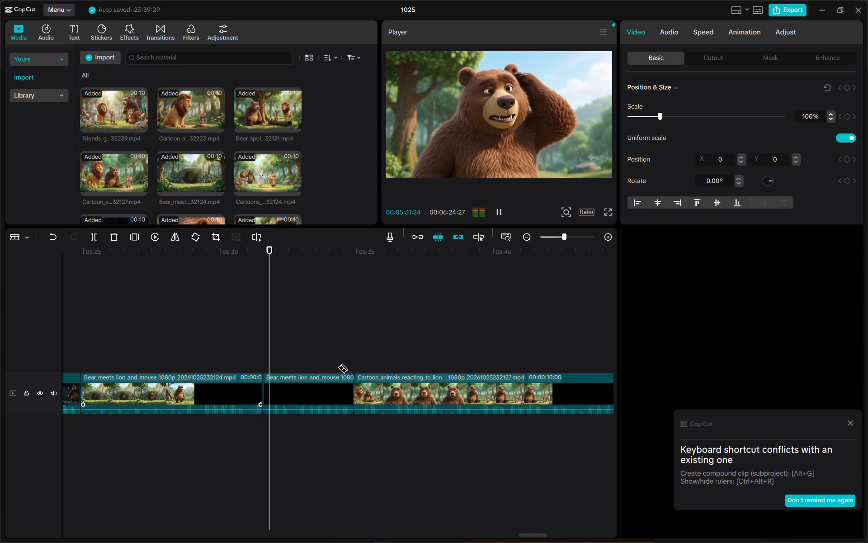
key(space)
key(Left)
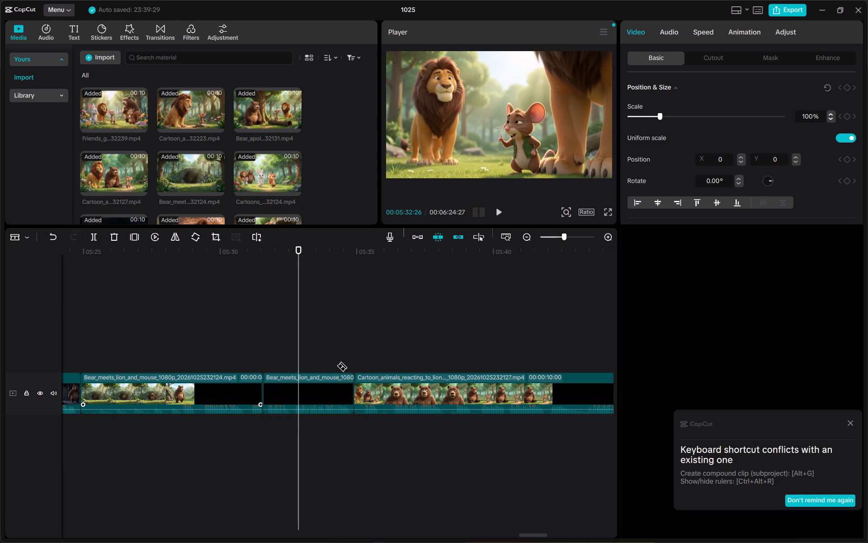
click(295, 383)
Delete the middle piece of the Bear_meets_lion_and_mouse clip between 05:31:17 and 05:32:25.
key(a)
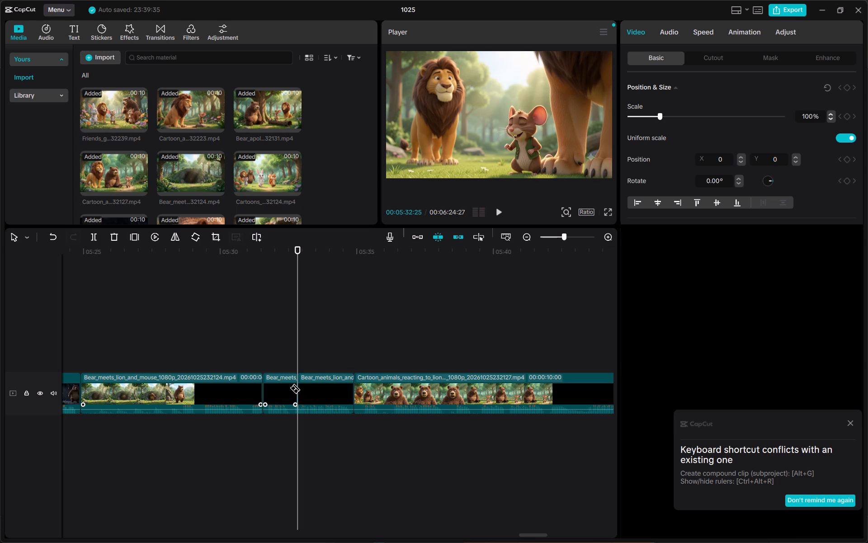
click(282, 390)
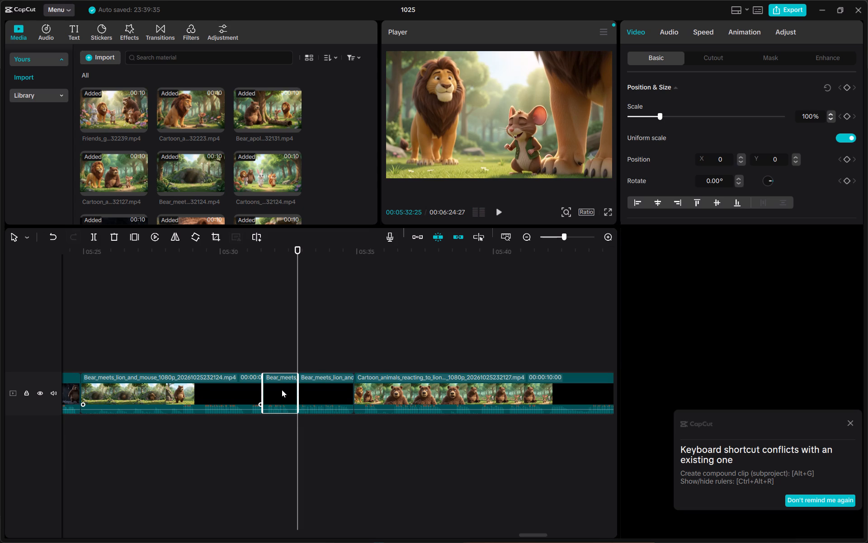
key(Delete)
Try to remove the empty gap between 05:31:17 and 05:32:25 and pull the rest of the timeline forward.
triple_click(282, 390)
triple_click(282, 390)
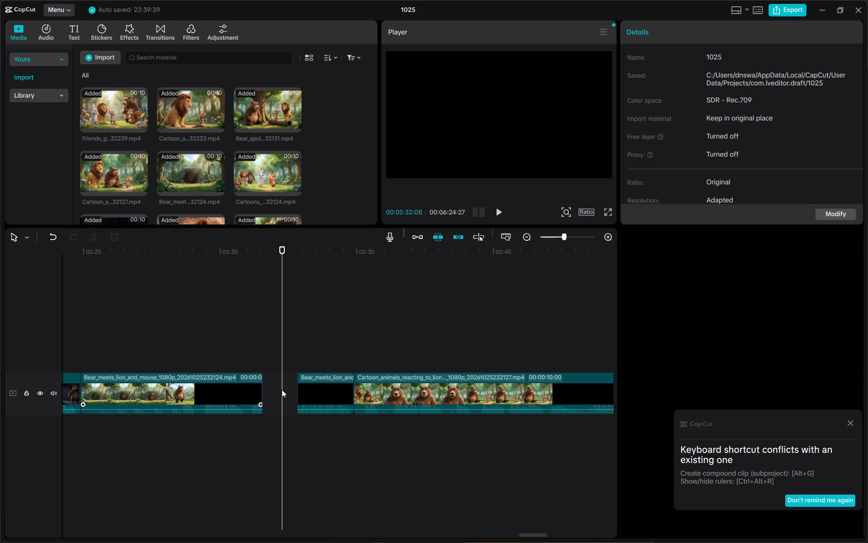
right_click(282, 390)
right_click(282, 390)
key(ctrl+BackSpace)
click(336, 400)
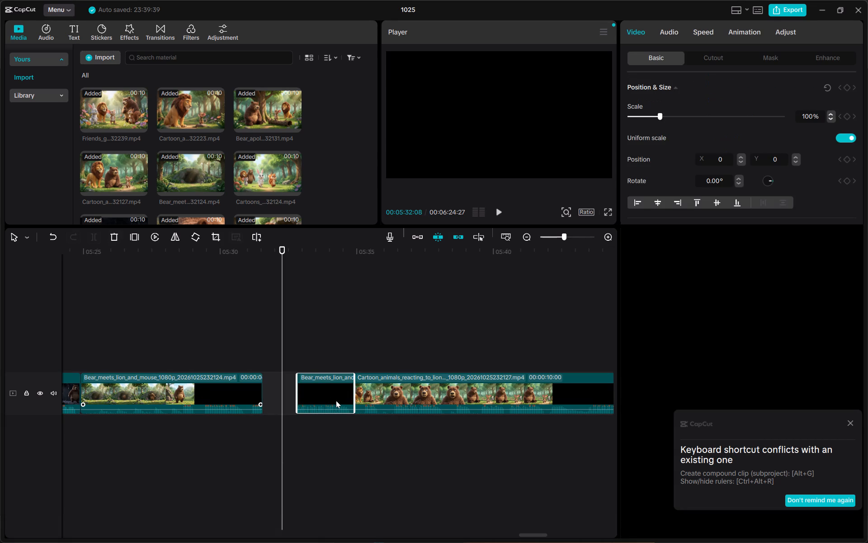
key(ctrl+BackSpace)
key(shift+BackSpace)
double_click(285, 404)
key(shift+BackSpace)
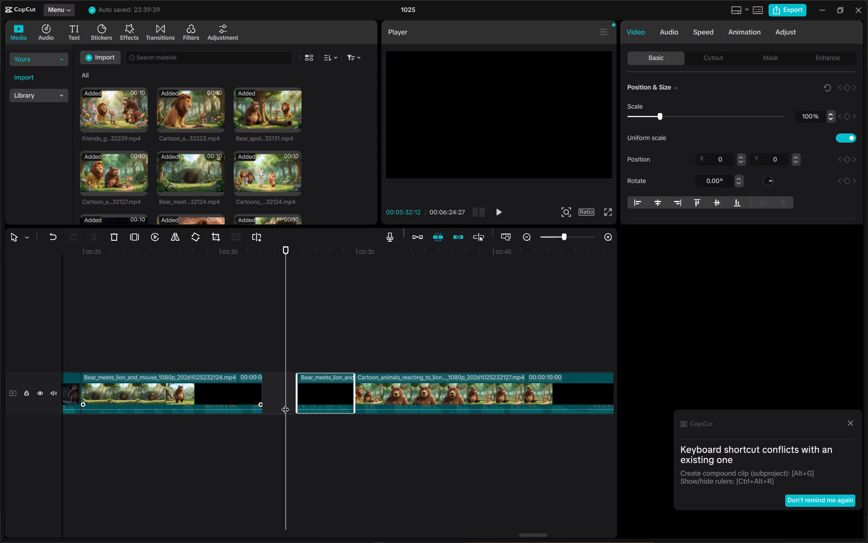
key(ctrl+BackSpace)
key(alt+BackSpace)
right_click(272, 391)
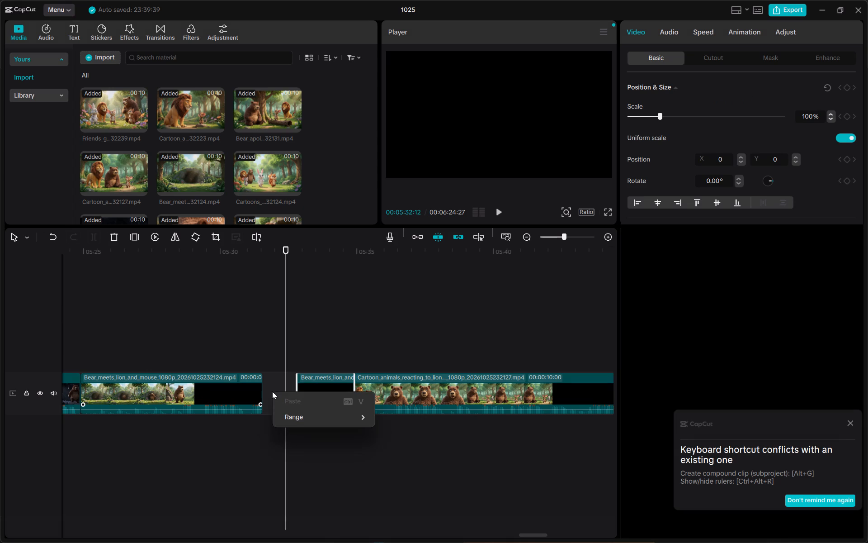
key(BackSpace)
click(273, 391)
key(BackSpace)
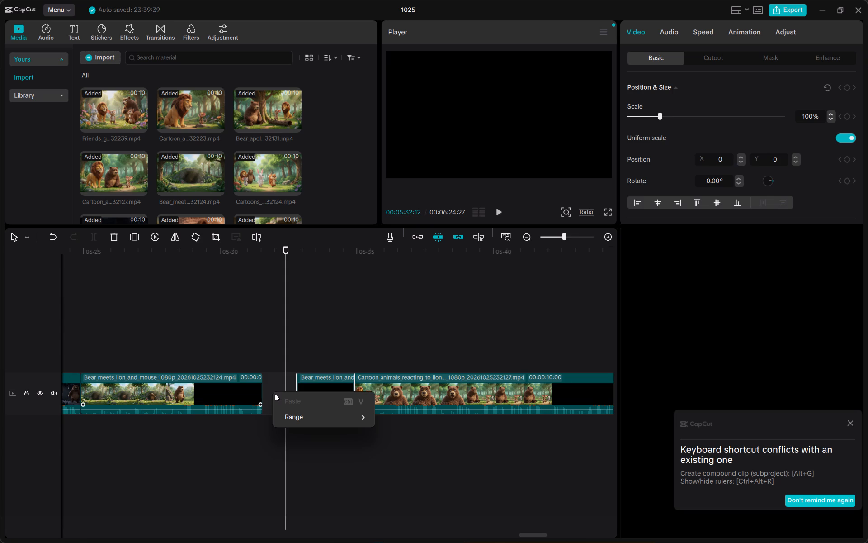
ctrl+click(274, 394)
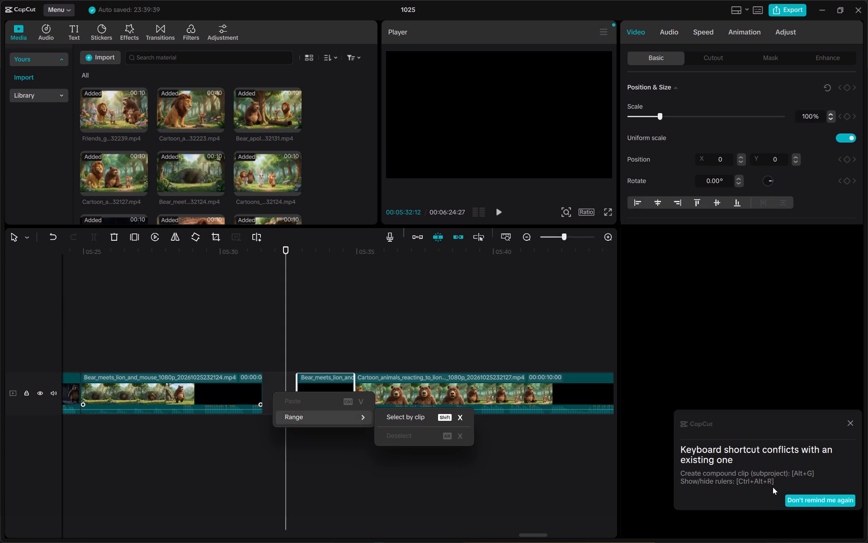
Dismiss the keyboard shortcut conflict notification.
click(847, 429)
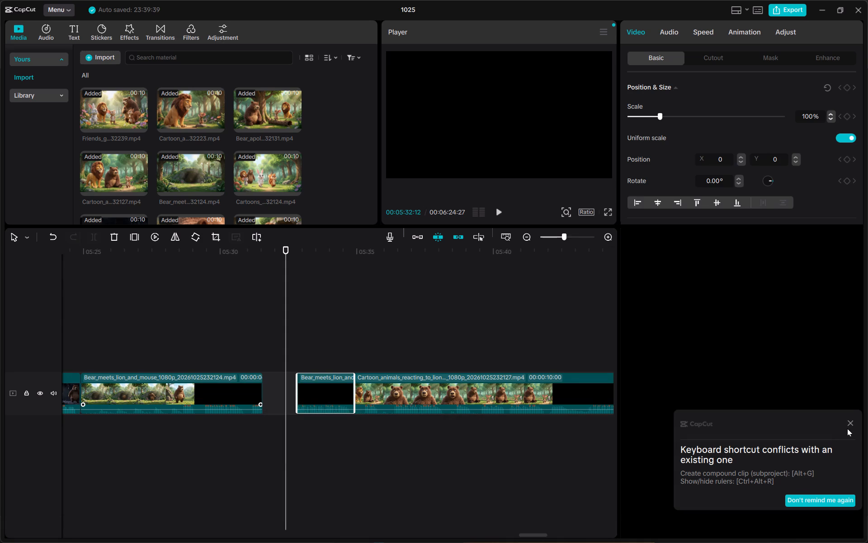
key(ctrl+alt+r)
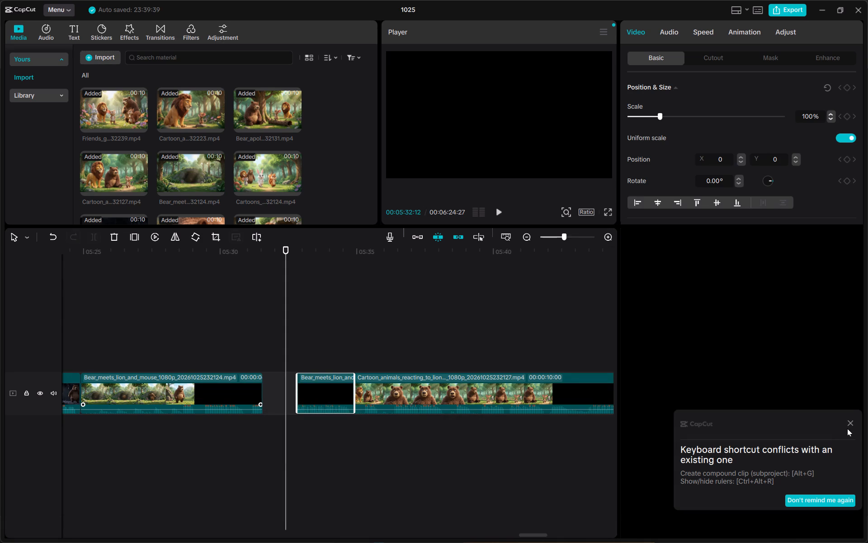
ctrl+alt+click(850, 423)
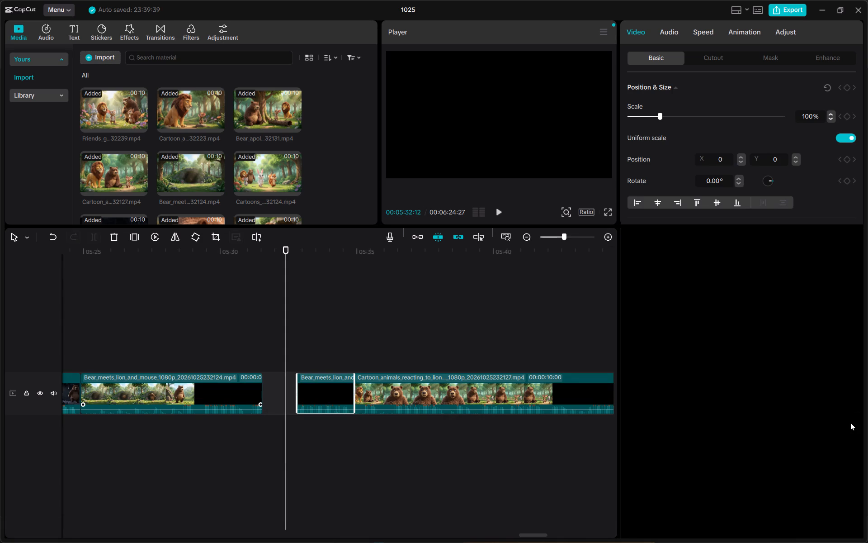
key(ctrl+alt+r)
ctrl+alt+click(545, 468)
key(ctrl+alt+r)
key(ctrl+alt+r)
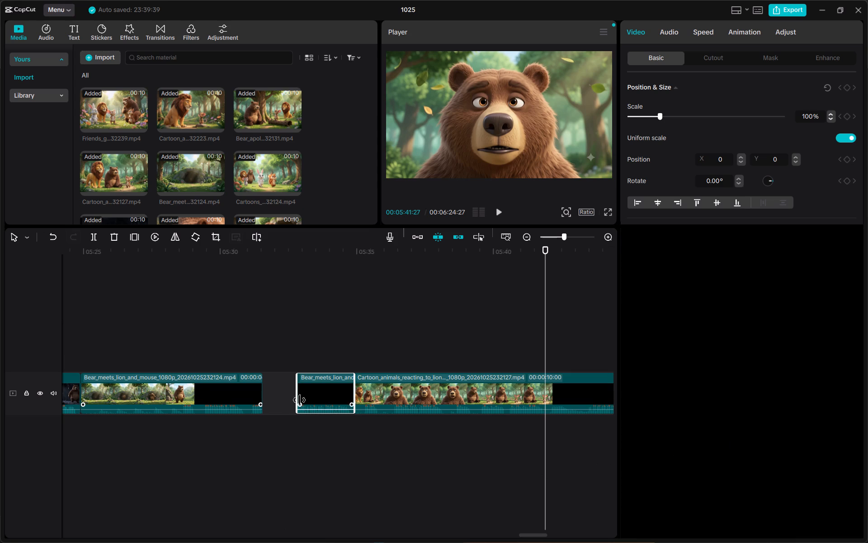
Move the last piece of the Bear_meets_lion_and_mouse clip earlier so it starts at 05:31:17, against the first piece.
click(292, 397)
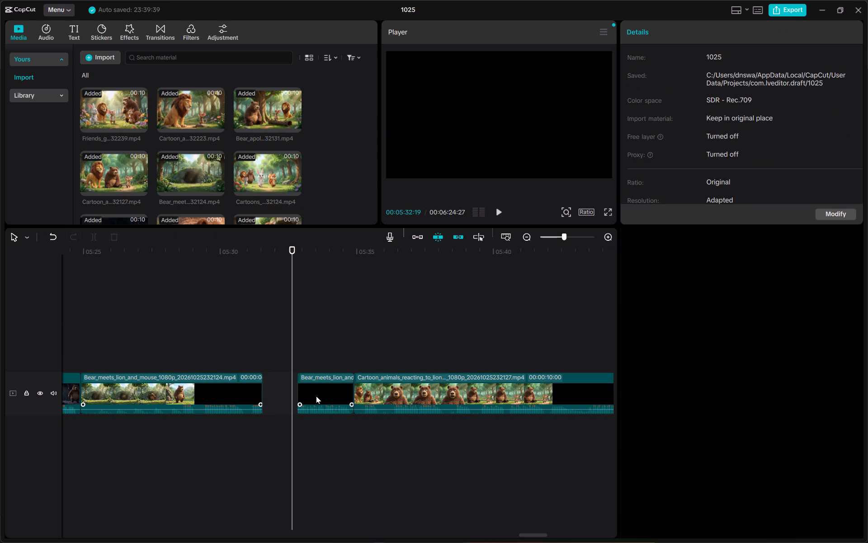
drag(316, 396, 285, 398)
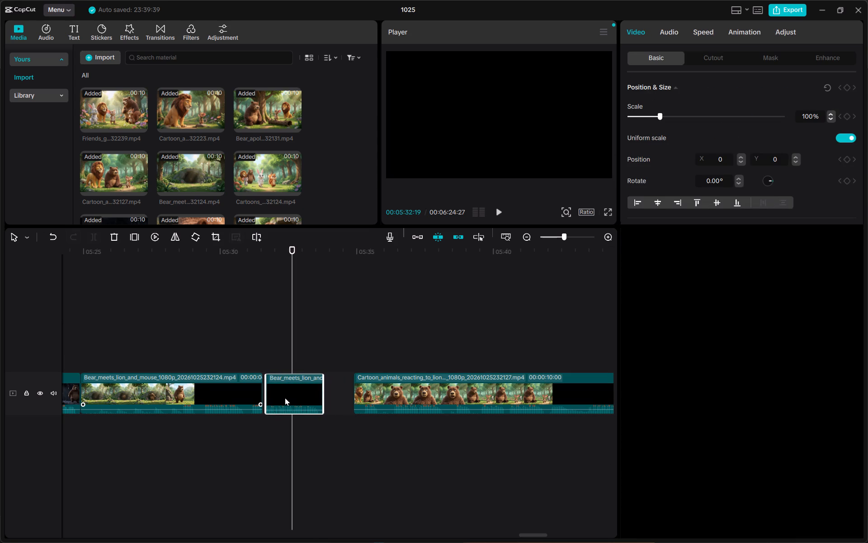
drag(285, 398, 283, 398)
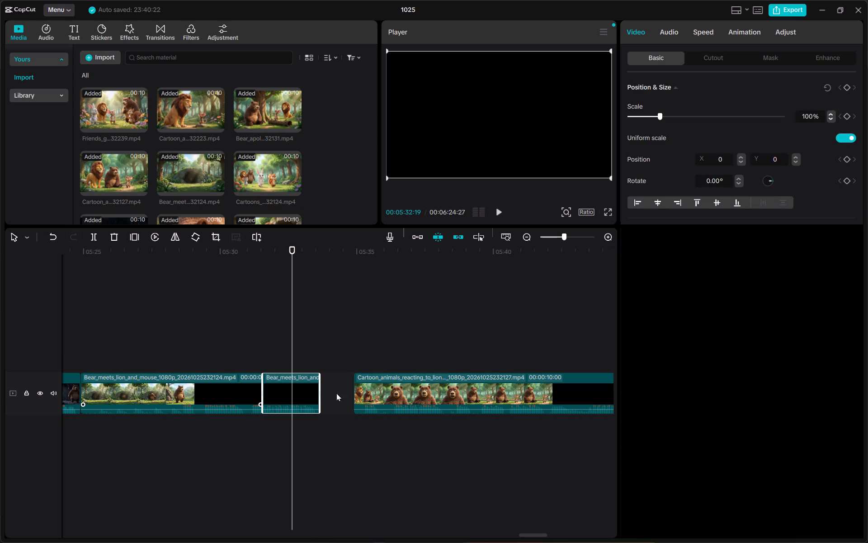
Shift the Cartoon_animals_reacting_to_lion and Cartoons_waking_bear_in_forest clips earlier to follow the moved Bear_meets_lion_and_mouse piece.
drag(382, 392, 349, 393)
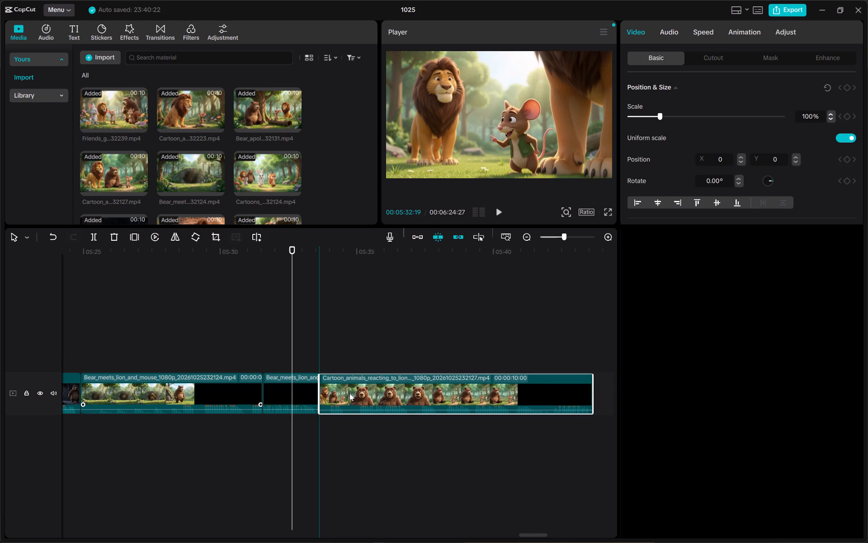
drag(349, 393, 349, 394)
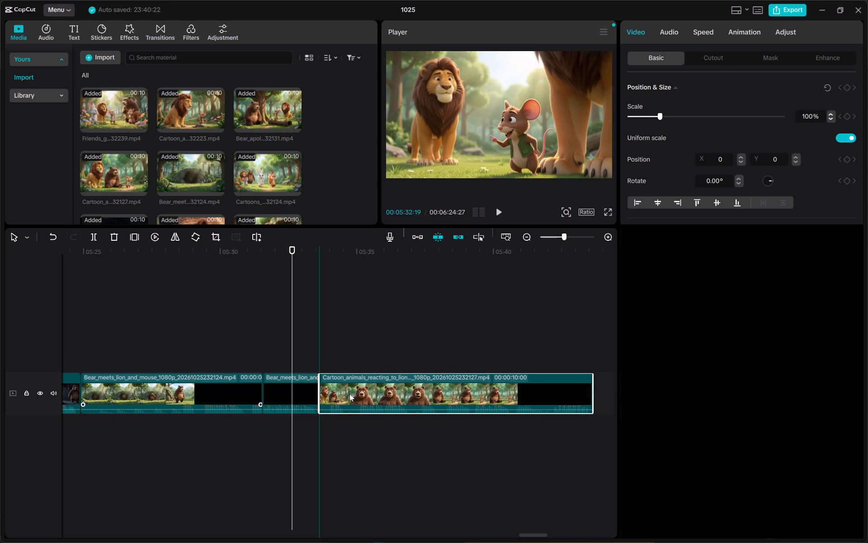
drag(349, 394, 351, 394)
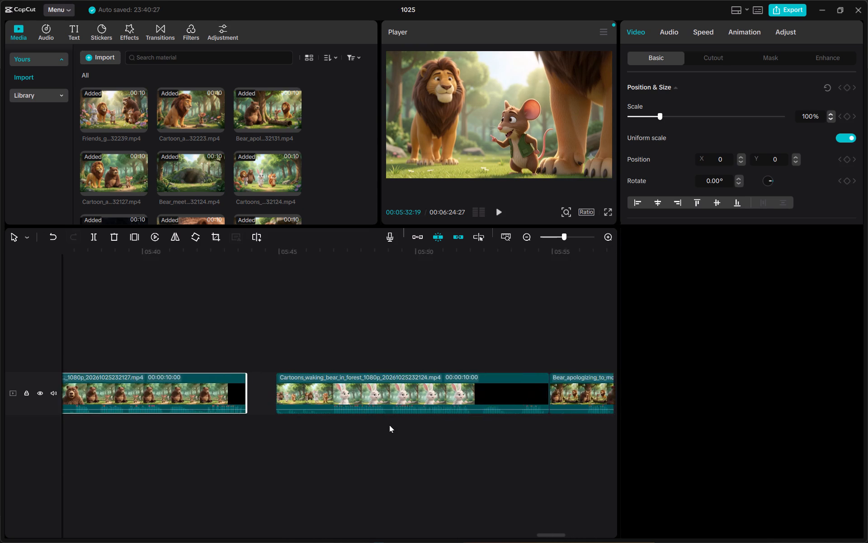
drag(435, 386, 414, 389)
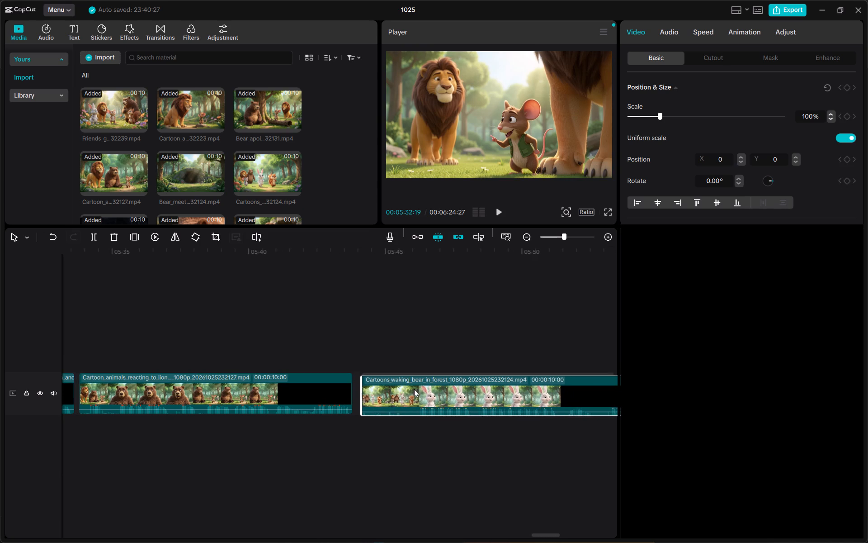
drag(414, 389, 407, 388)
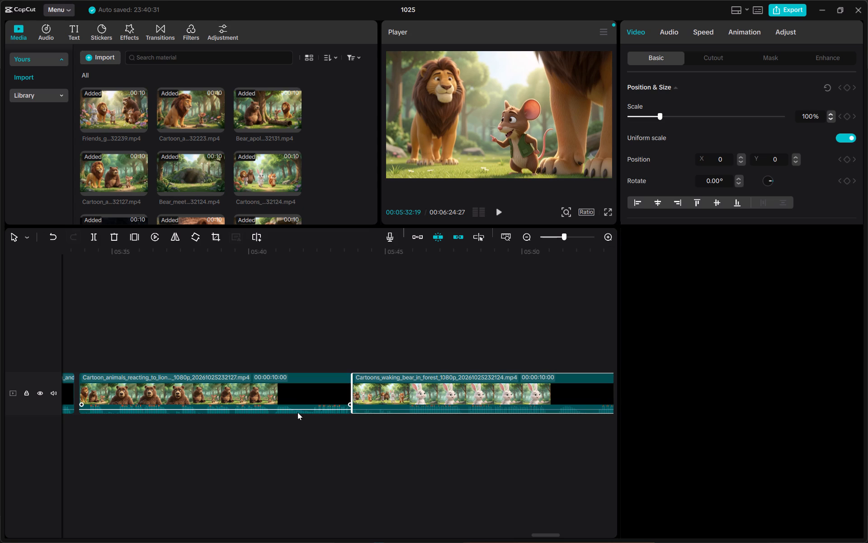
Close the small remaining gaps by snapping Cartoon_animals_reacting_to_lion and then Cartoons_waking_bear_in_forest against their preceding clips on the main track.
drag(298, 404, 293, 405)
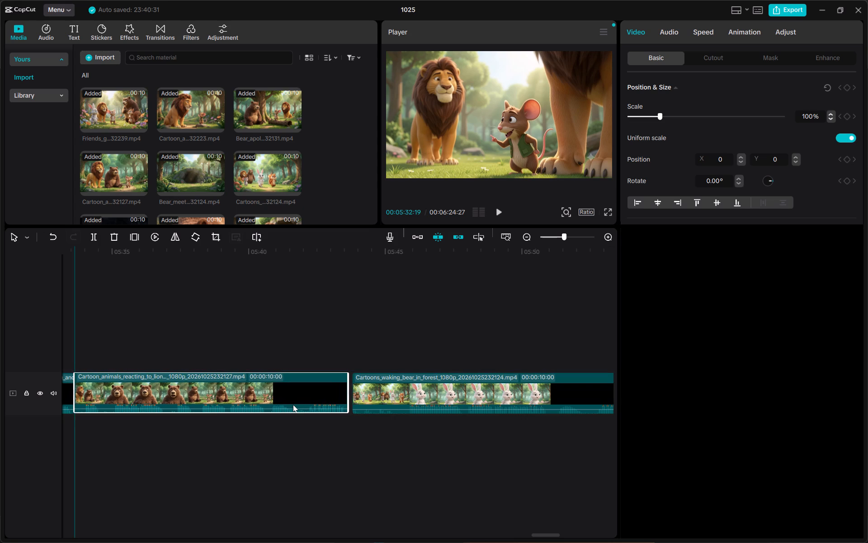
drag(293, 405, 294, 405)
drag(383, 384, 369, 384)
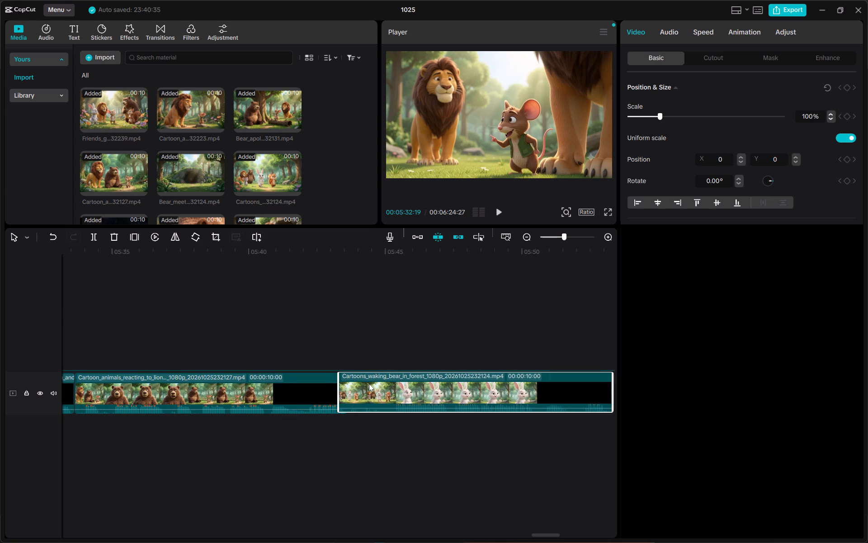
drag(369, 384, 364, 383)
drag(375, 356, 385, 374)
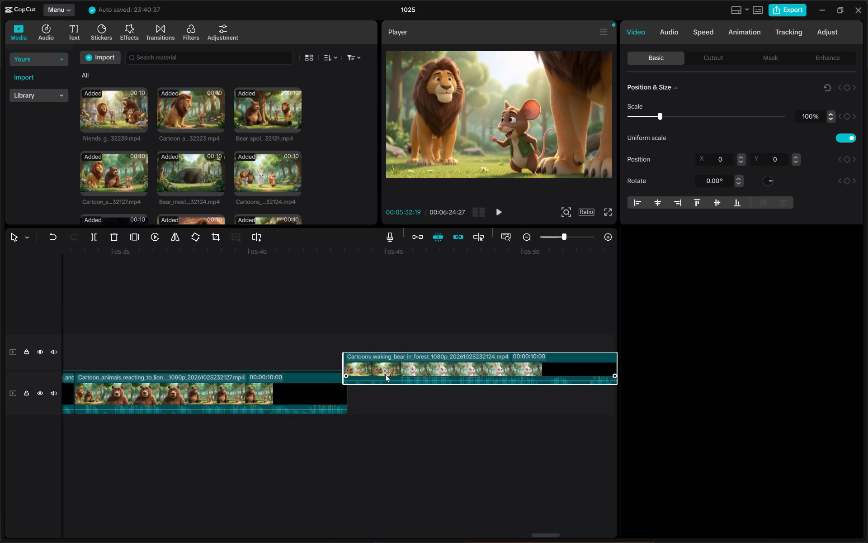
drag(385, 374, 389, 397)
Move the Bear_apologizing_to_mouse clip earlier so it directly follows Cartoons_waking_bear_in_forest.
scroll(372, 405, left, 1)
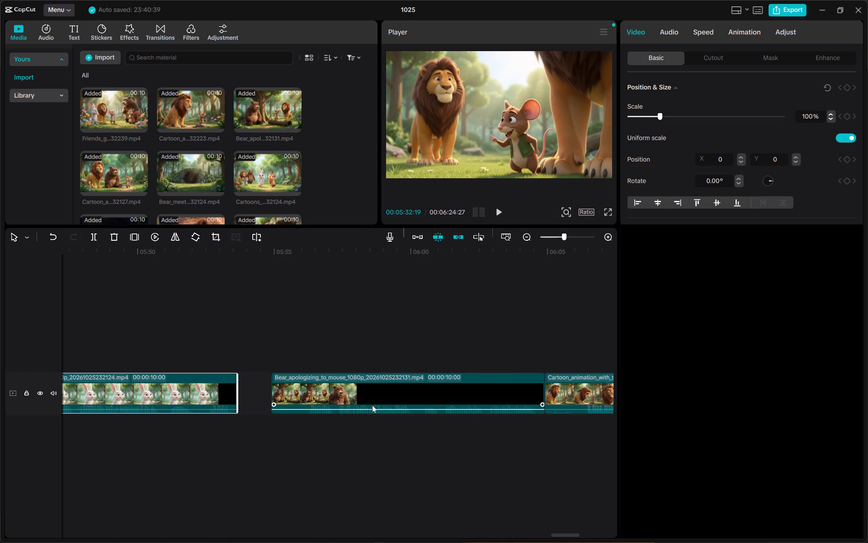
scroll(372, 405, left, 1)
drag(381, 388, 352, 391)
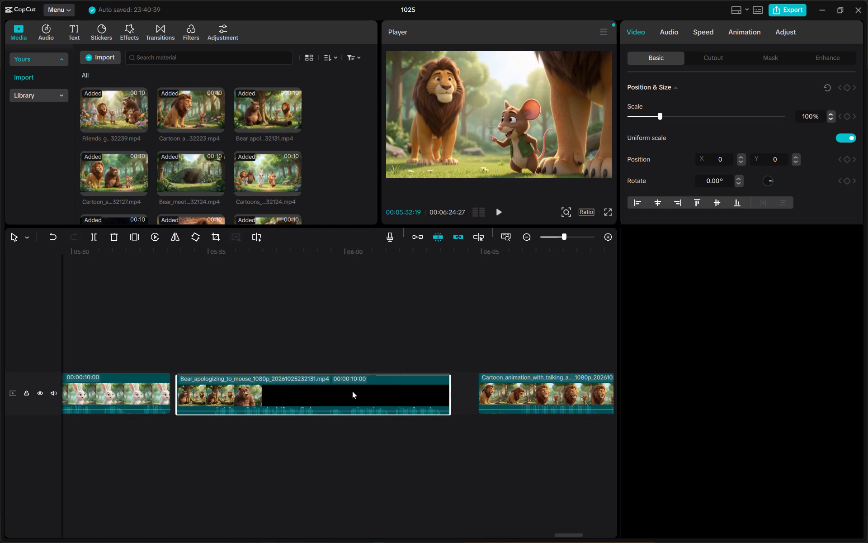
drag(352, 391, 349, 391)
Move the Cartoon_animation_with_talking and Friends_gather_in_magical_forest clips earlier so each directly follows the clip before it.
drag(505, 392, 488, 393)
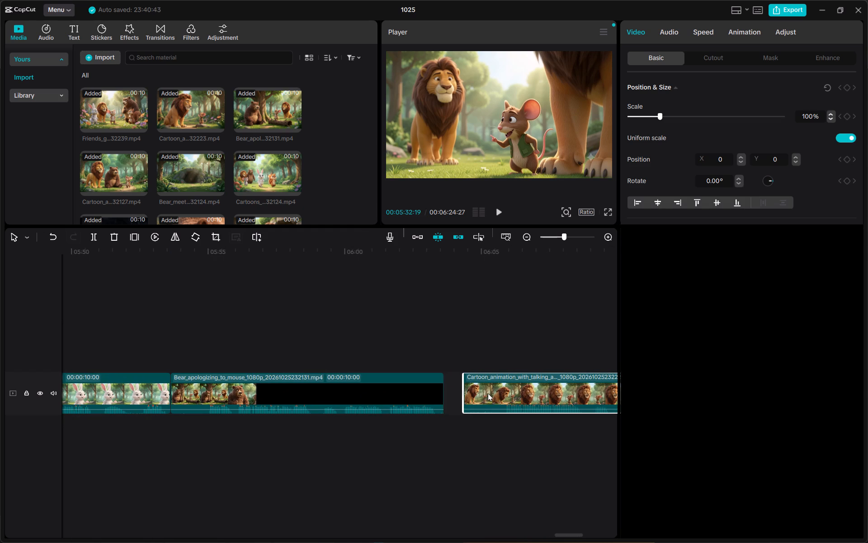
drag(488, 393, 471, 394)
scroll(471, 394, left, 2)
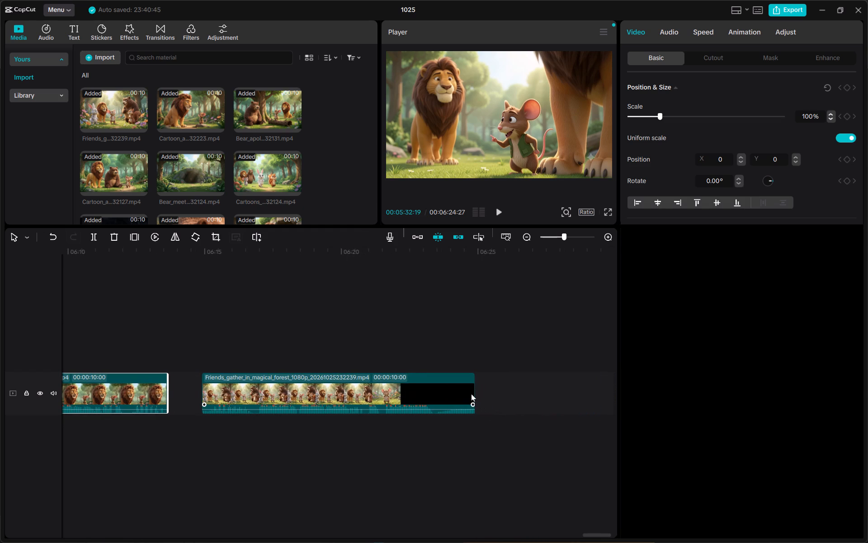
drag(471, 394, 437, 400)
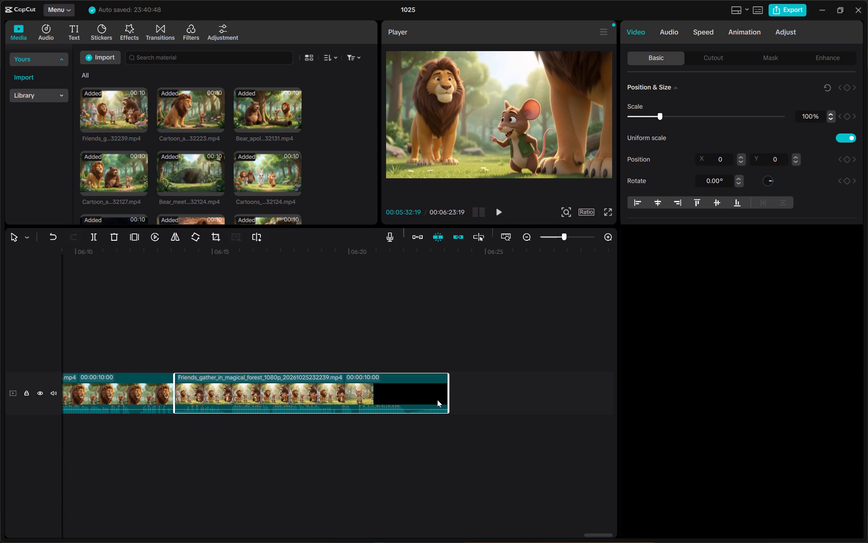
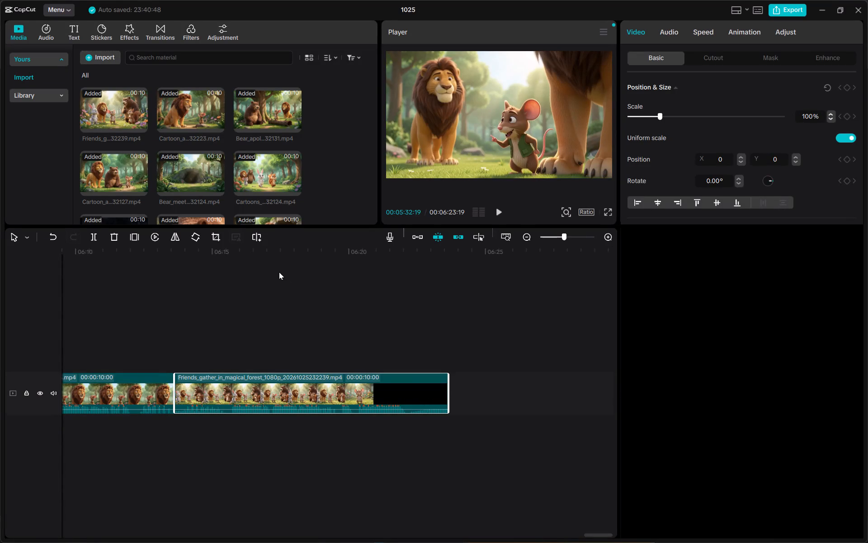
Preview the closing sequence at several points, from Cartoon_animals_reacting_to_lion through Bear_apologizing_to_mouse and Cartoon_animation_with_talking.
key(space)
scroll(279, 272, left, 1)
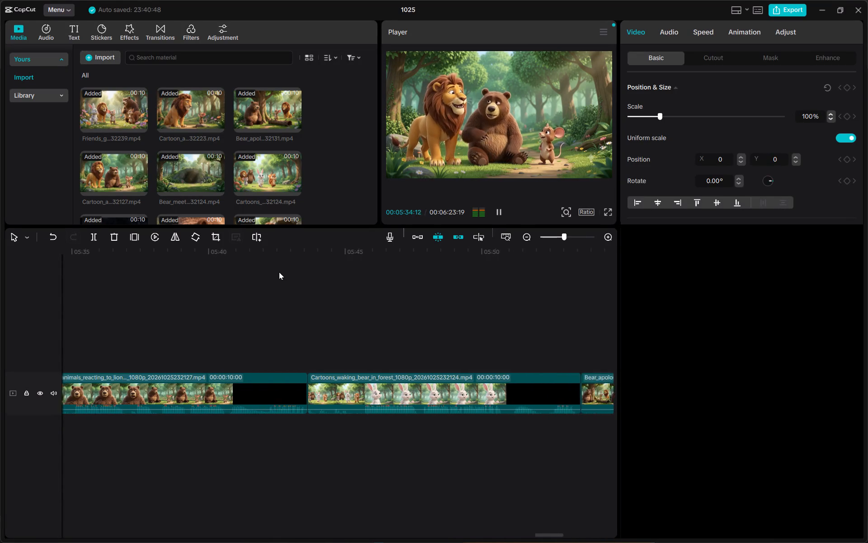
scroll(279, 272, left, 12)
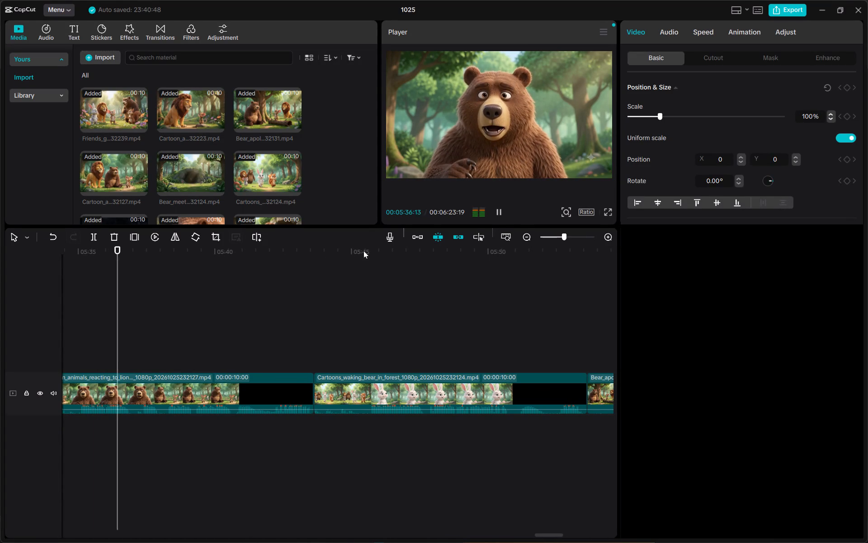
click(374, 251)
key(space)
click(390, 251)
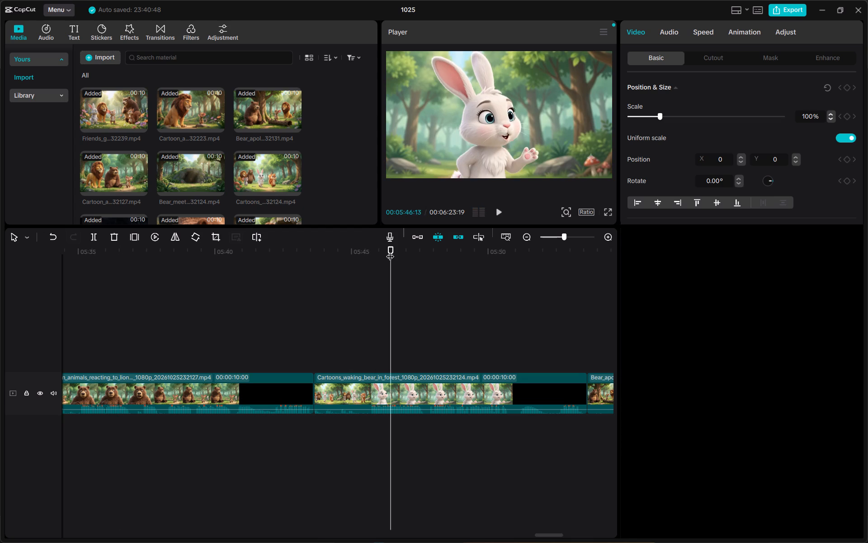
key(space)
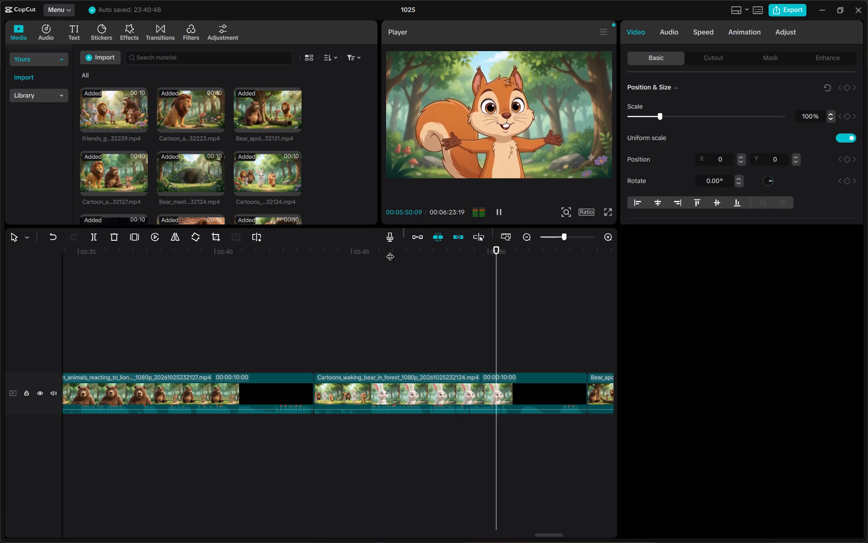
scroll(401, 290, left, 4)
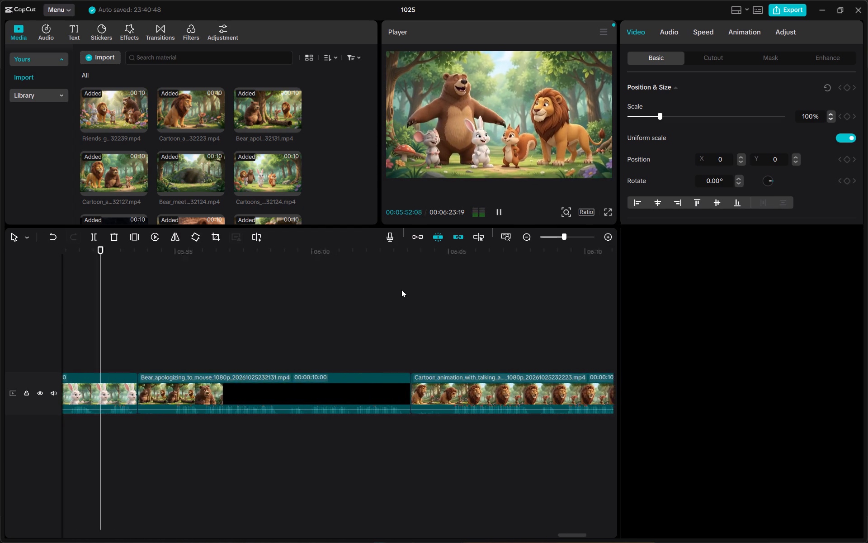
scroll(401, 290, left, 1)
click(521, 261)
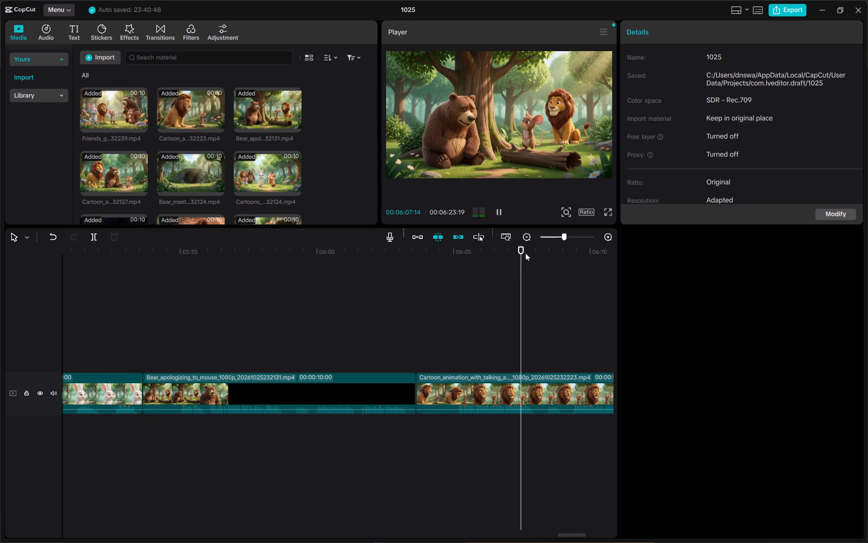
click(554, 251)
click(589, 252)
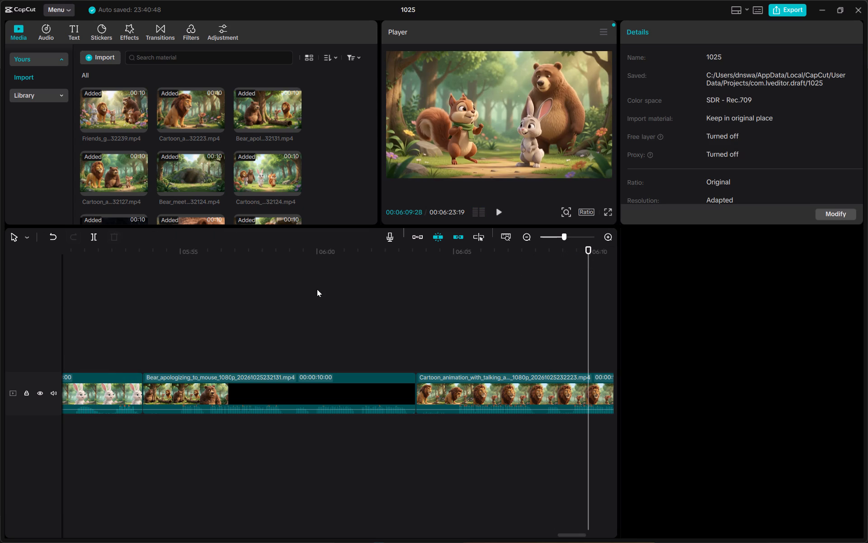
click(211, 243)
click(211, 254)
Spot-check earlier parts of the timeline at Lion_and_mouse_approach_cave, Lion_scratching_itchy_mane and the clip just before Mouse_approaches_resting_lion.
scroll(289, 274, right, 2)
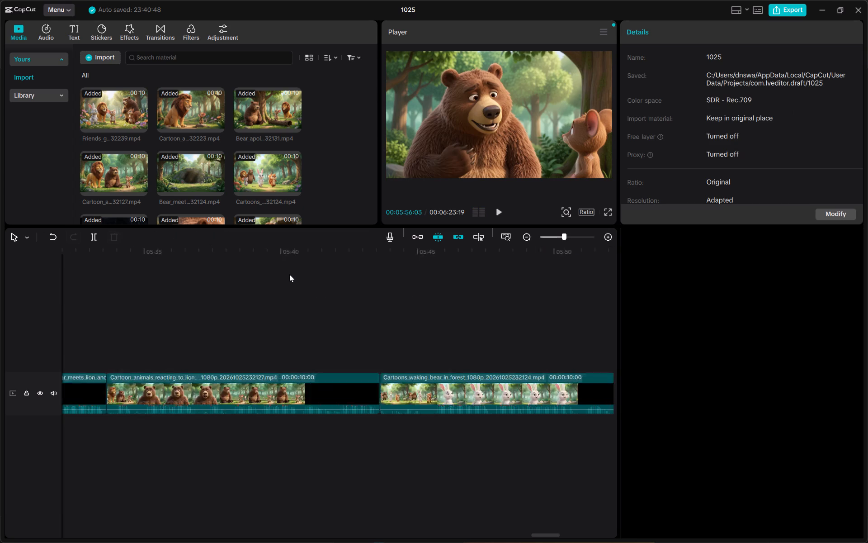
scroll(289, 274, right, 5)
click(225, 248)
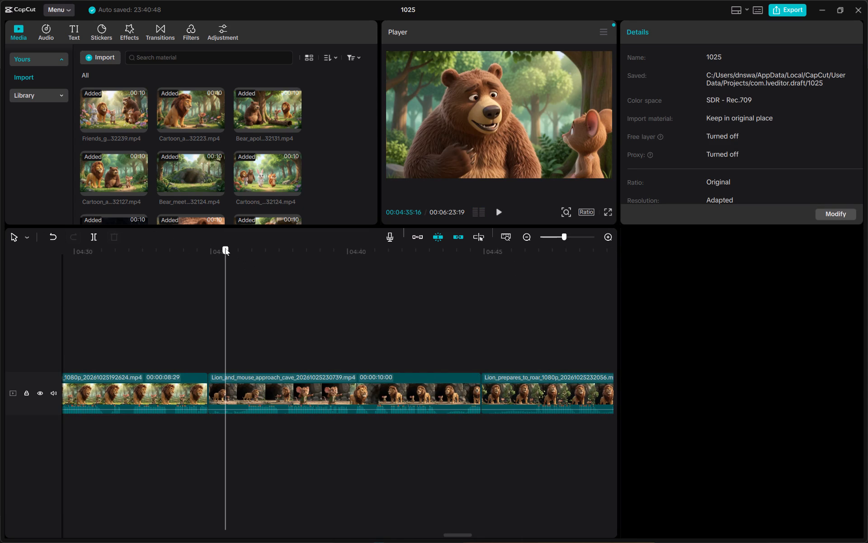
scroll(225, 248, left, 1)
scroll(225, 248, right, 5)
scroll(369, 280, right, 2)
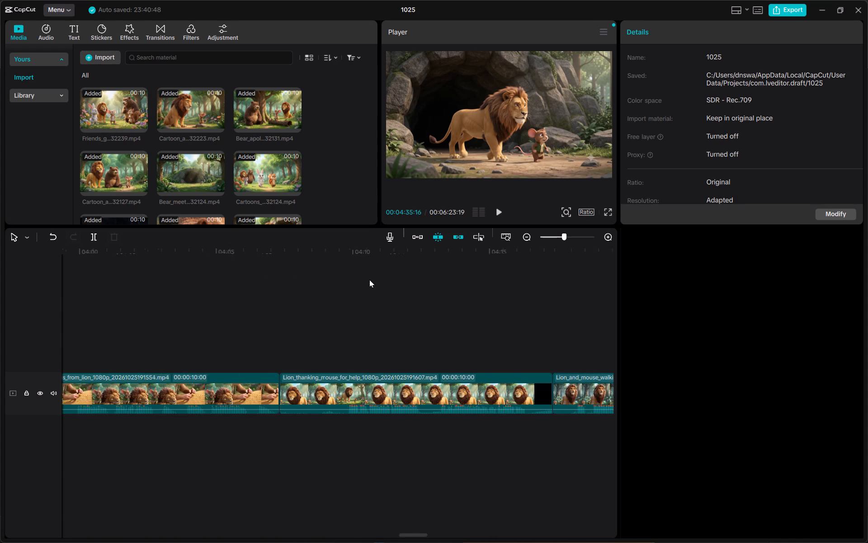
scroll(369, 280, right, 7)
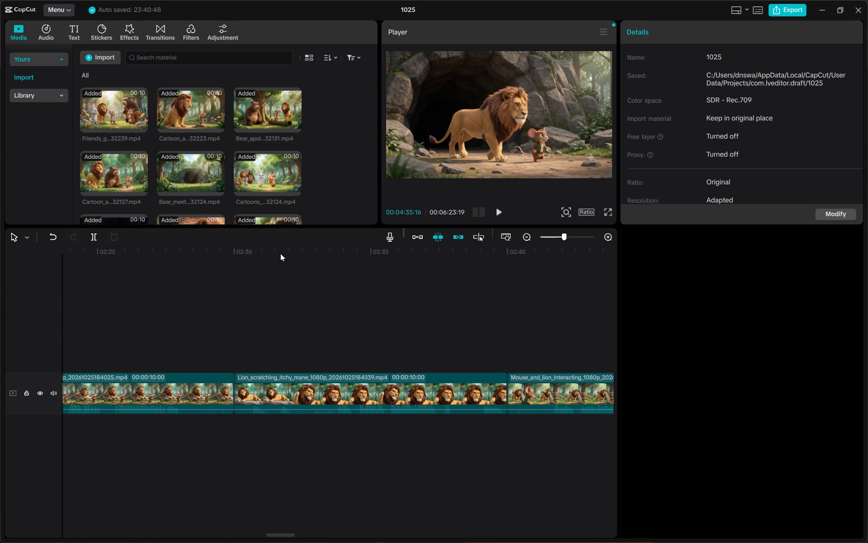
click(280, 253)
key(space)
key(space)
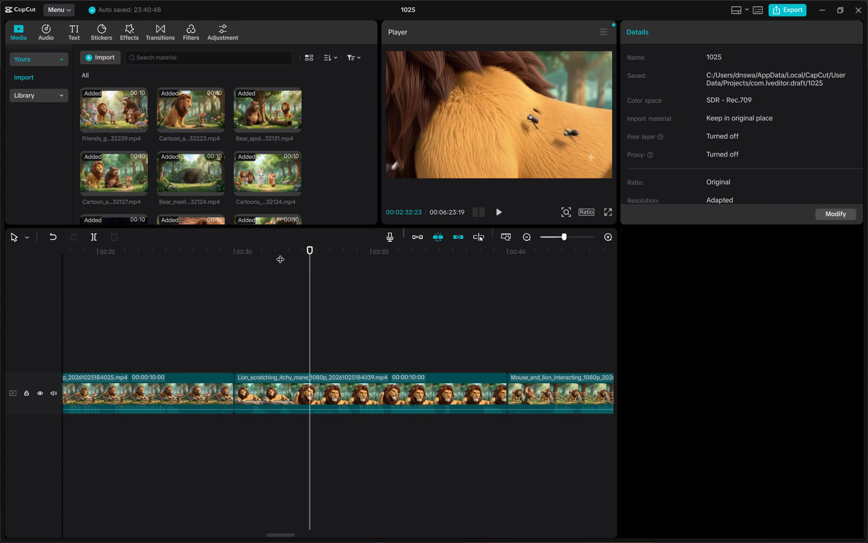
scroll(280, 253, right, 11)
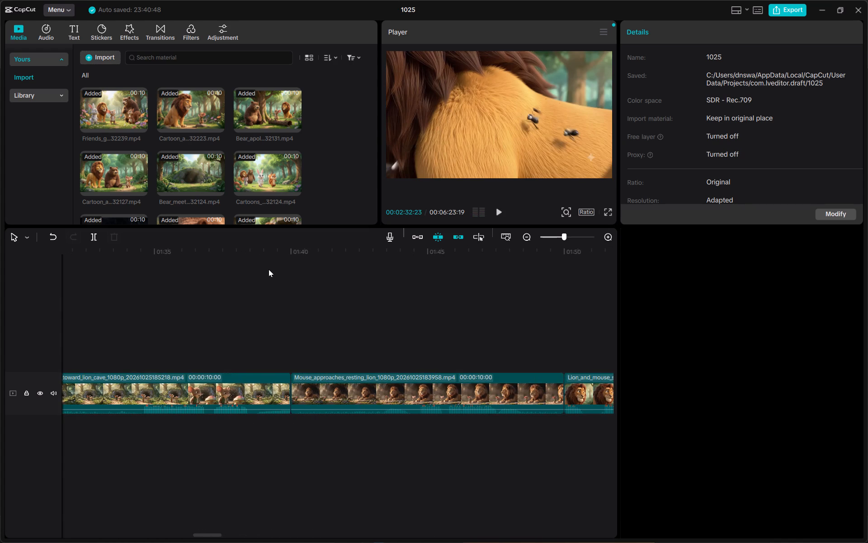
click(264, 254)
key(space)
key(space)
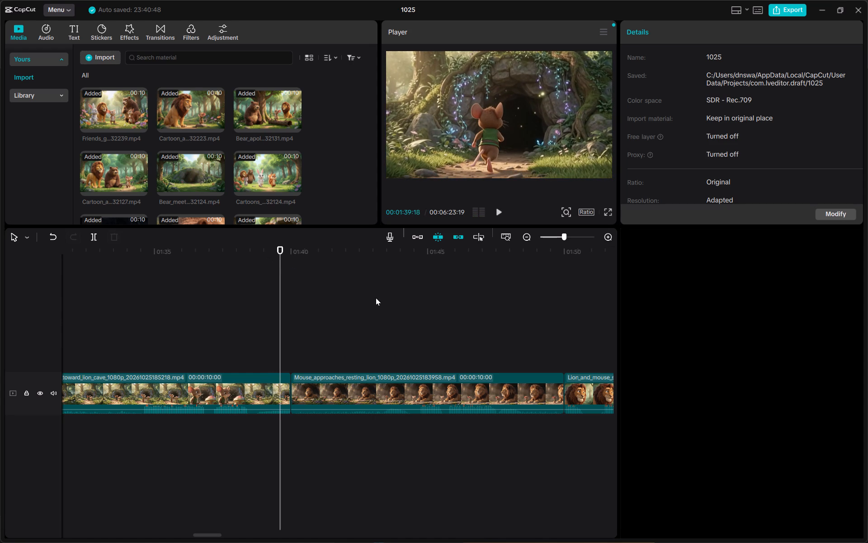
Play the opening of the video from Fantasy_forest_aerial_view into the Bear_sleeping_in_cave clip.
scroll(108, 381, right, 3)
scroll(310, 362, right, 2)
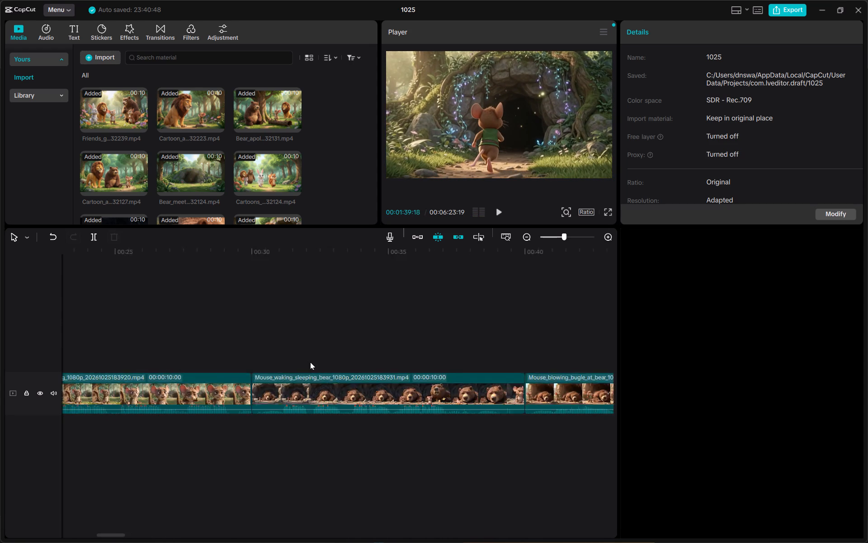
scroll(310, 362, right, 6)
click(208, 252)
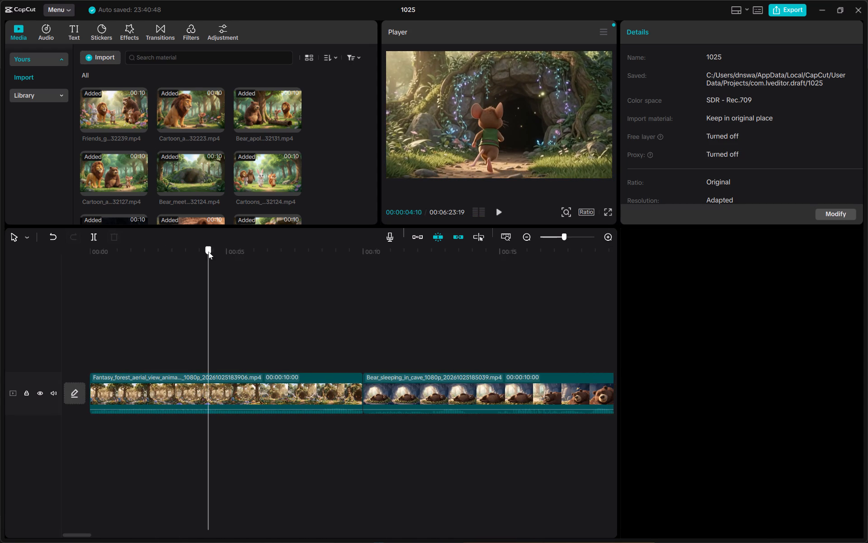
key(space)
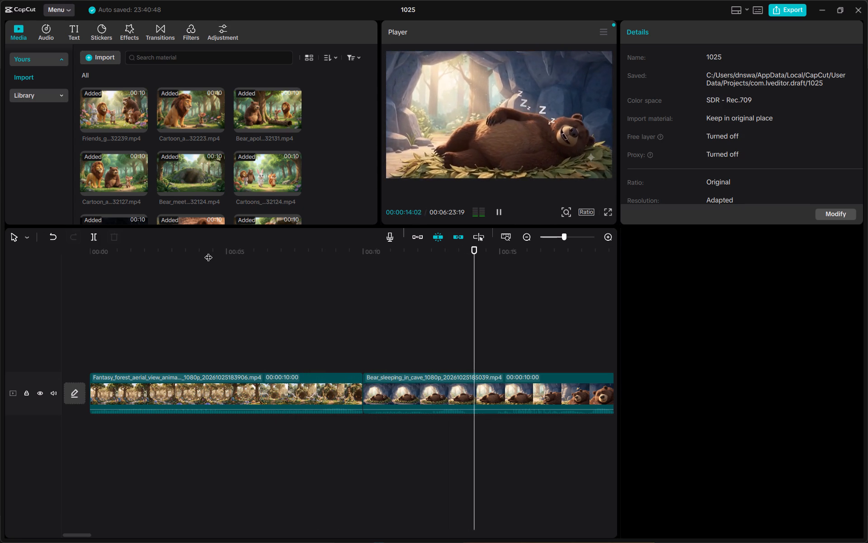
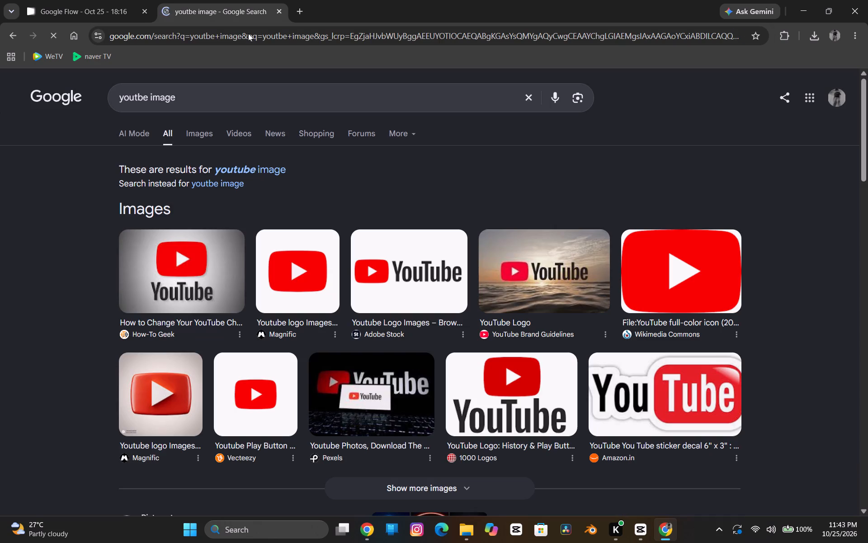
click(205, 130)
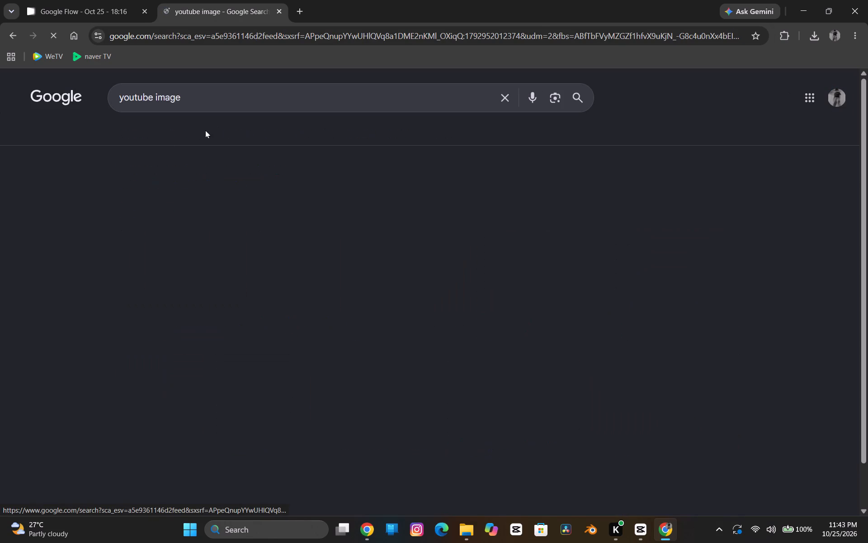
scroll(270, 226, down, 2)
scroll(270, 226, up, 1)
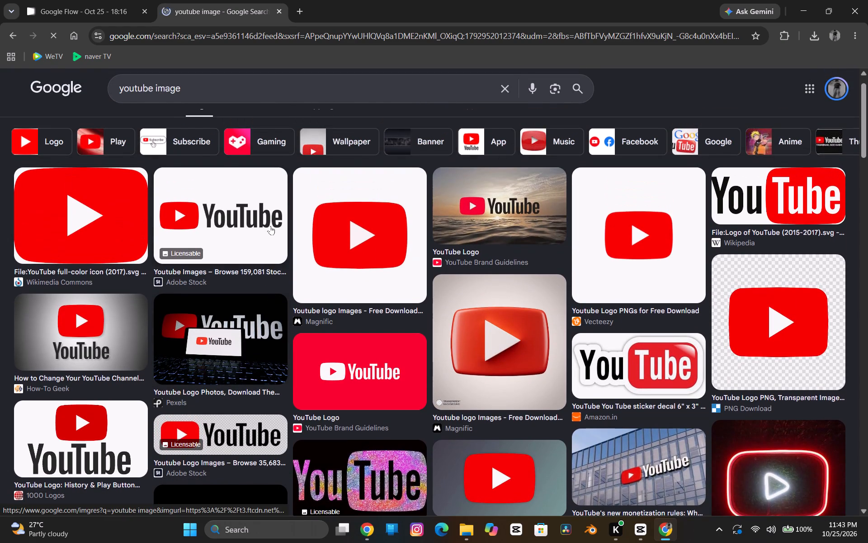
click(731, 331)
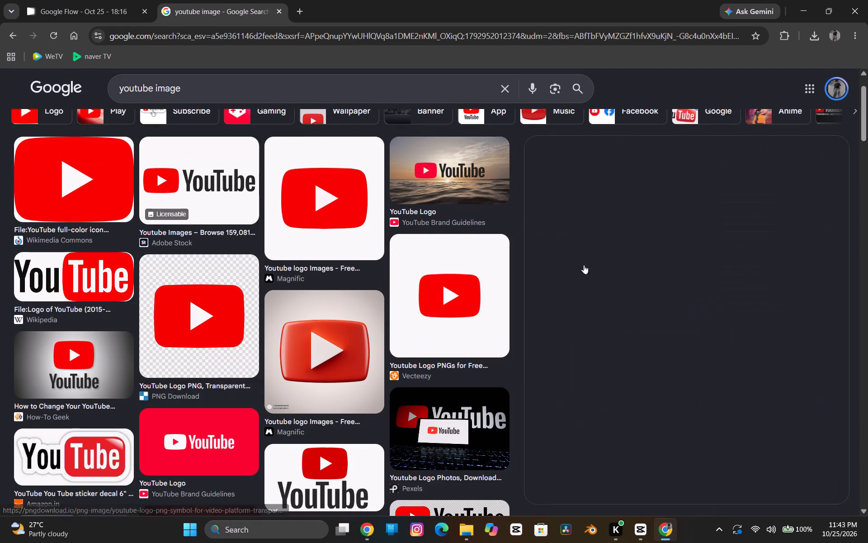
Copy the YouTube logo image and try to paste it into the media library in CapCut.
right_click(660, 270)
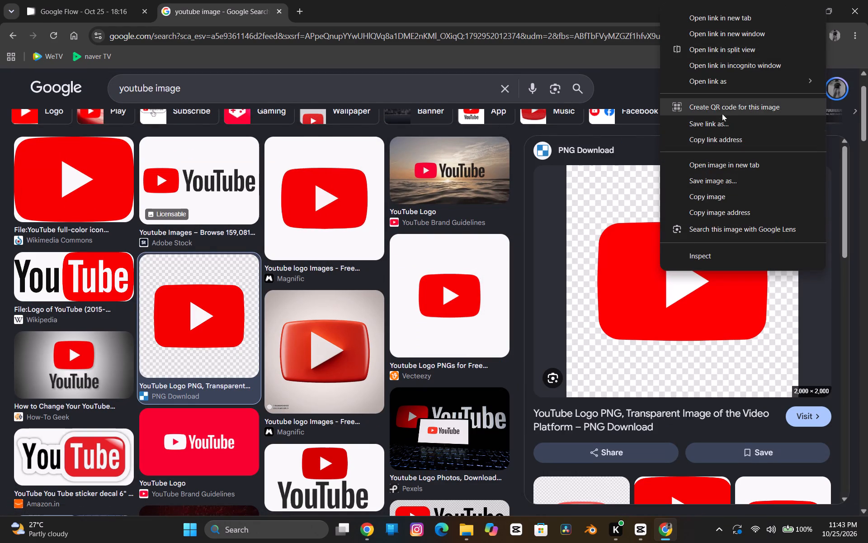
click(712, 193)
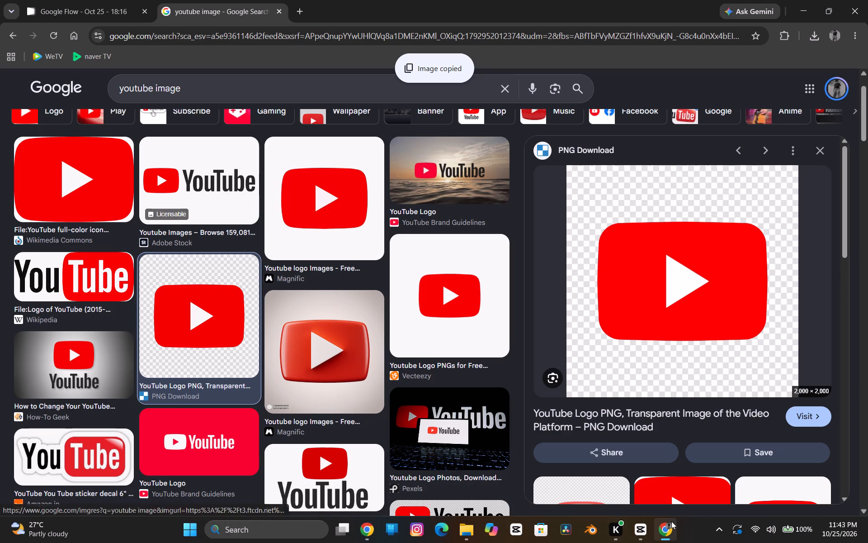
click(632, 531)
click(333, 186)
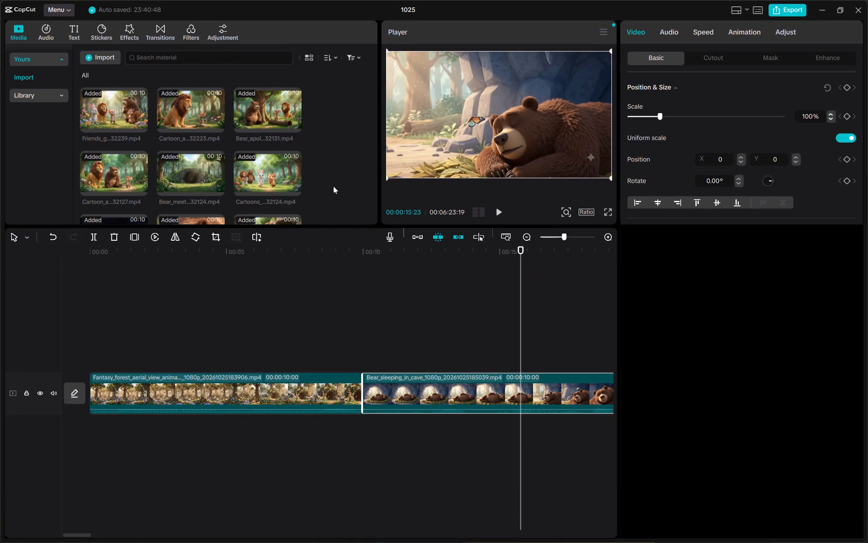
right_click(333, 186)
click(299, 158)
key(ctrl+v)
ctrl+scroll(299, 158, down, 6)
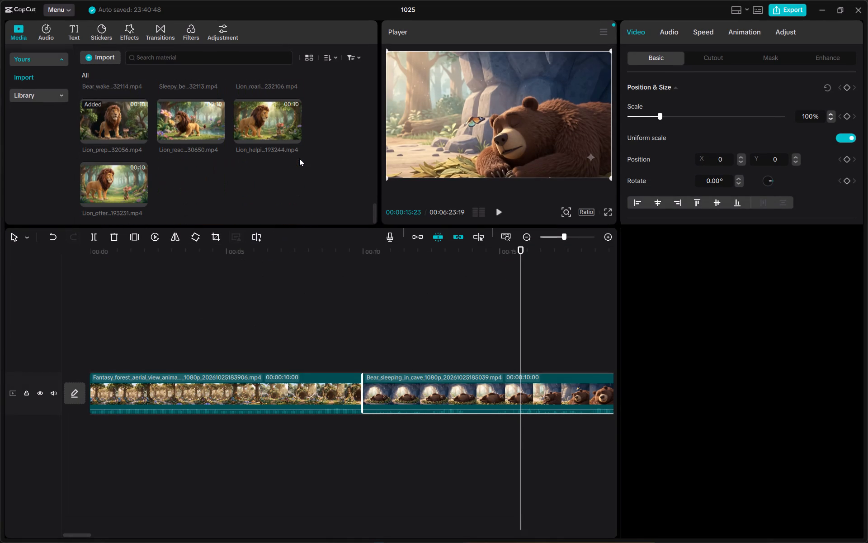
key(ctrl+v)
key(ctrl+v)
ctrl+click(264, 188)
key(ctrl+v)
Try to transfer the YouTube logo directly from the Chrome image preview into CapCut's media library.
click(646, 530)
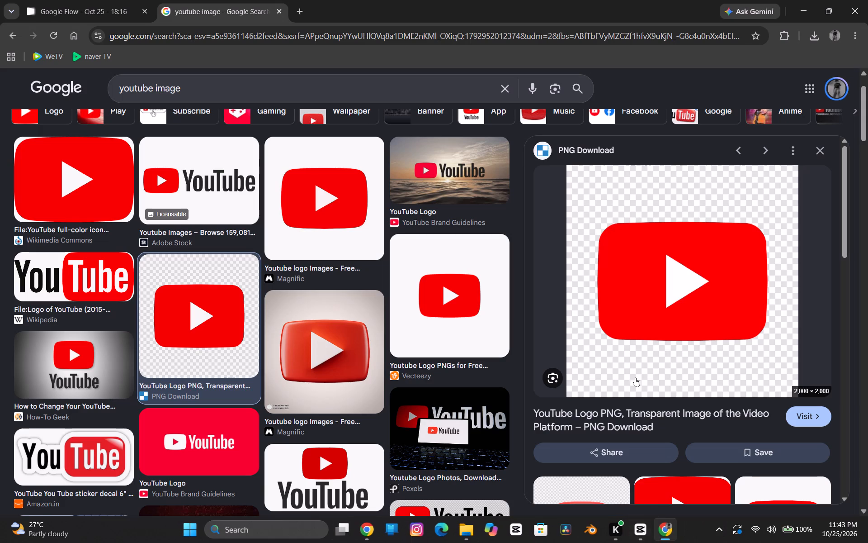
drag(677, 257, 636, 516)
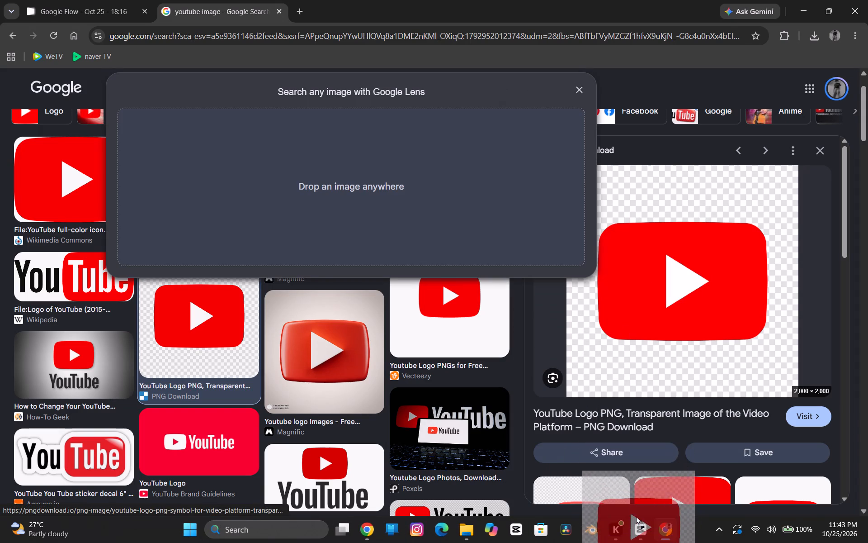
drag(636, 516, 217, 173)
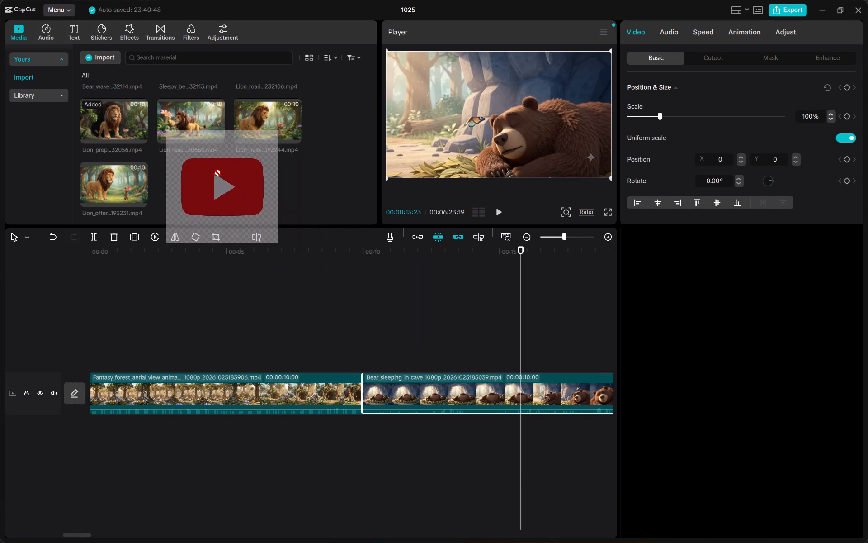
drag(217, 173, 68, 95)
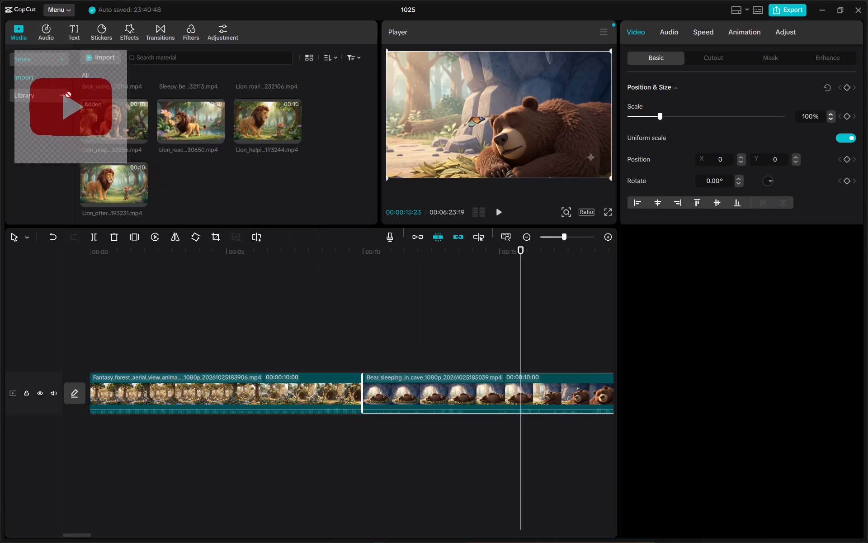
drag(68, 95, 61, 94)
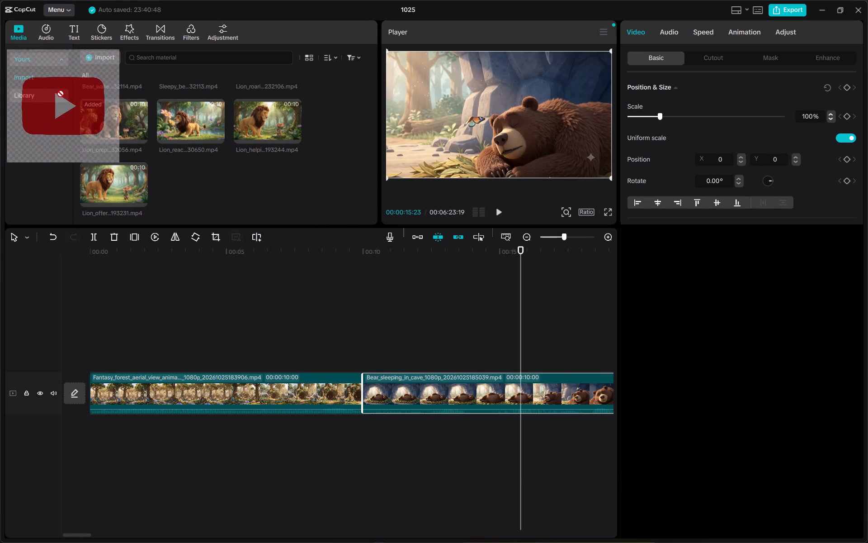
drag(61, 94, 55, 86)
Move the playhead to 00:00:02:02 in the opening Fantasy_forest_aerial_view clip.
scroll(299, 351, right, 14)
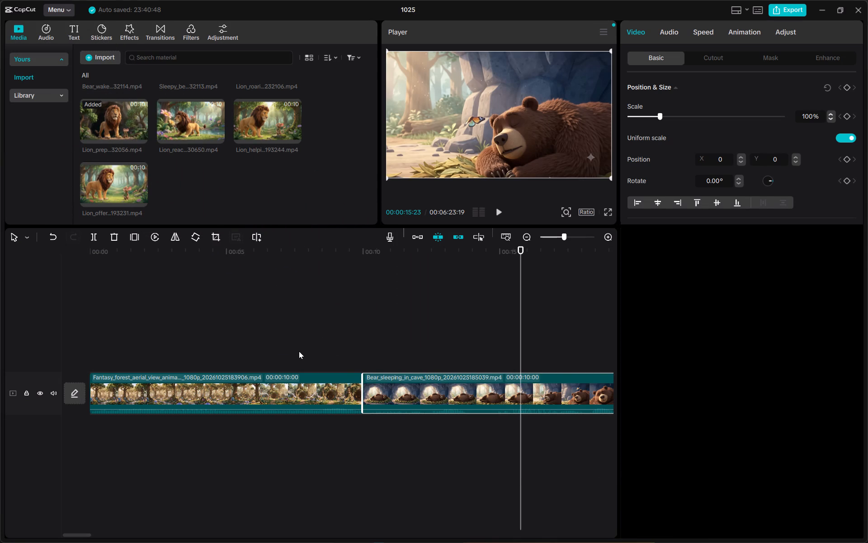
drag(523, 250, 218, 242)
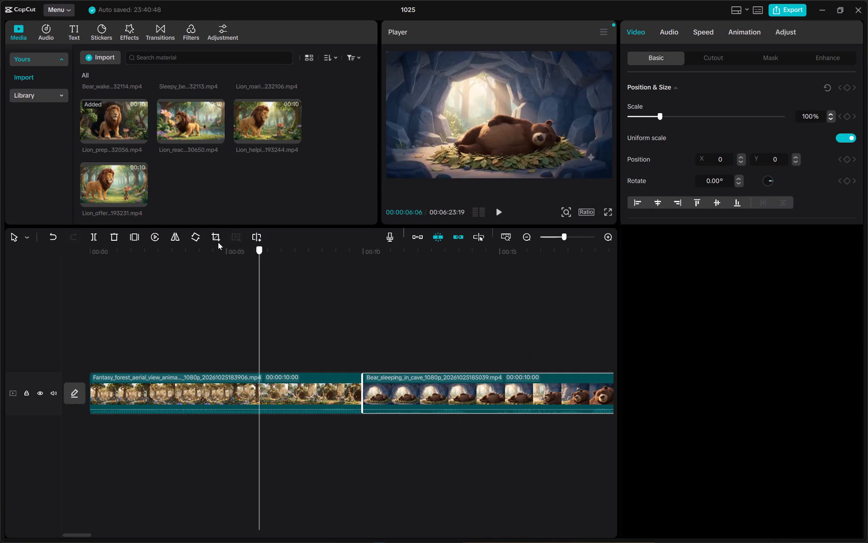
drag(218, 242, 59, 243)
click(146, 265)
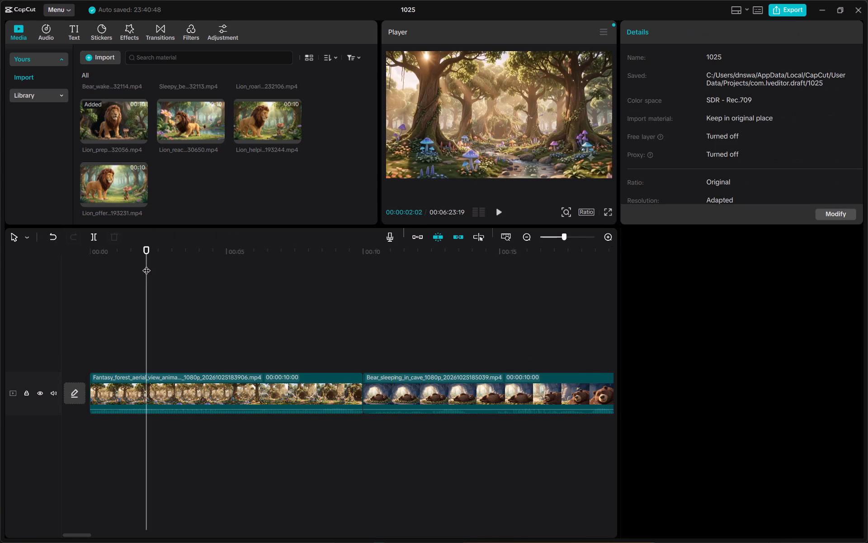
ctrl+scroll(146, 265, down, 9)
ctrl+scroll(146, 265, down, 20)
ctrl+scroll(146, 265, down, 2)
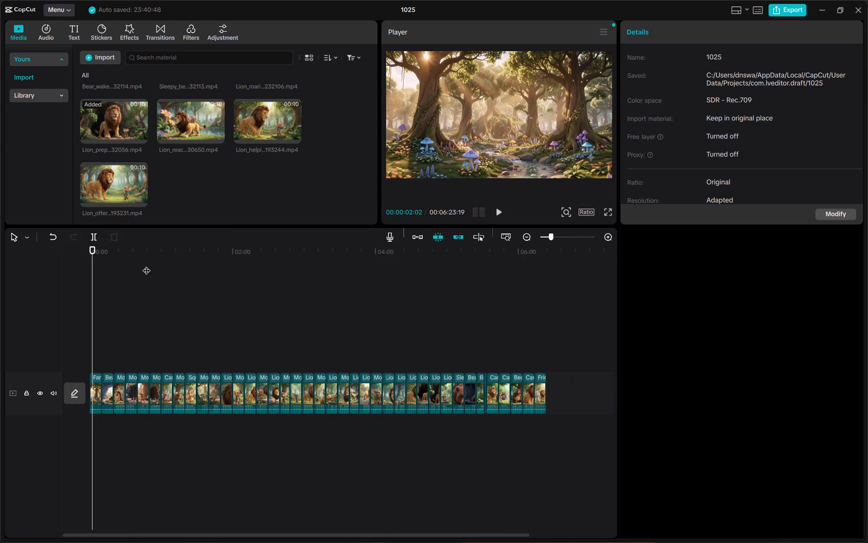
ctrl+scroll(146, 265, down, 2)
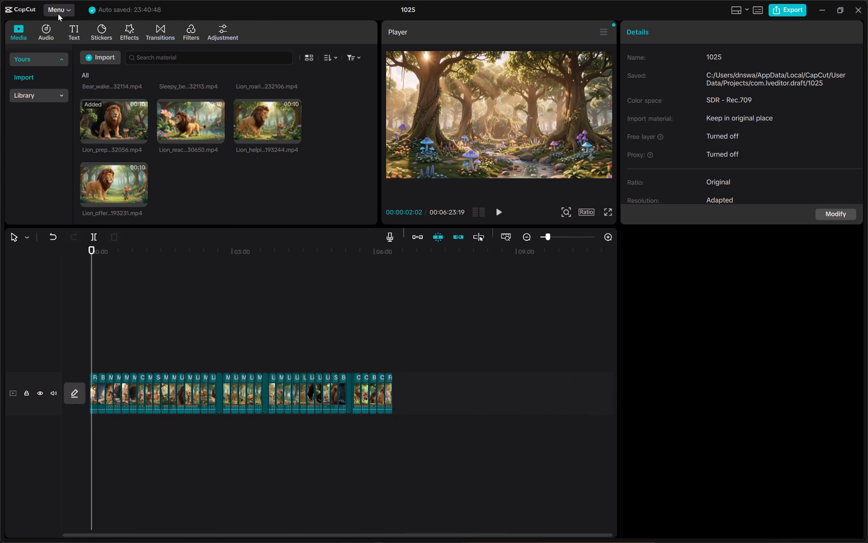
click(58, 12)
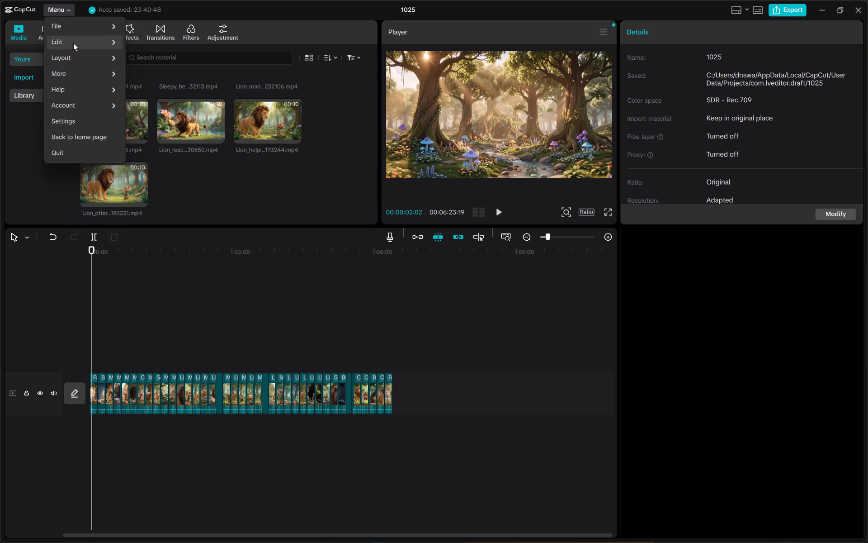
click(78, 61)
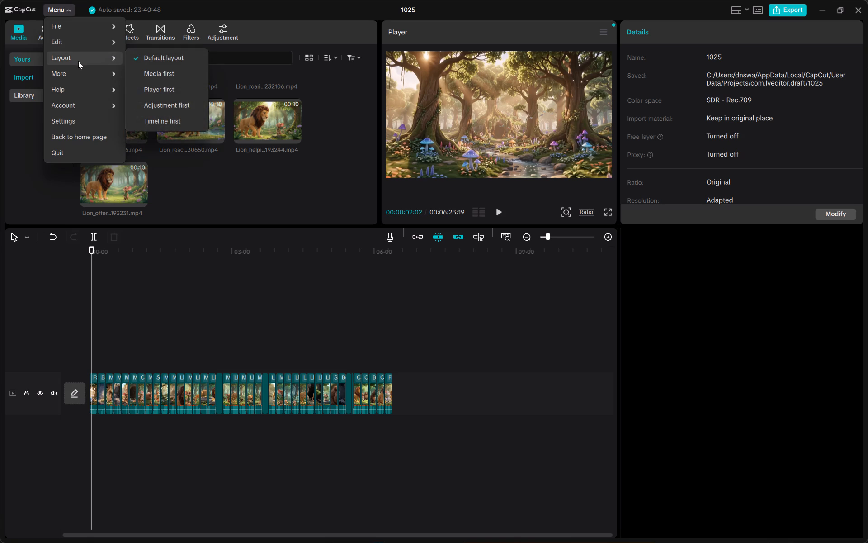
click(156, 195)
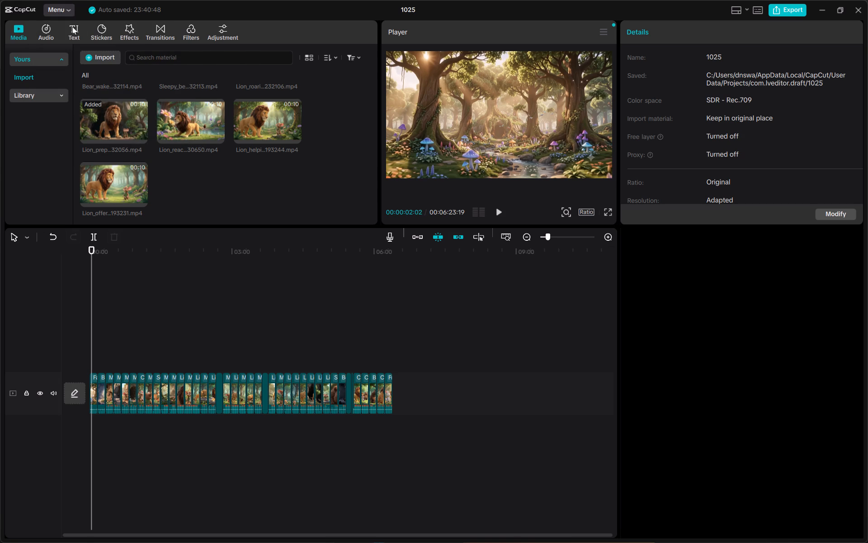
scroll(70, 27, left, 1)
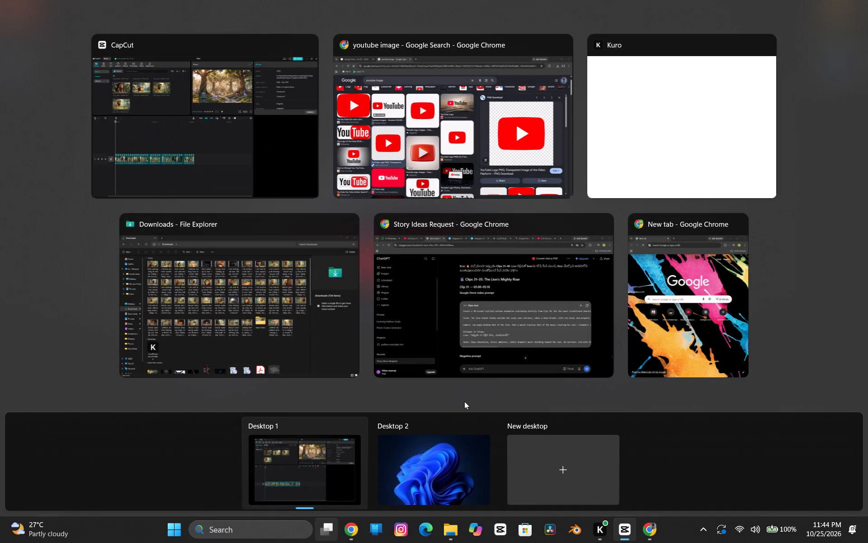
Switch to Chrome and save the transparent YouTube logo as a WEBP file in Downloads, keeping its suggested name.
click(654, 532)
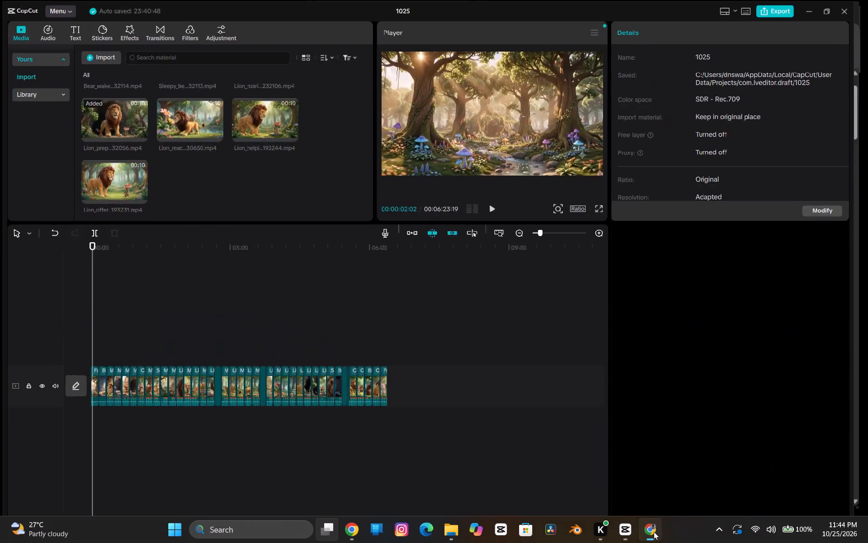
right_click(745, 306)
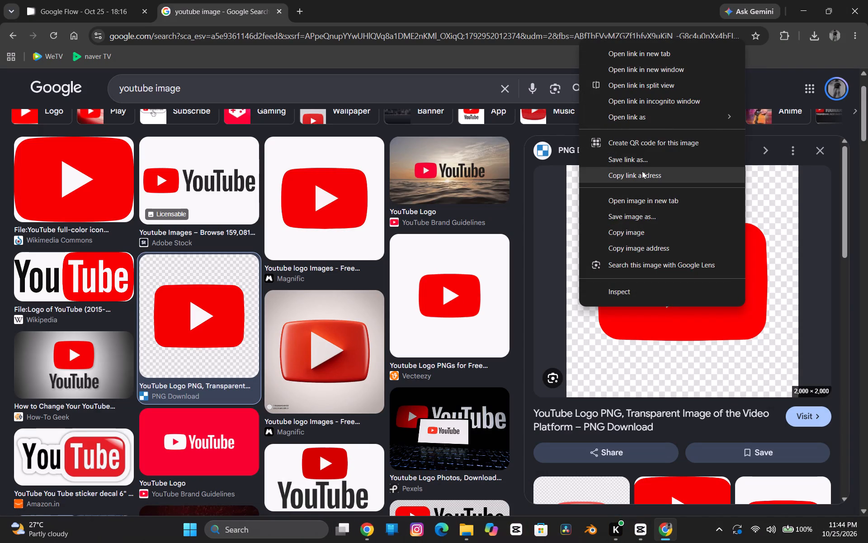
click(641, 219)
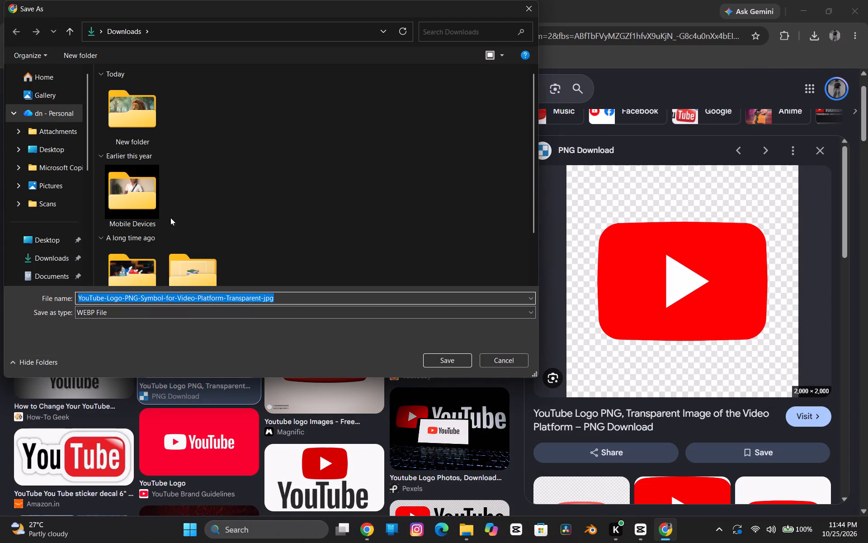
click(59, 249)
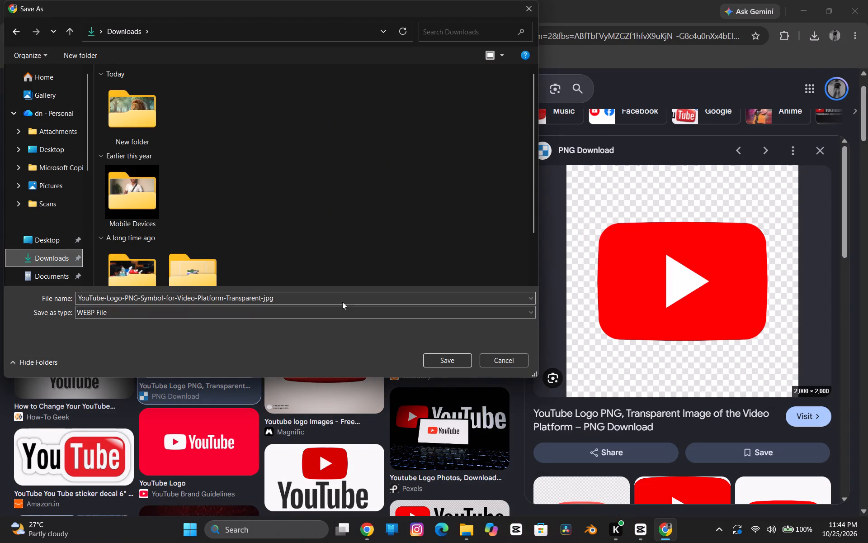
click(439, 360)
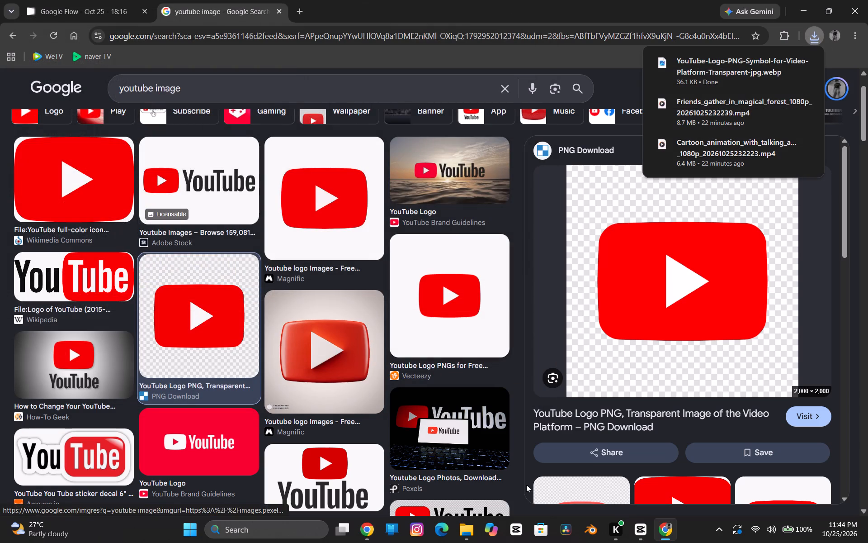
Switch to CapCut and import the YouTube logo WEBP file from Downloads into the media library.
click(639, 535)
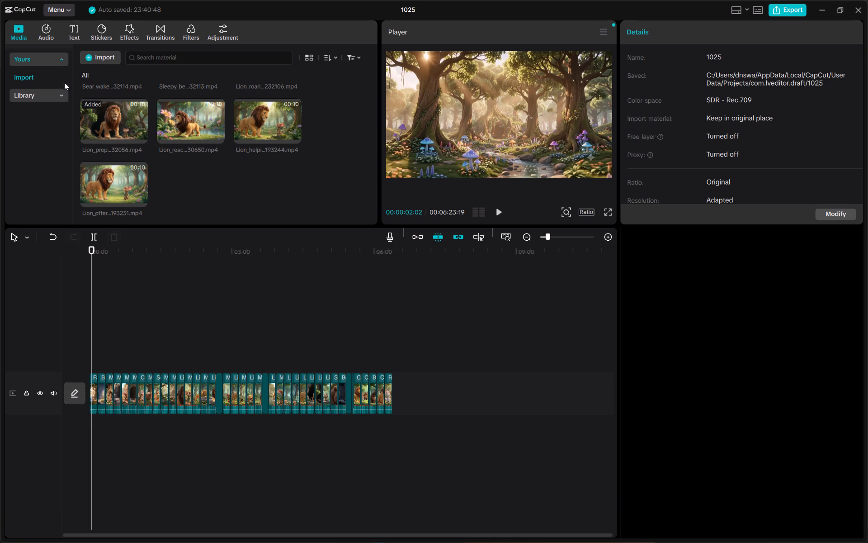
click(98, 57)
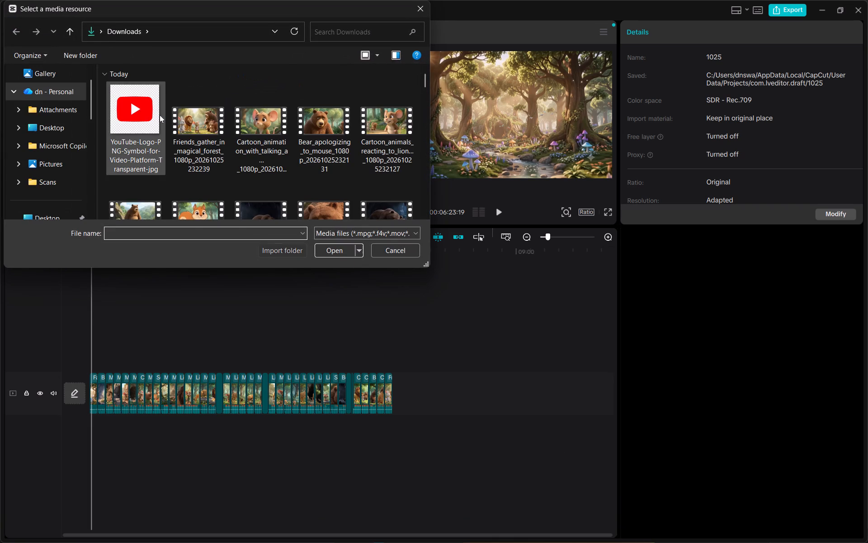
double_click(160, 115)
Place the YouTube logo image on a new track above the main clips, starting at the 00:00:02:02 playhead.
drag(176, 178, 97, 358)
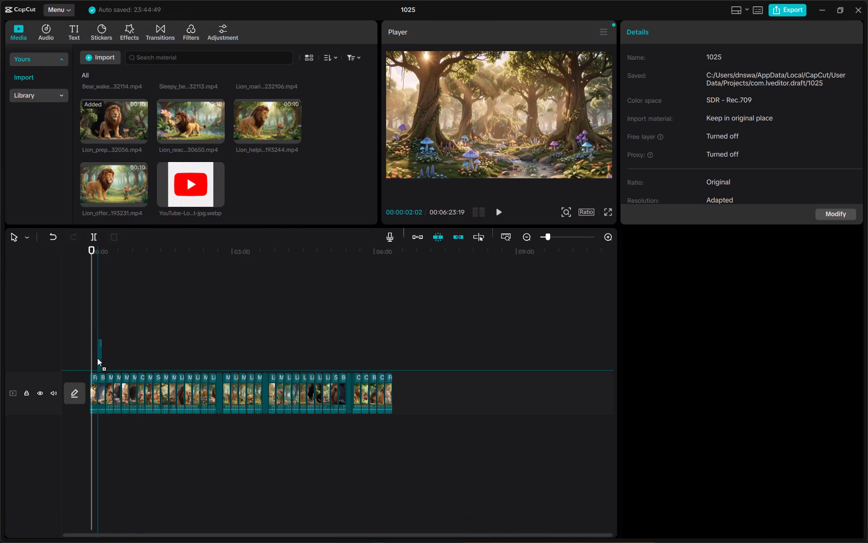
drag(97, 358, 86, 384)
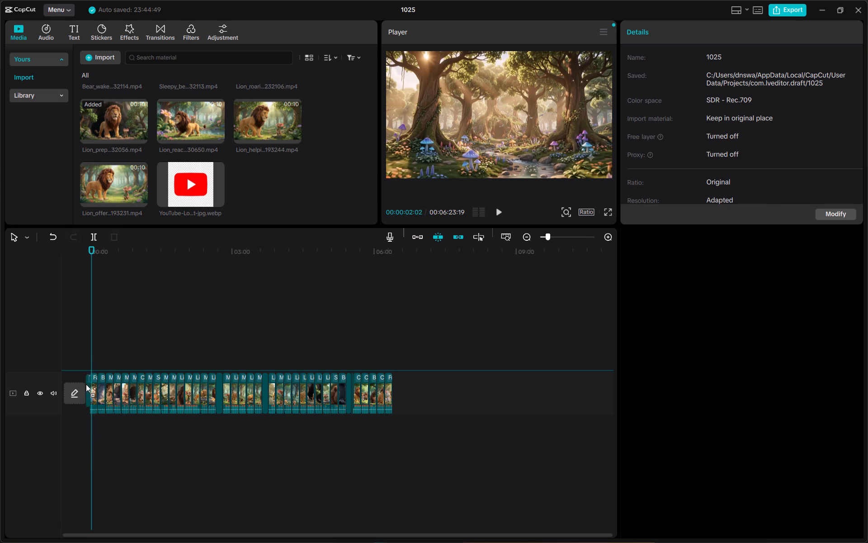
drag(86, 384, 90, 356)
drag(90, 356, 90, 353)
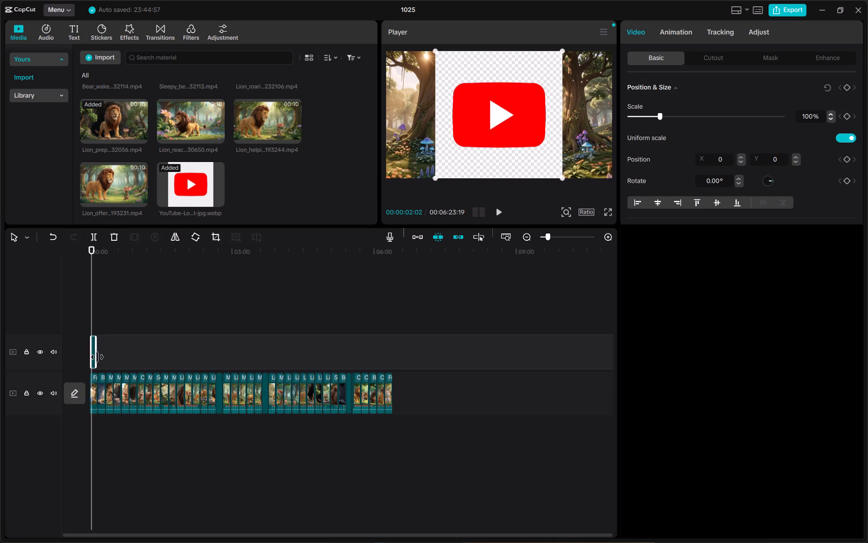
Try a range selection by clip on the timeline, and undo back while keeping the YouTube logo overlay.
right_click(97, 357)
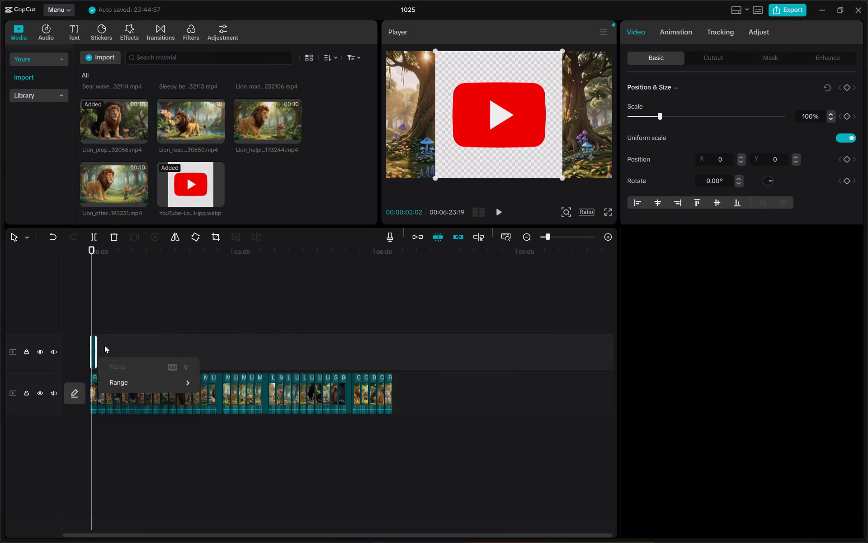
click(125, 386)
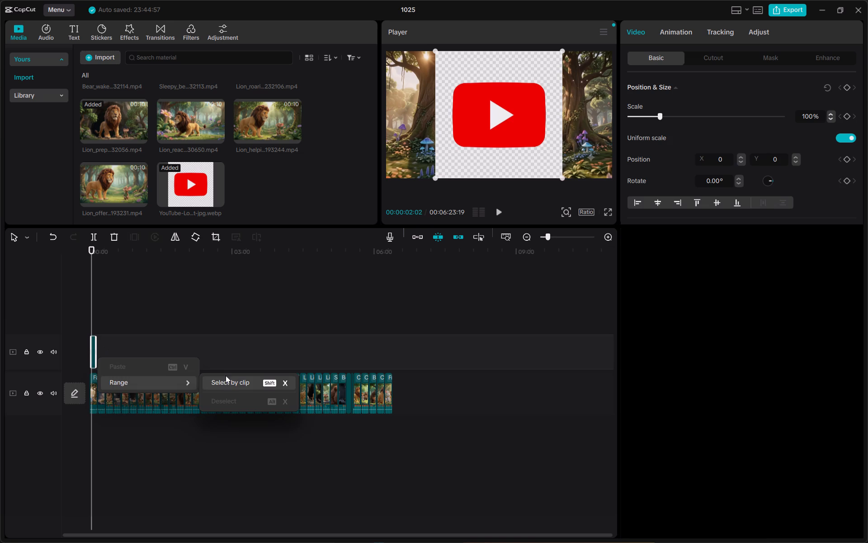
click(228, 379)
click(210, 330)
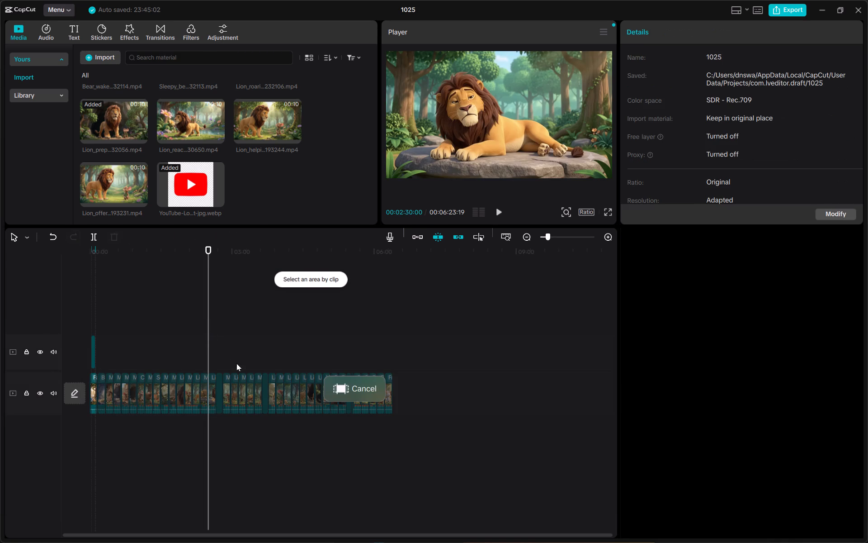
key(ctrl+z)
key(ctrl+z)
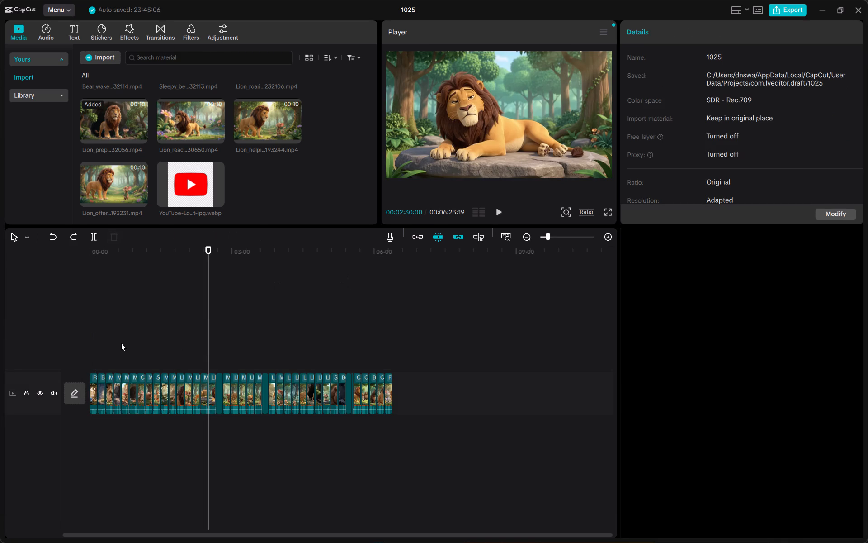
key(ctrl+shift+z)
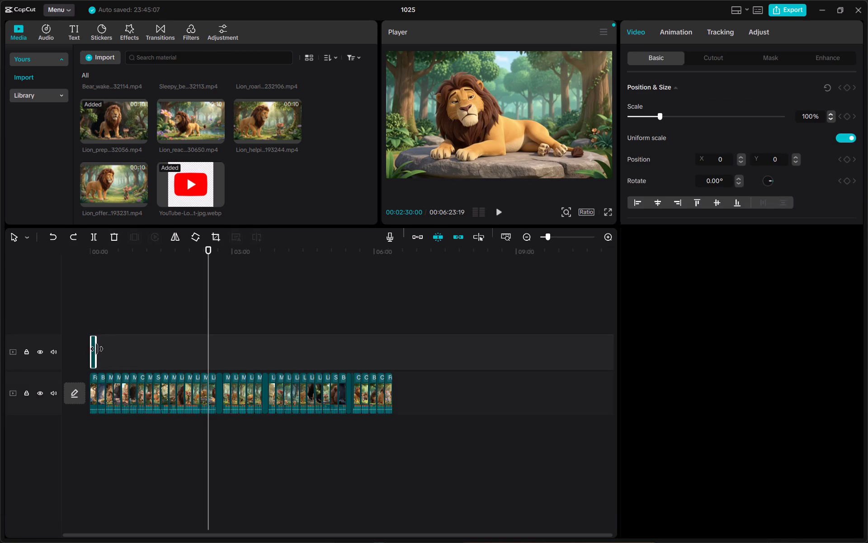
Extend the YouTube logo clip to the end of the main track, for a duration of 00:06:21:17.
drag(97, 349, 396, 351)
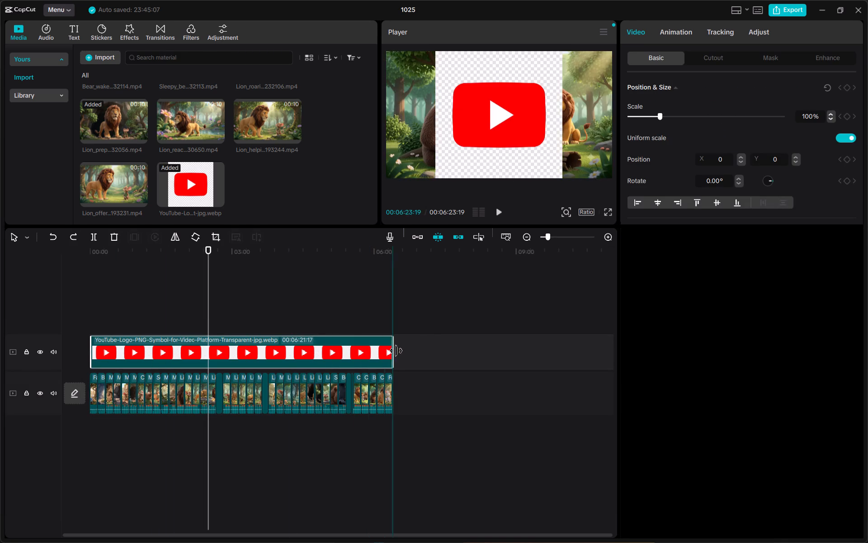
drag(396, 351, 390, 356)
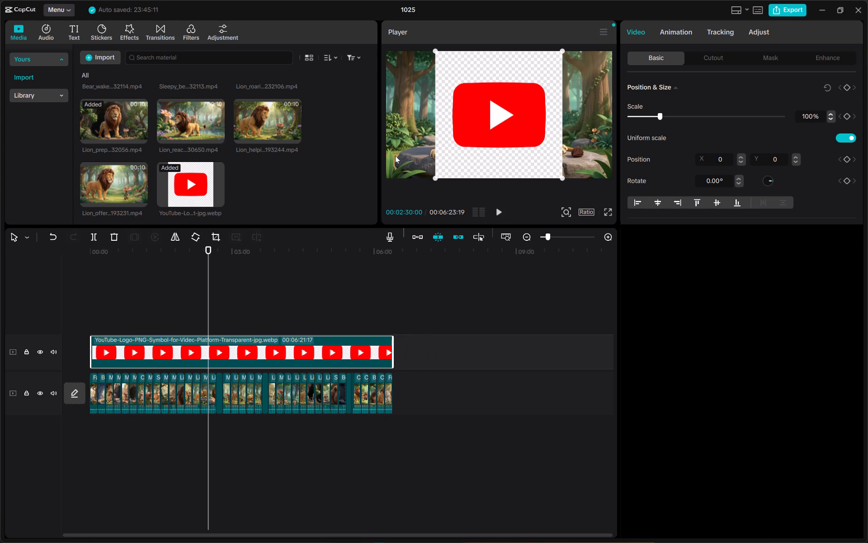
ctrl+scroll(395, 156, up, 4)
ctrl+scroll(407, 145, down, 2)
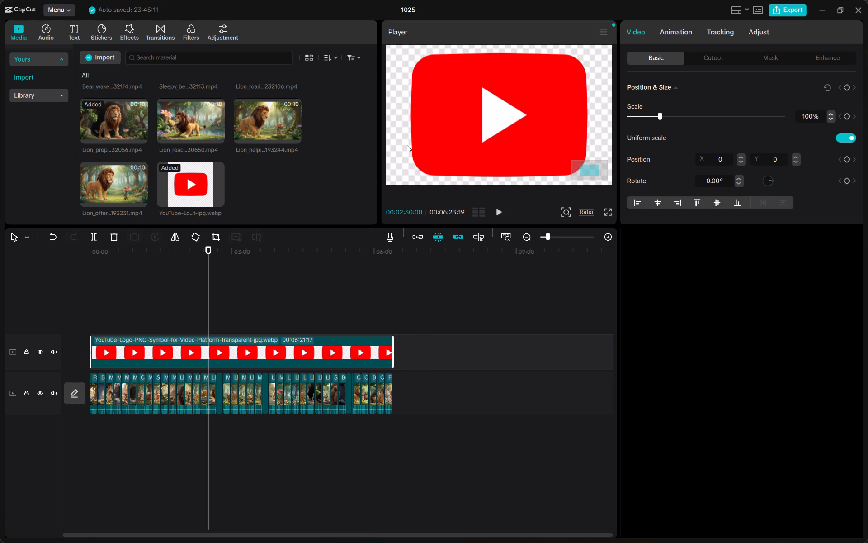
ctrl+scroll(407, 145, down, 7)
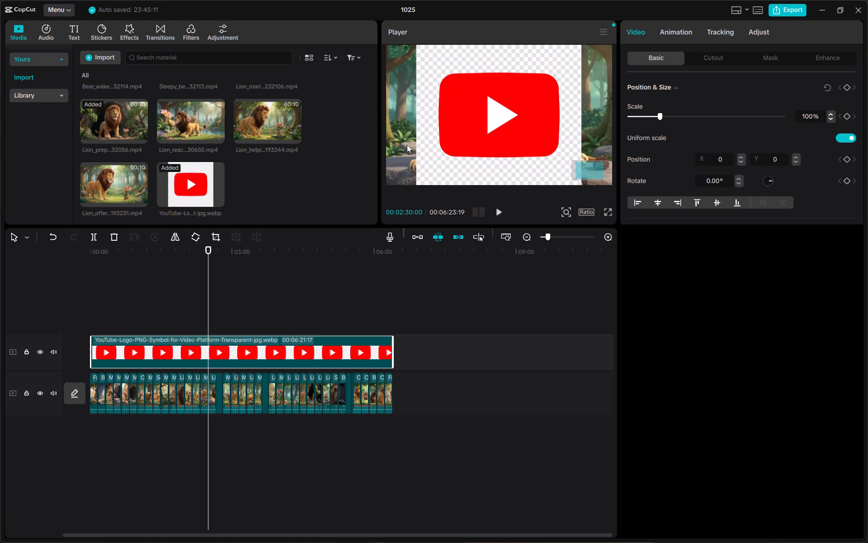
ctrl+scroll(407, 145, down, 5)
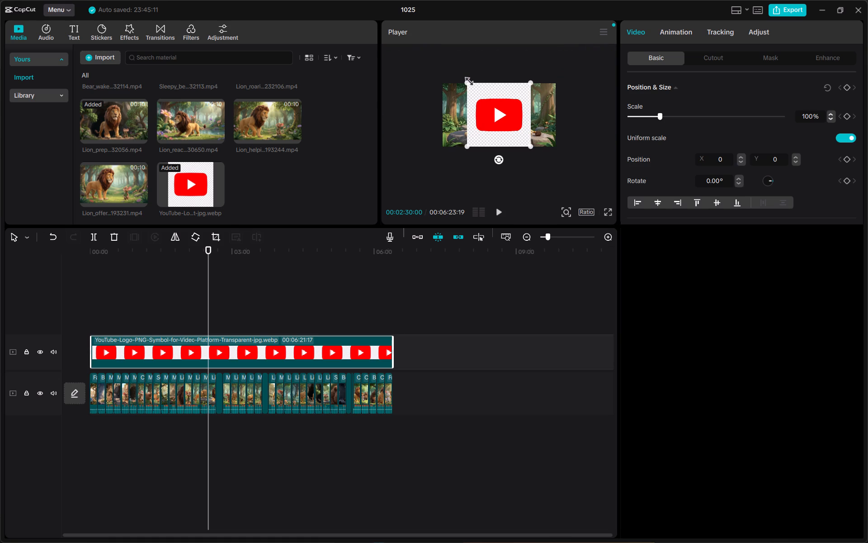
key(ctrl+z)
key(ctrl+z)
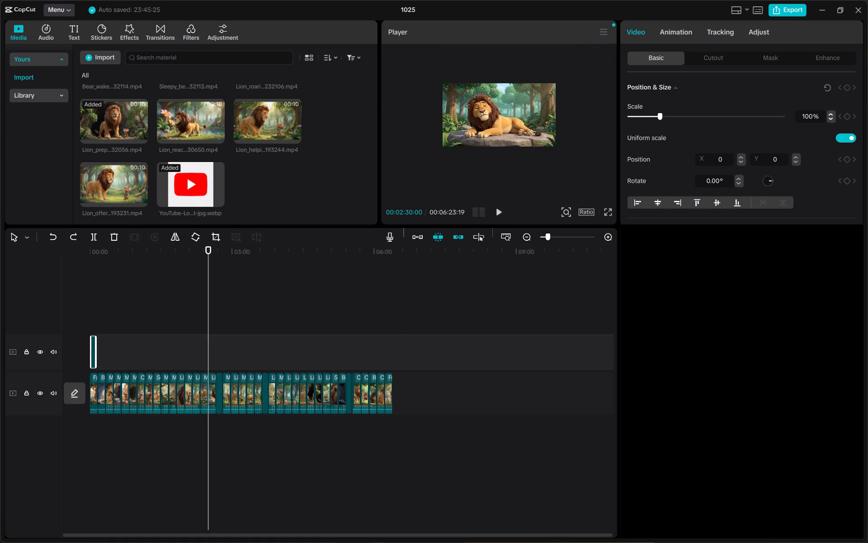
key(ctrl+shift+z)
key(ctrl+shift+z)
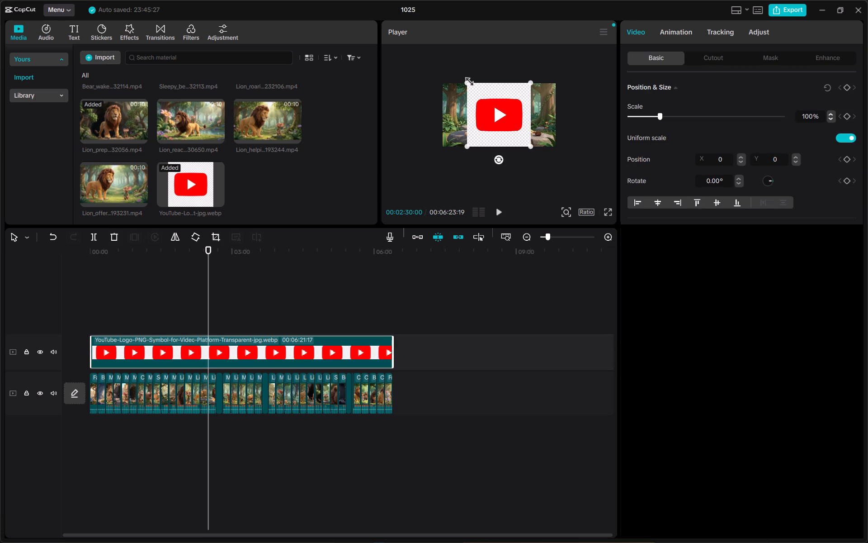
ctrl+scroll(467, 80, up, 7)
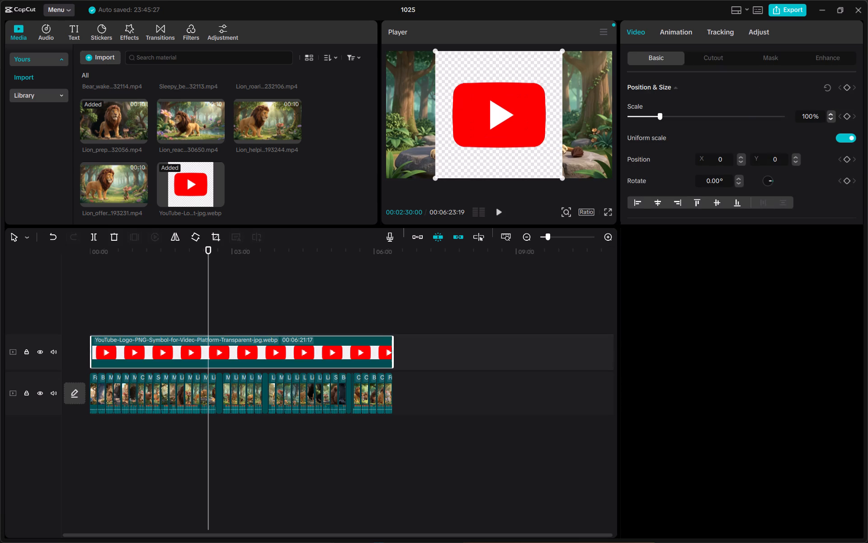
Scale the YouTube logo to 37% and place it in the bottom-right corner of the video frame at X 1525, Y -685.
drag(434, 53, 500, 107)
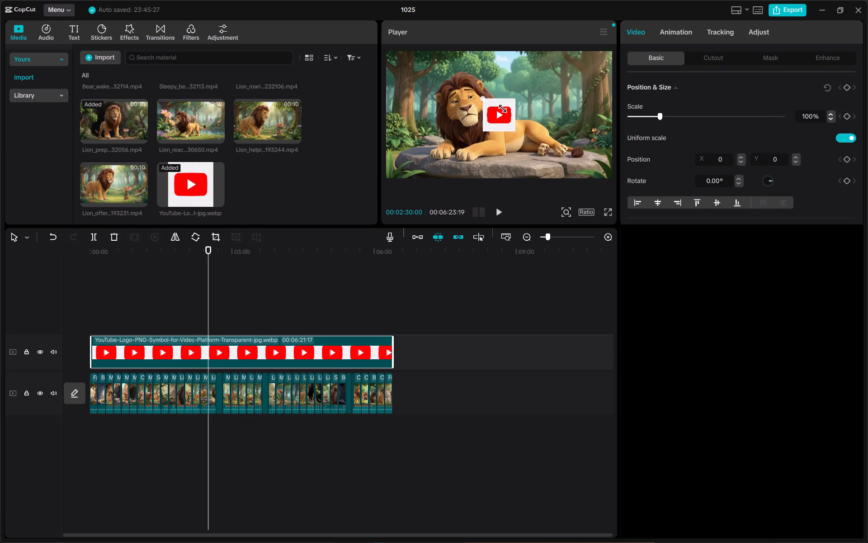
drag(500, 107, 490, 100)
drag(499, 118, 548, 143)
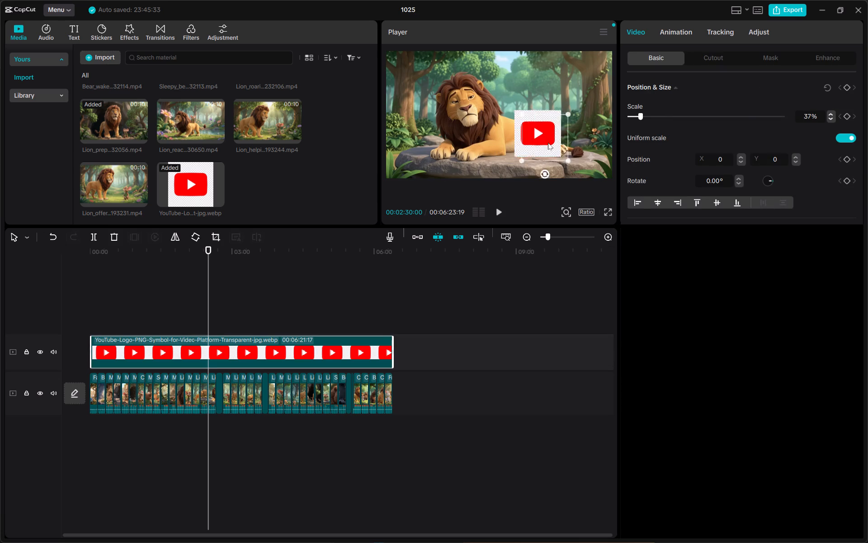
drag(548, 143, 586, 158)
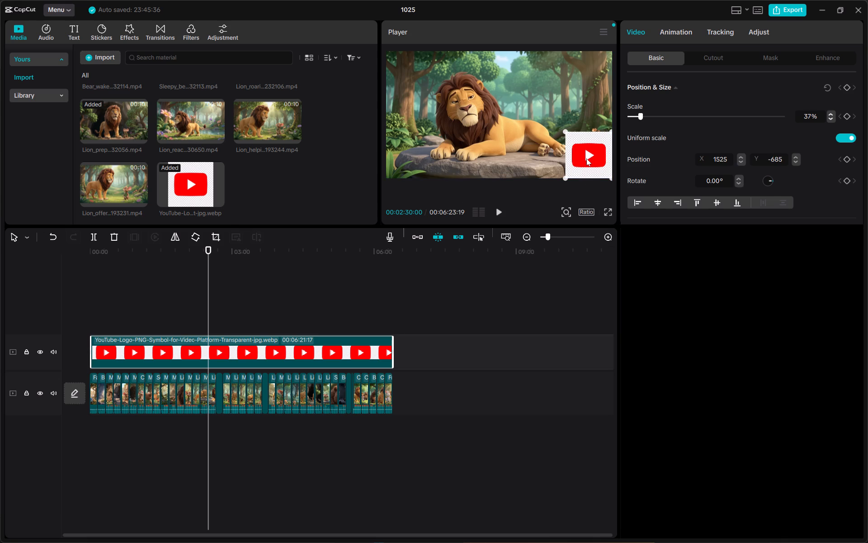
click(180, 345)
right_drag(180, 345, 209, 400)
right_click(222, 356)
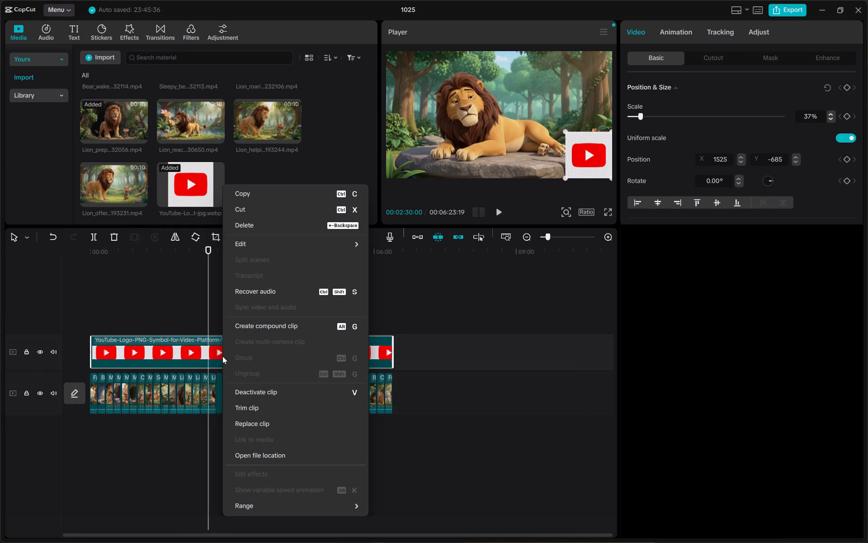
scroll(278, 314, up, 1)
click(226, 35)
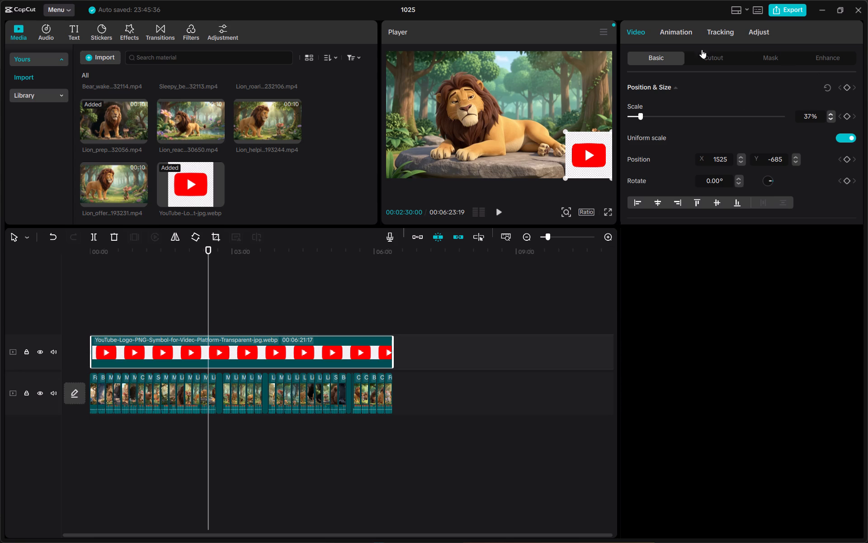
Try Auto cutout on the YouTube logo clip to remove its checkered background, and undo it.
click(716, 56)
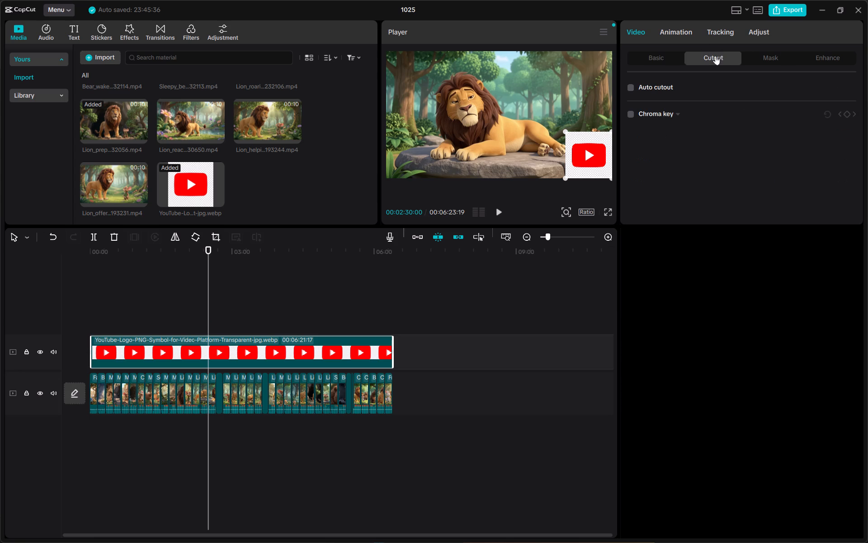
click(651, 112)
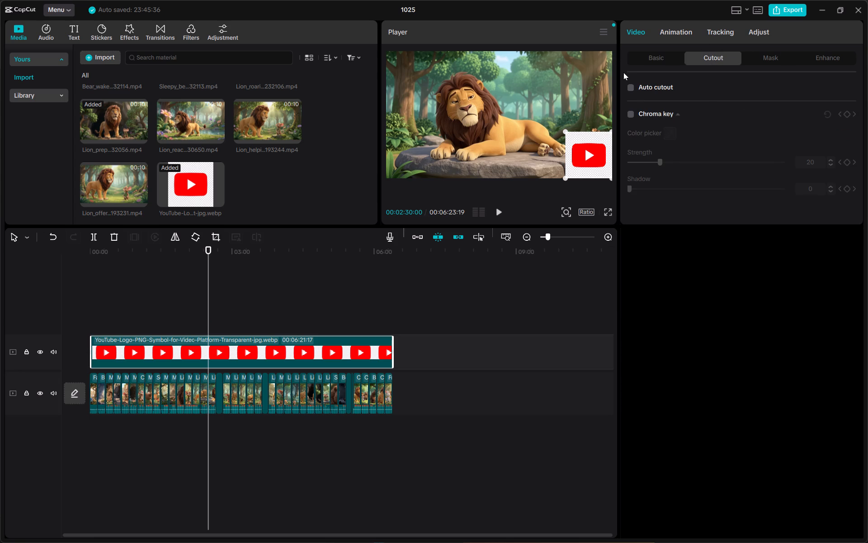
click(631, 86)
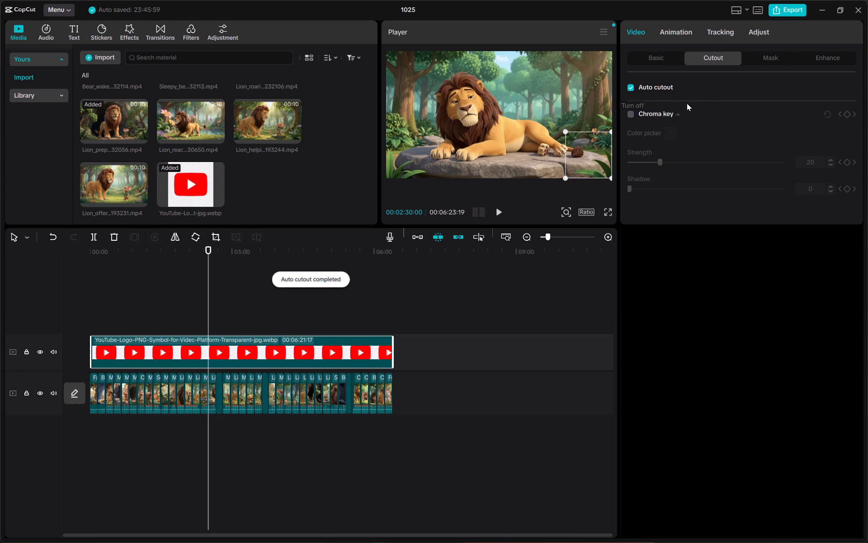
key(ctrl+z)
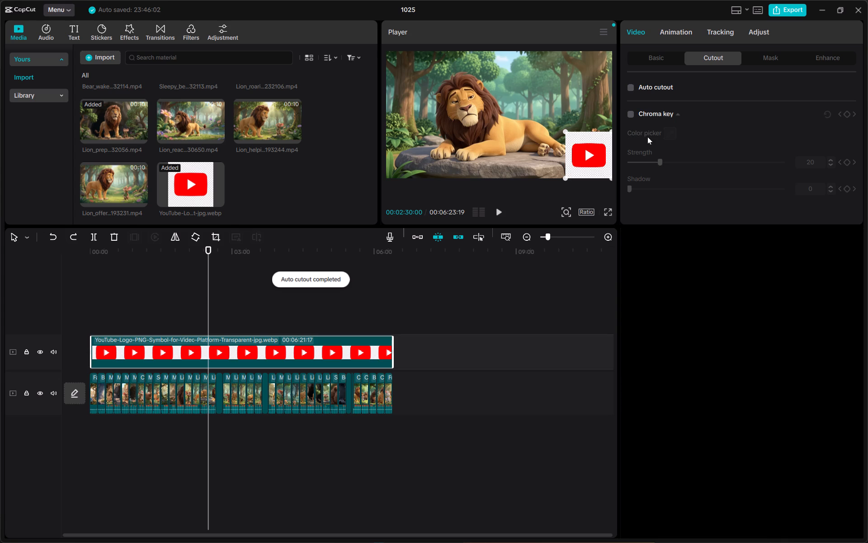
Enable Chroma key on the YouTube logo clip and pick the white of its background as the key colour.
click(633, 114)
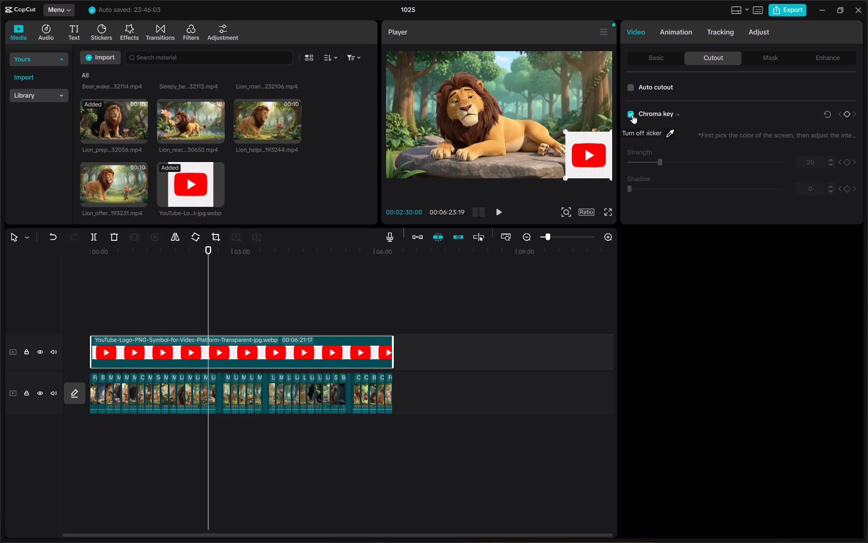
click(668, 131)
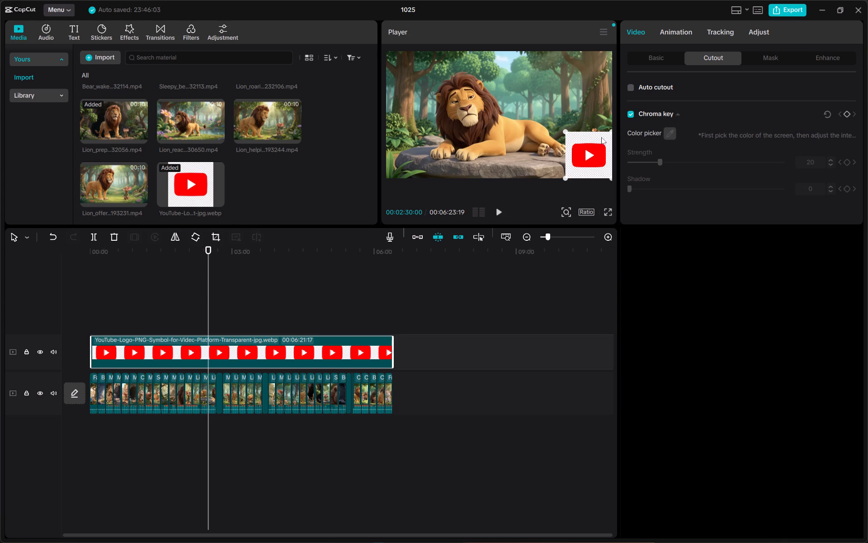
click(602, 140)
click(669, 134)
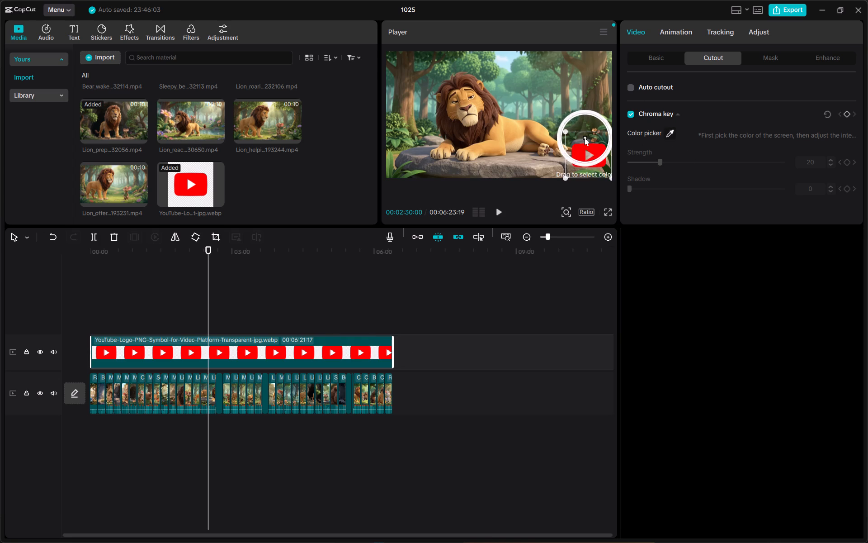
click(584, 139)
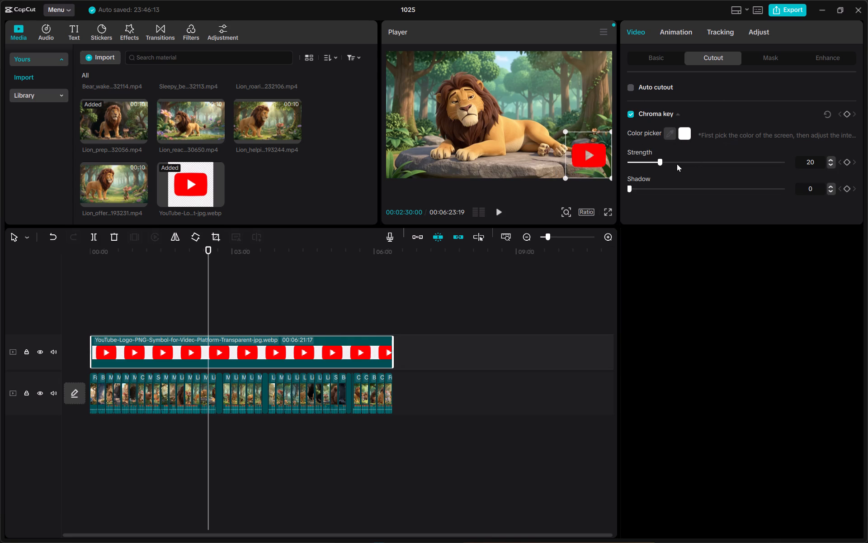
Set the YouTube logo's Chroma key strength to 78 and shadow to 30.
drag(660, 162, 707, 153)
drag(707, 153, 675, 179)
drag(631, 190, 764, 174)
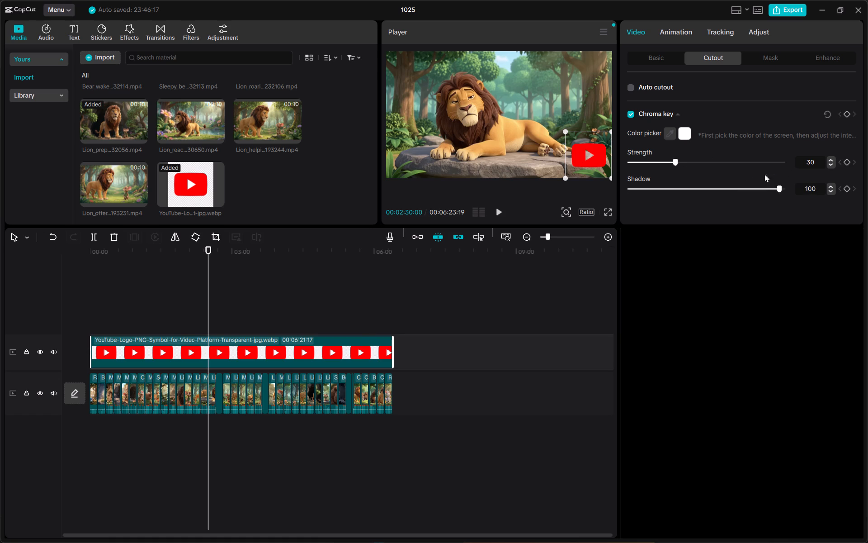
drag(764, 174, 676, 177)
drag(678, 160, 667, 163)
drag(667, 163, 750, 156)
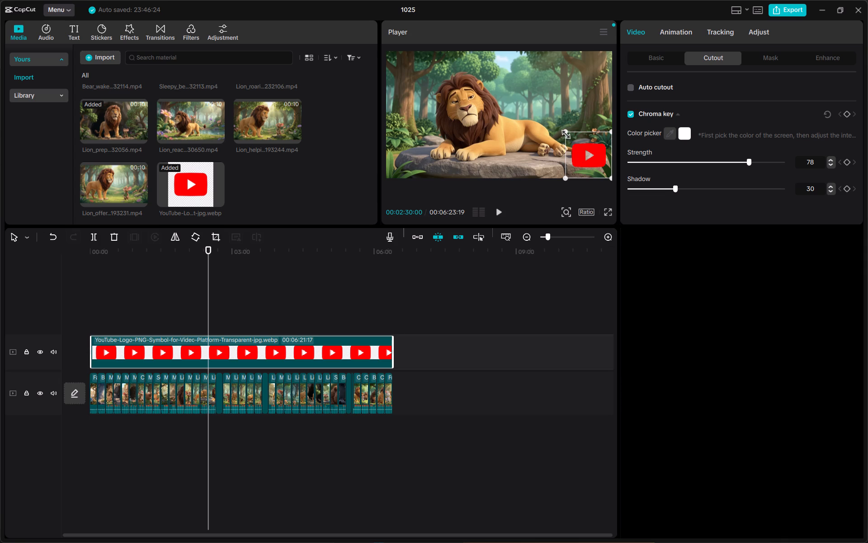
Shrink the YouTube logo to about half its size and shift it slightly closer to the video frame's bottom-right corner.
drag(563, 132, 584, 137)
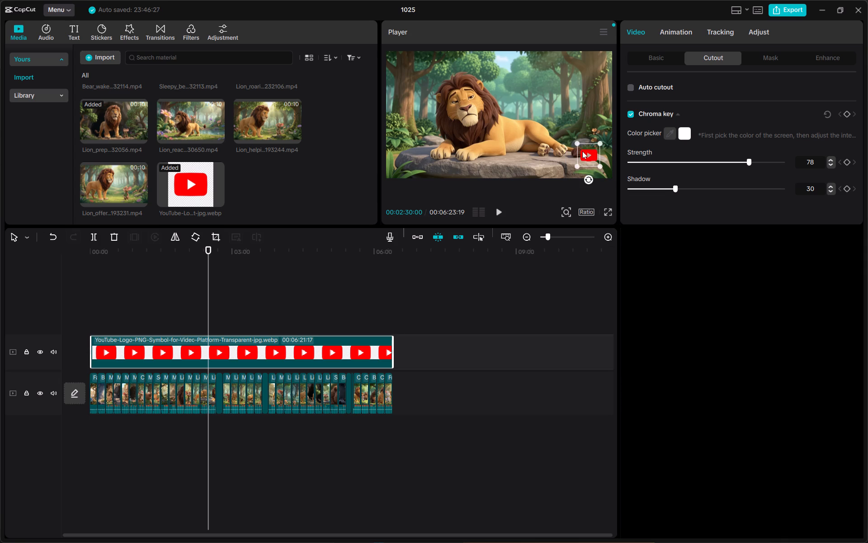
click(582, 151)
ctrl+scroll(599, 147, up, 7)
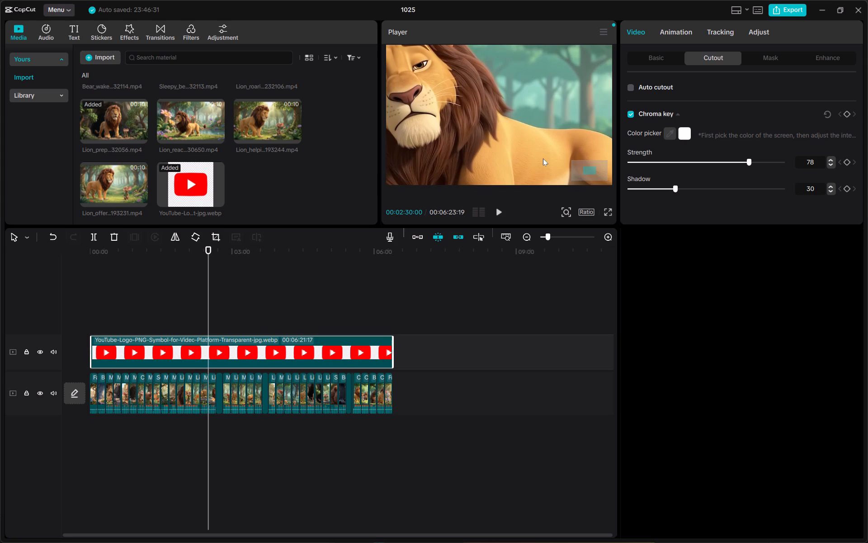
scroll(543, 158, down, 3)
scroll(543, 158, left, 2)
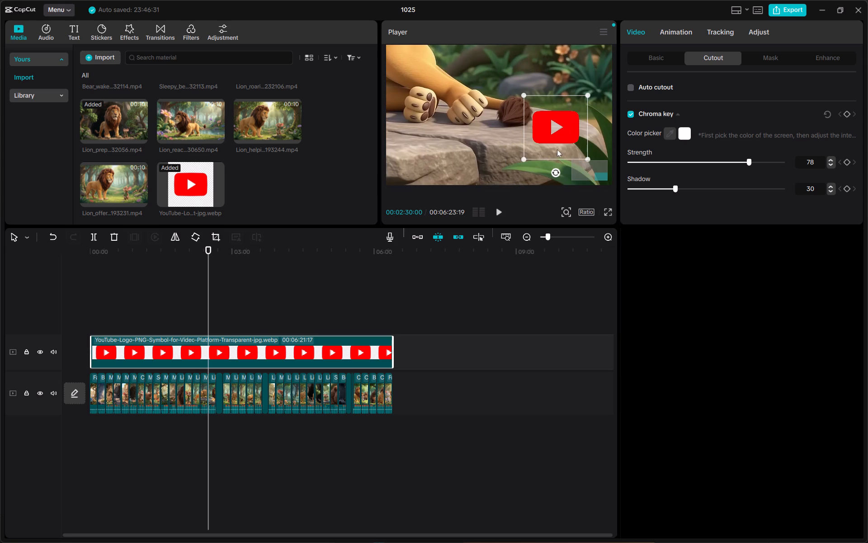
click(553, 121)
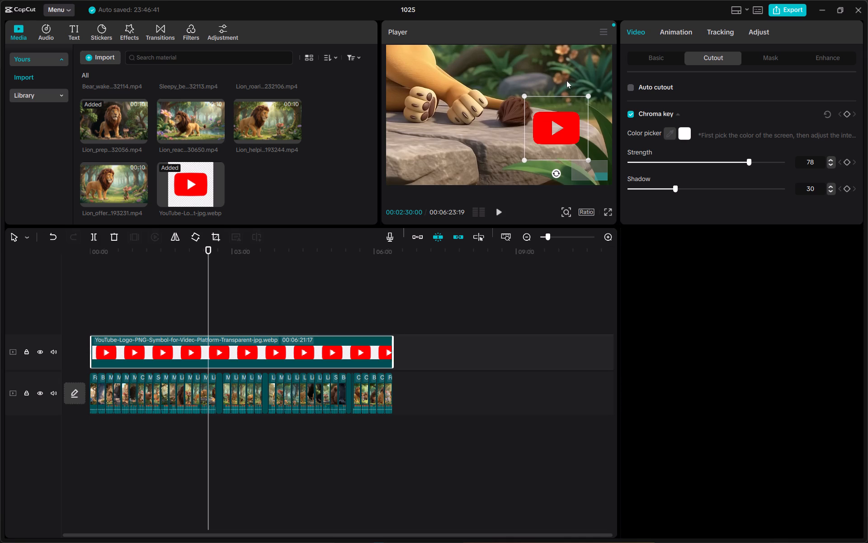
click(562, 123)
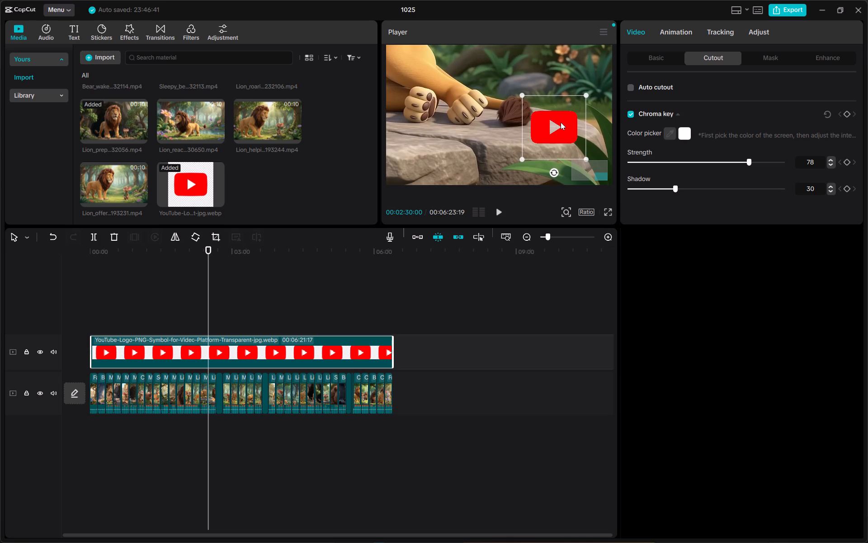
click(590, 75)
ctrl+scroll(590, 75, down, 7)
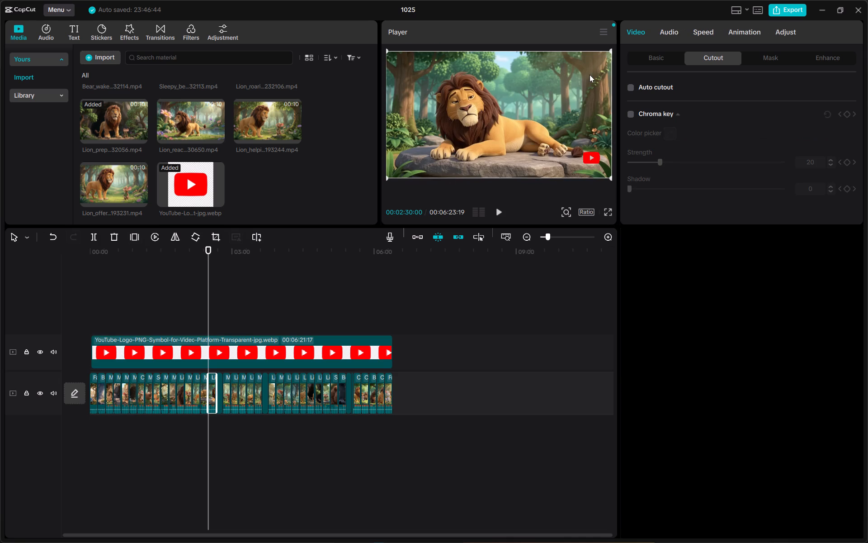
Extend the start of the YouTube logo clip back to the beginning of the main track, for a duration of 00:06:23:19.
click(289, 297)
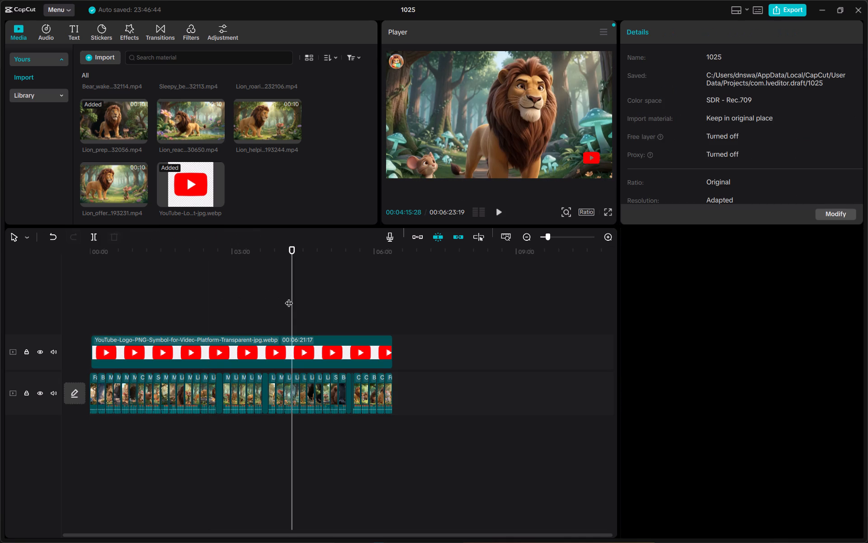
click(352, 248)
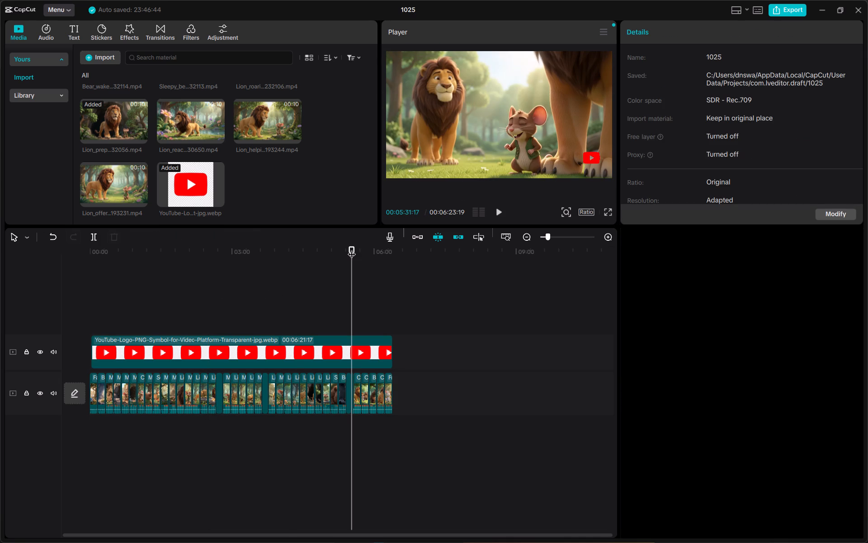
click(97, 252)
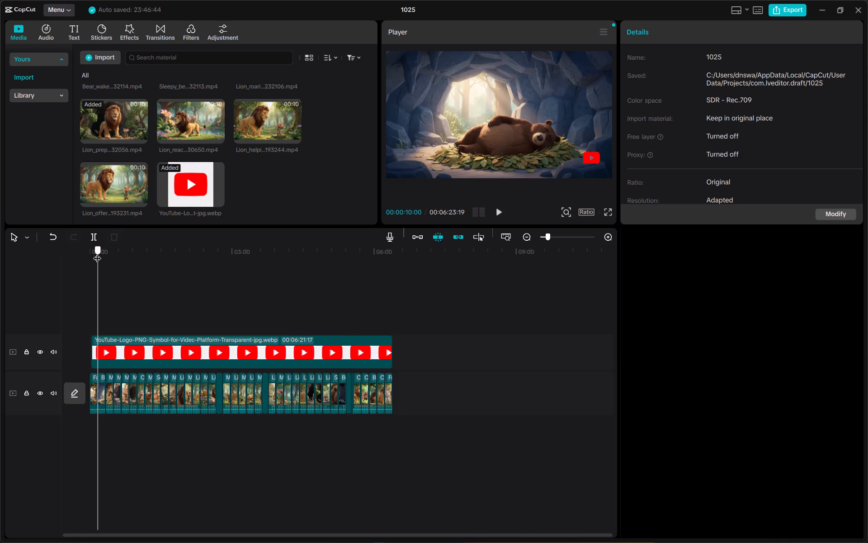
drag(97, 252, 66, 255)
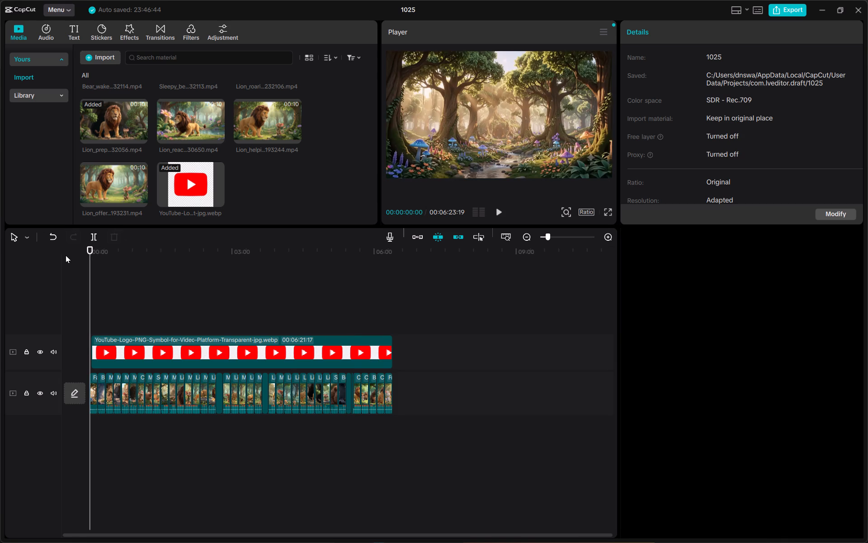
key(space)
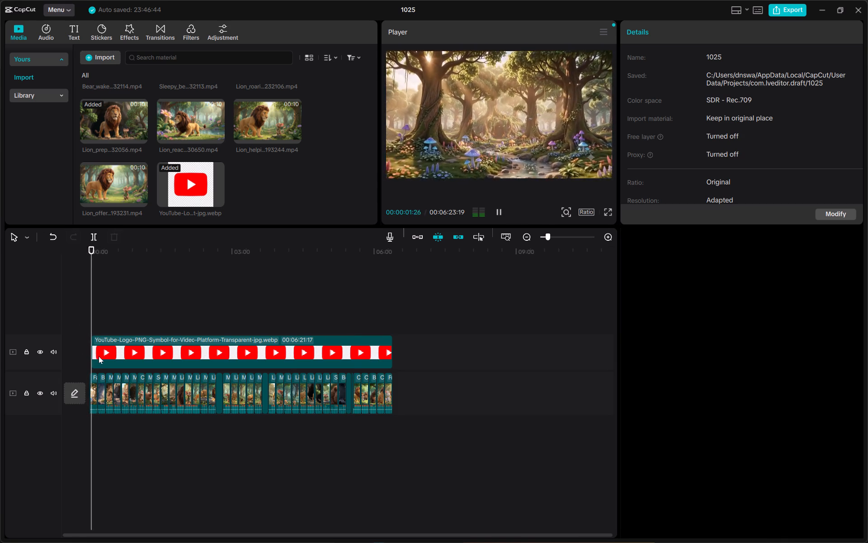
click(99, 356)
drag(90, 352, 75, 355)
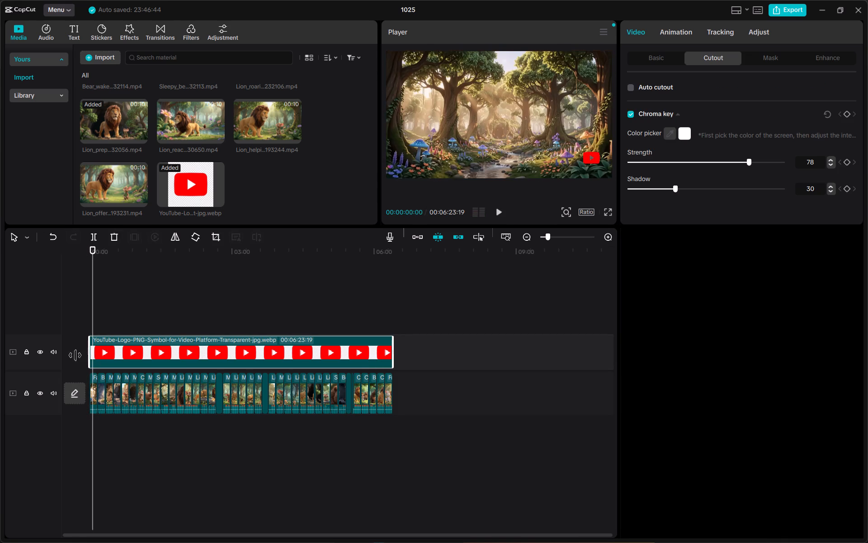
drag(75, 355, 74, 355)
Check the YouTube logo overlay at the beginning and end of the video.
drag(89, 260, 65, 264)
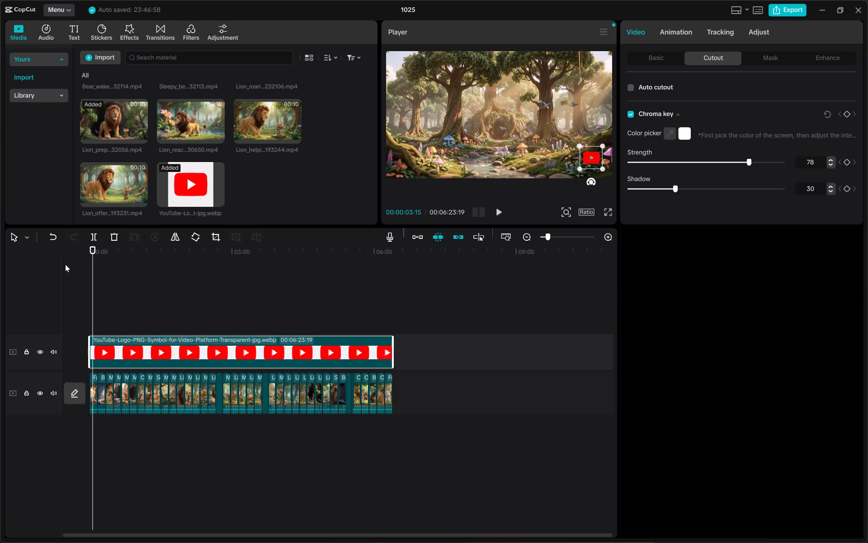
drag(92, 248, 76, 249)
key(space)
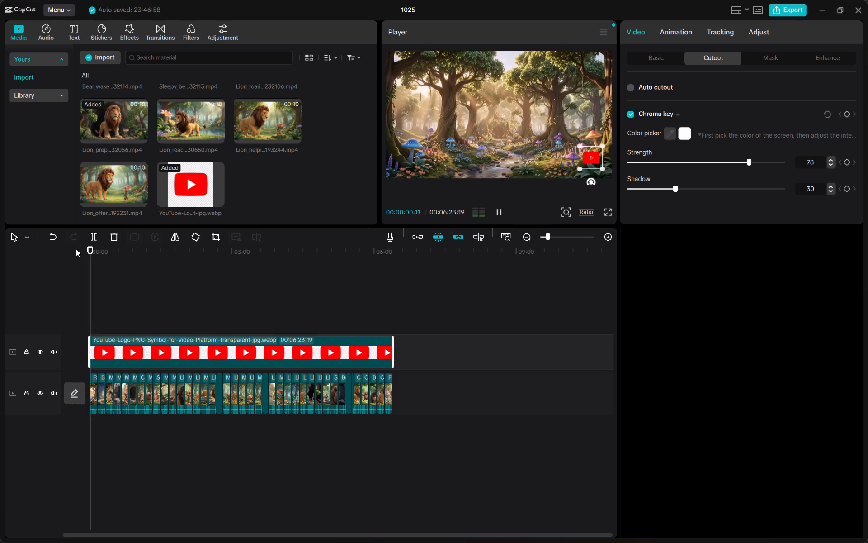
click(392, 327)
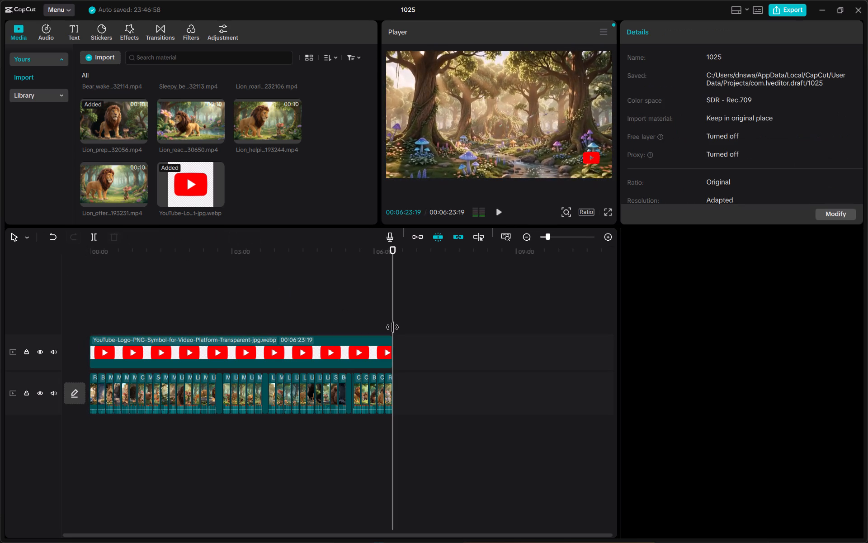
click(92, 256)
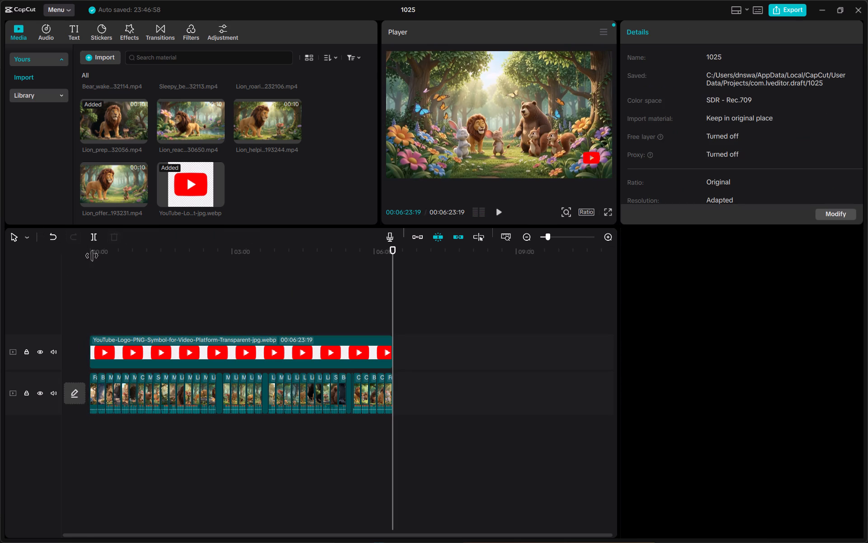
key(space)
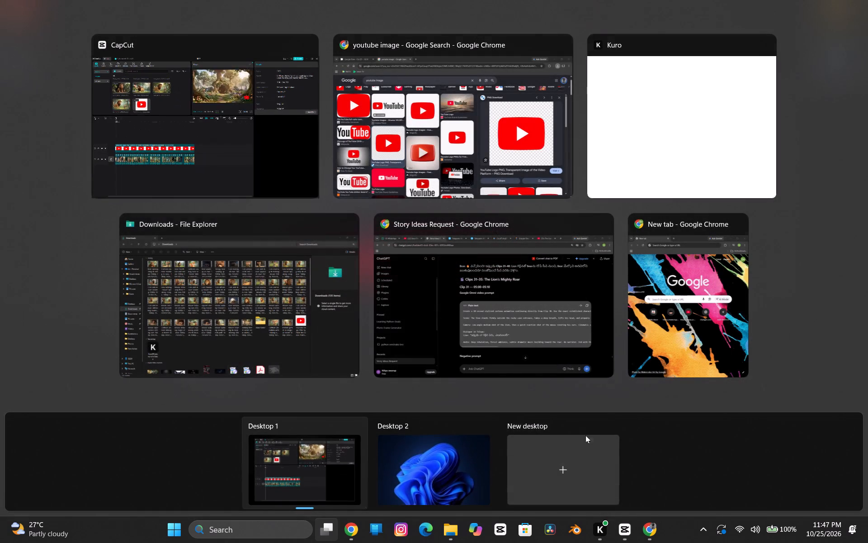
Switch to Chrome and save Figma's YouTube logo with the black background from the image results to Downloads as a PNG.
click(646, 528)
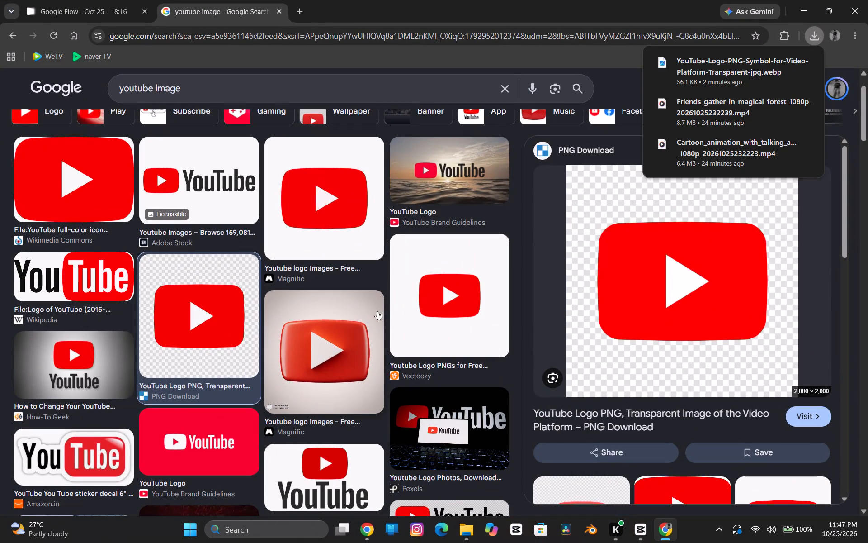
scroll(349, 303, down, 3)
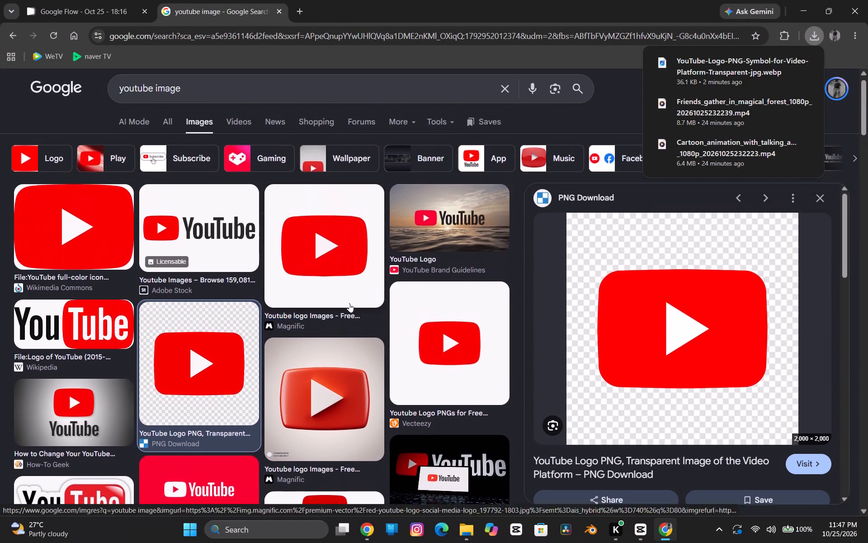
scroll(349, 303, down, 3)
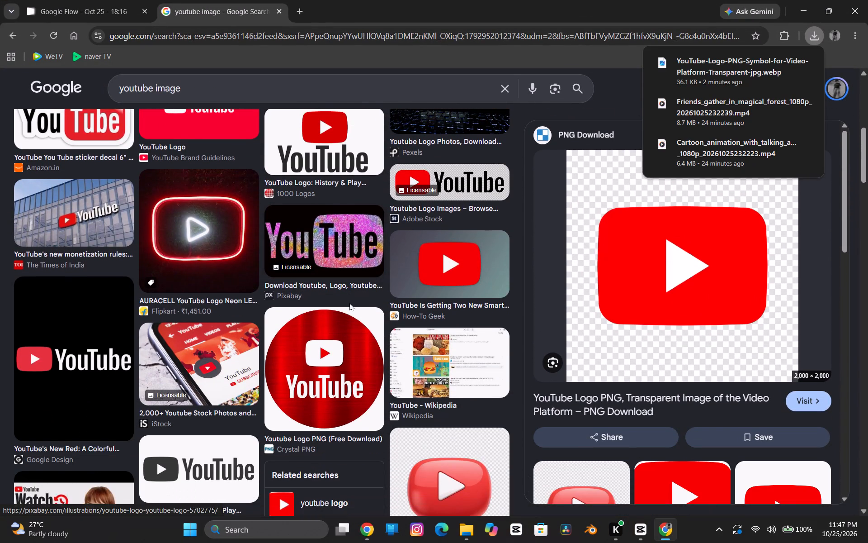
scroll(349, 303, down, 6)
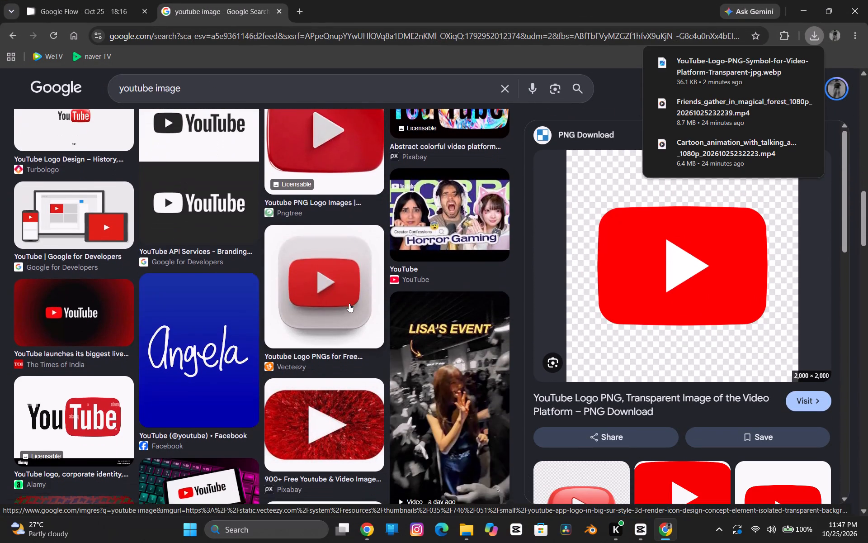
scroll(349, 303, down, 5)
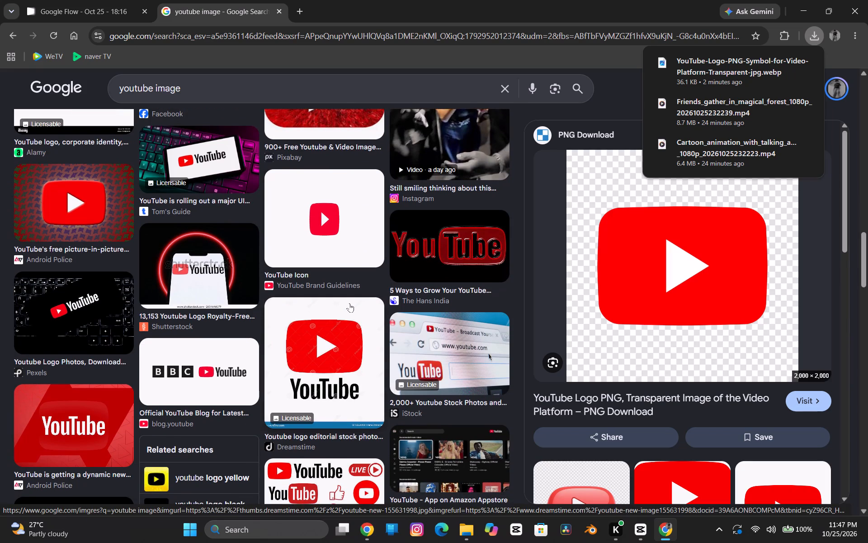
scroll(349, 303, down, 4)
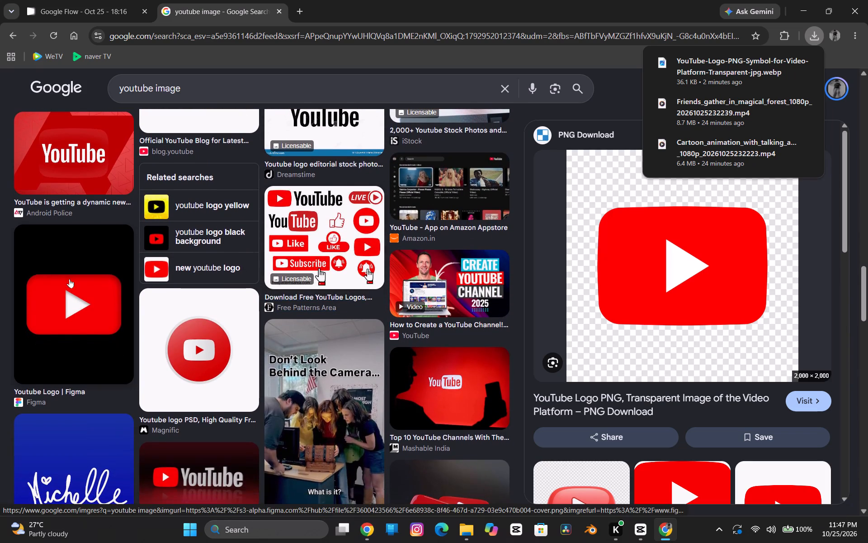
click(61, 285)
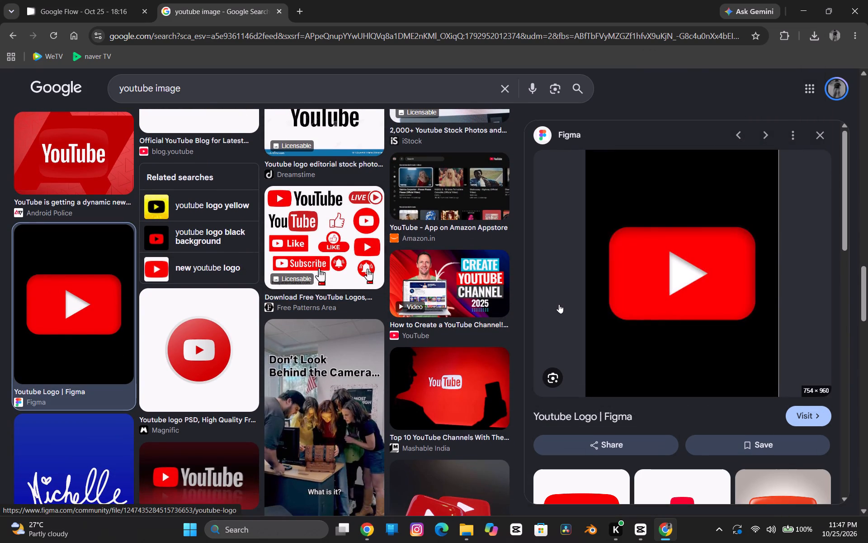
right_click(629, 283)
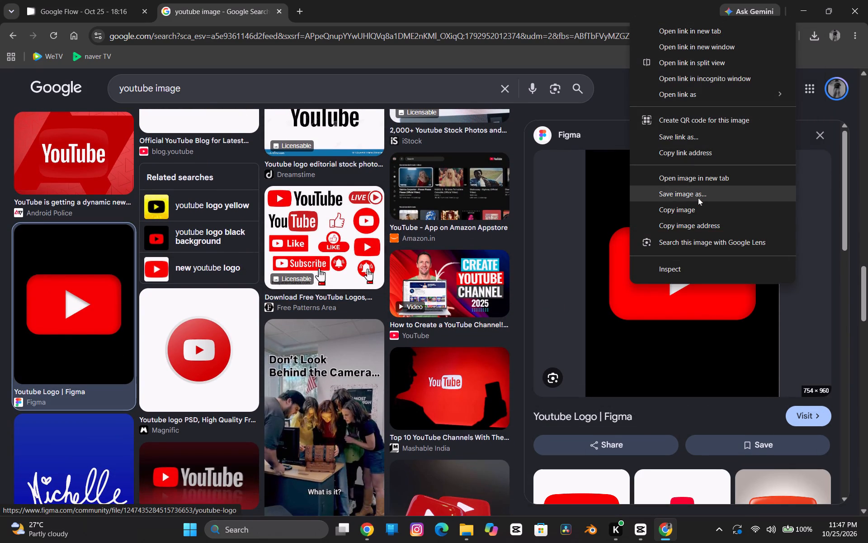
click(701, 197)
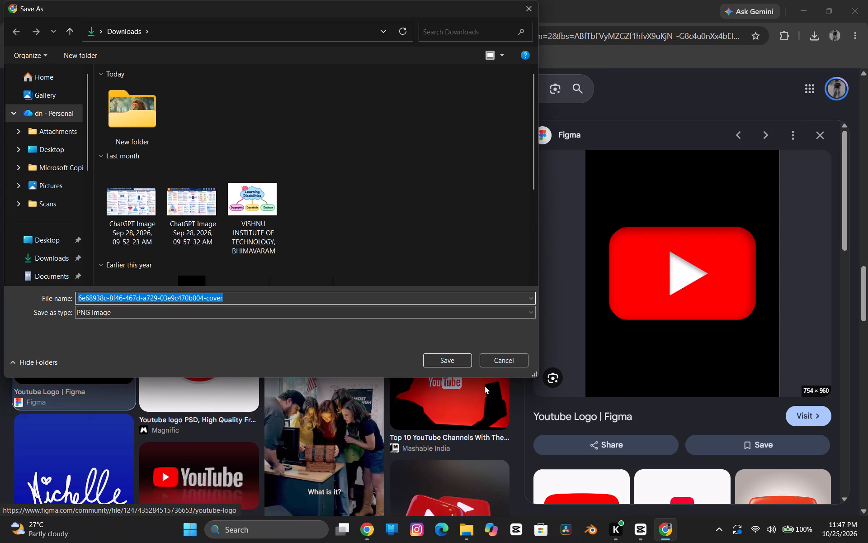
click(454, 358)
Switch to CapCut and replace the YouTube logo overlay with the downloaded black-background PNG, keeping the original video effect.
click(638, 536)
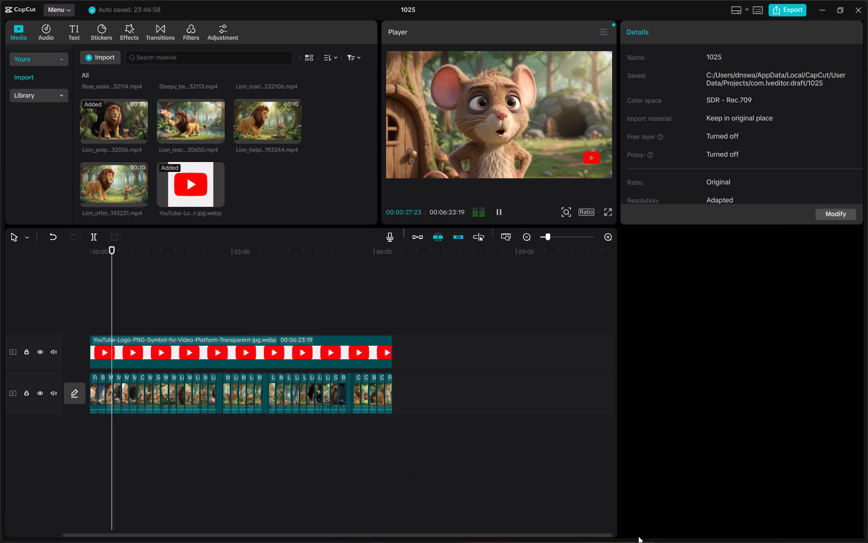
click(231, 353)
right_click(231, 353)
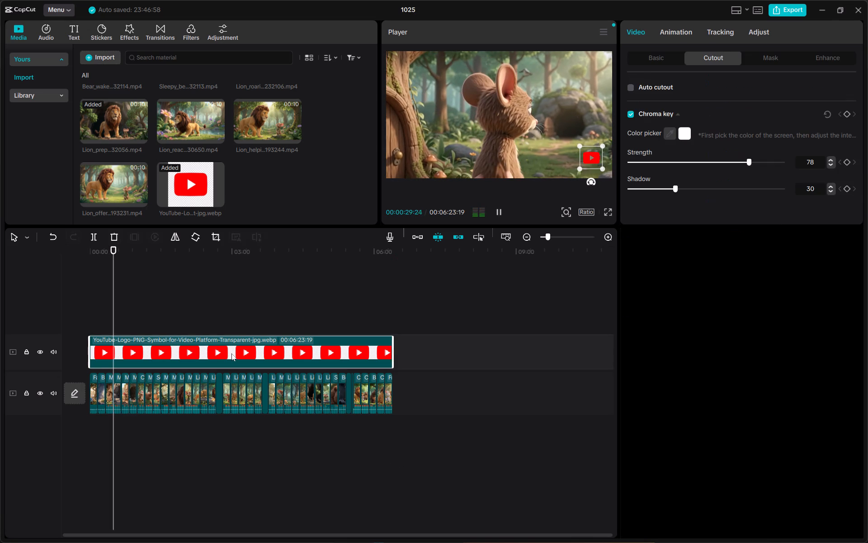
click(326, 420)
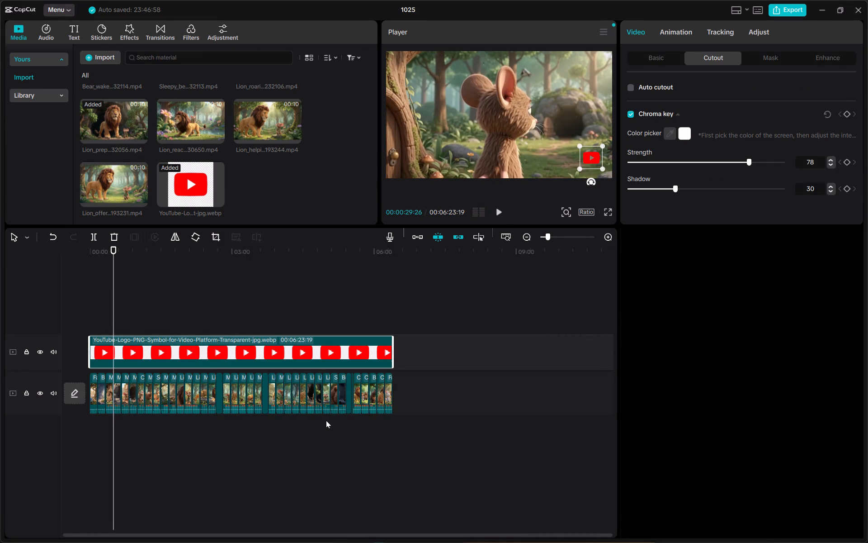
double_click(146, 124)
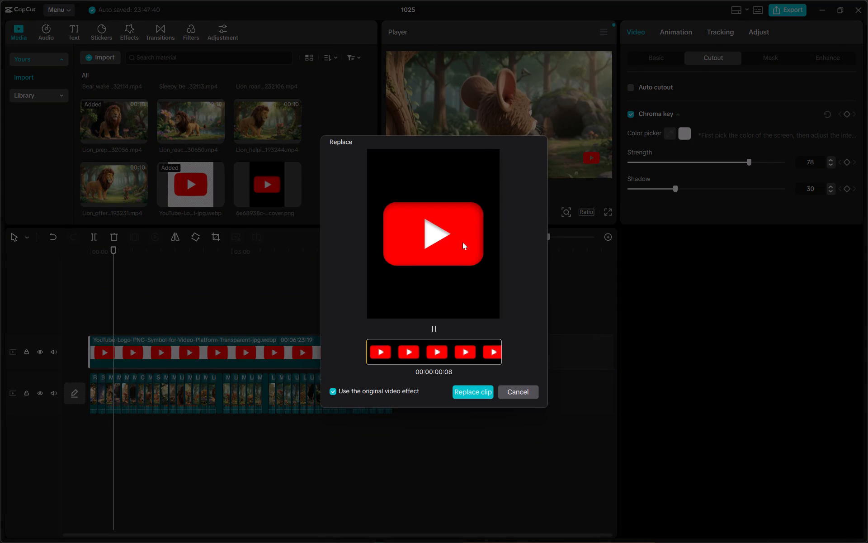
click(482, 393)
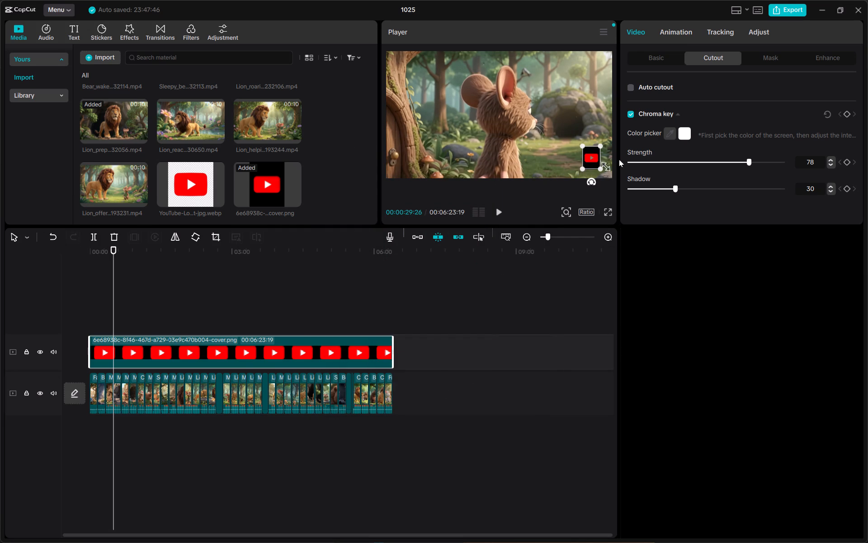
Set the logo clip's chroma key colour to the black background and its strength to 19.
click(667, 132)
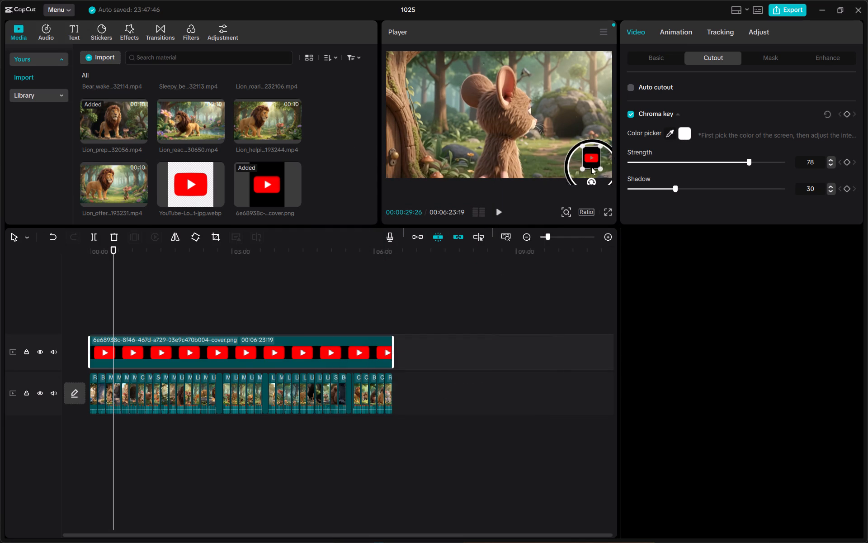
click(590, 165)
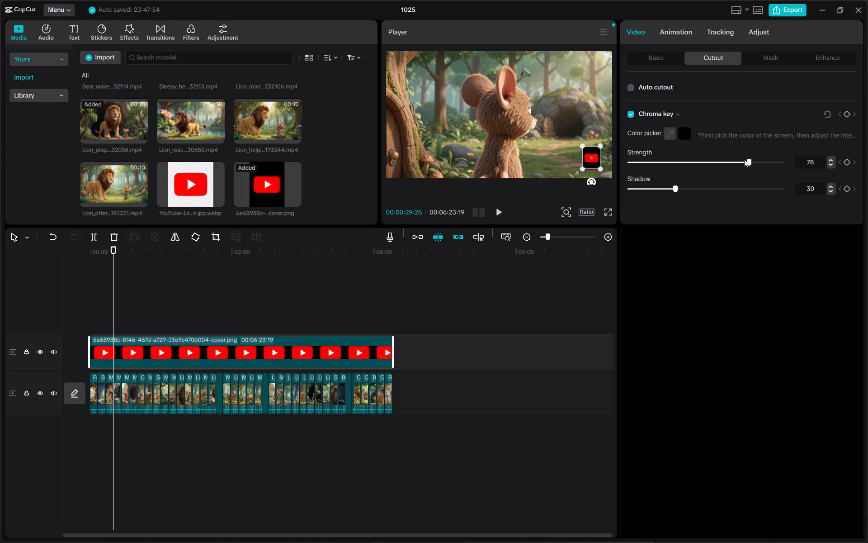
drag(745, 161, 691, 164)
drag(691, 164, 659, 170)
Examine the logo overlay up close in the player, comparing it with the chroma key off and on.
ctrl+scroll(605, 135, up, 5)
scroll(605, 135, left, 3)
scroll(605, 135, down, 5)
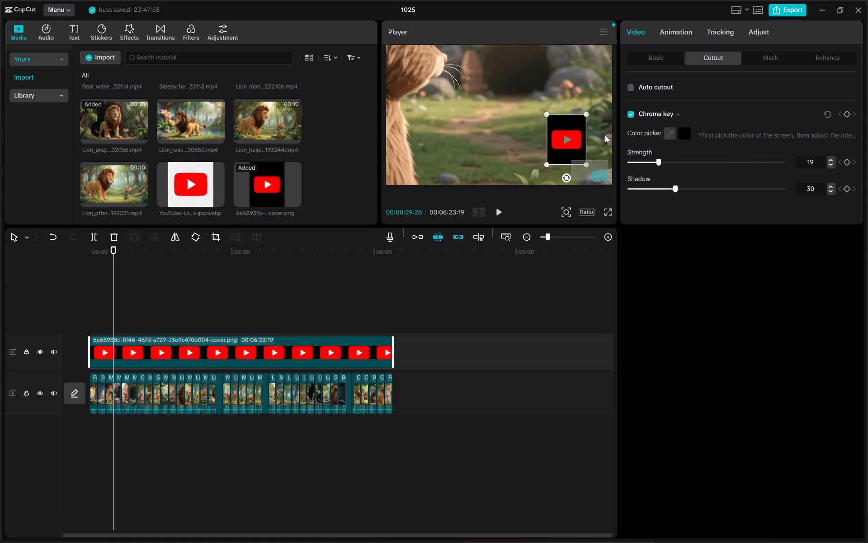
scroll(605, 135, down, 2)
ctrl+scroll(605, 135, up, 4)
scroll(605, 135, left, 2)
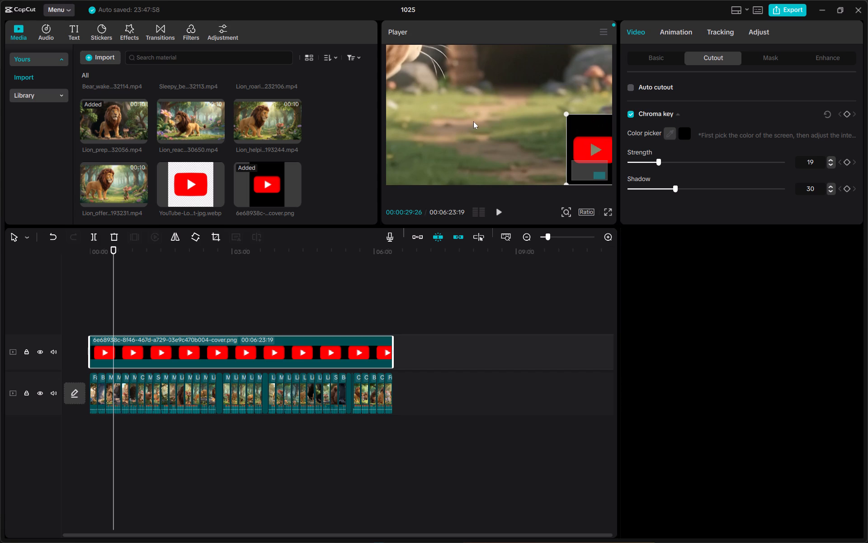
scroll(475, 122, left, 1)
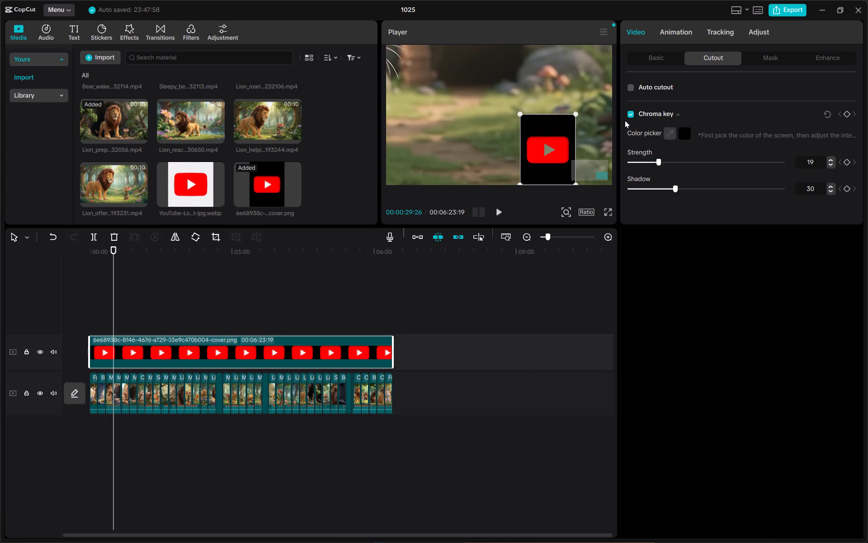
click(628, 114)
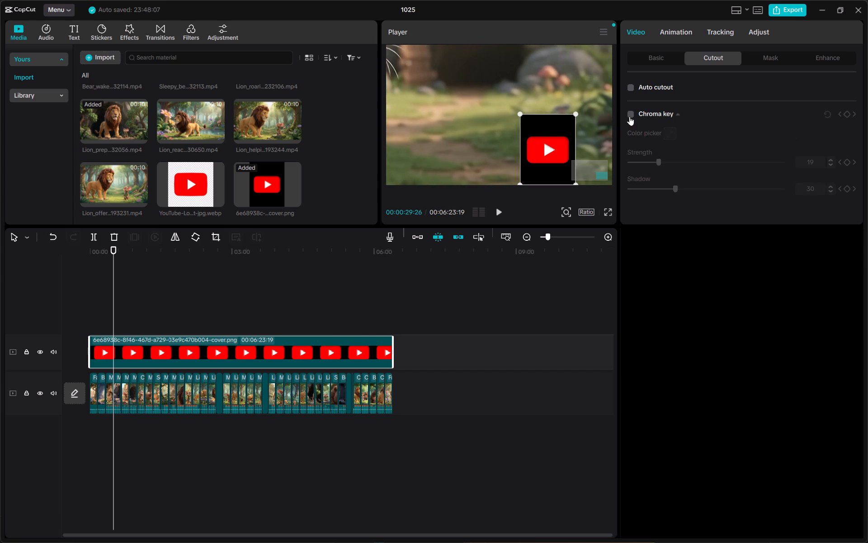
click(630, 116)
click(686, 137)
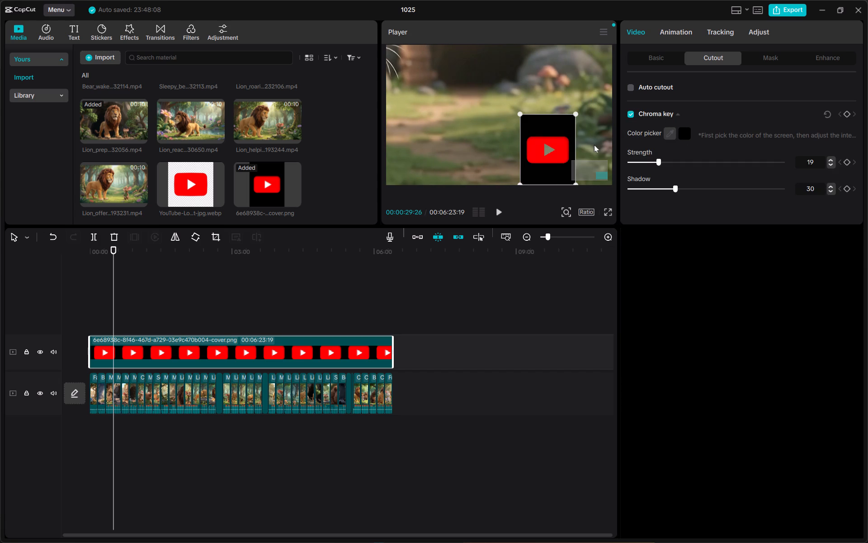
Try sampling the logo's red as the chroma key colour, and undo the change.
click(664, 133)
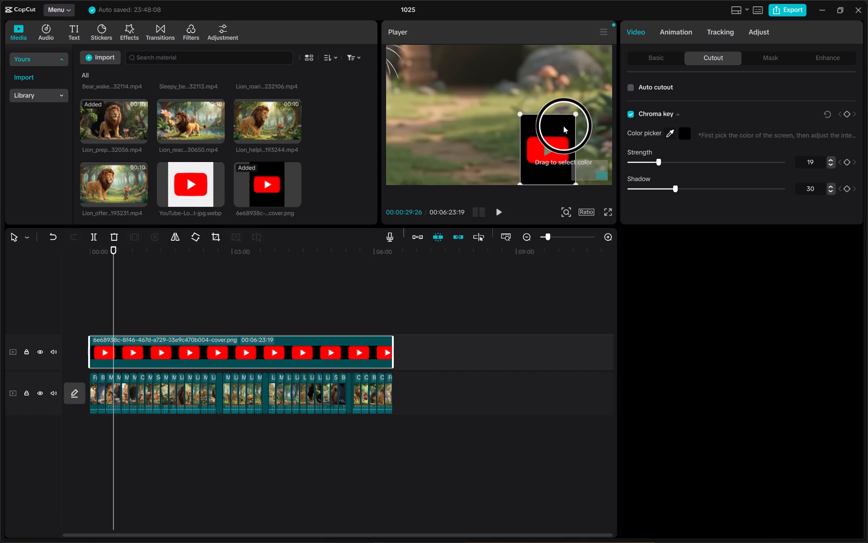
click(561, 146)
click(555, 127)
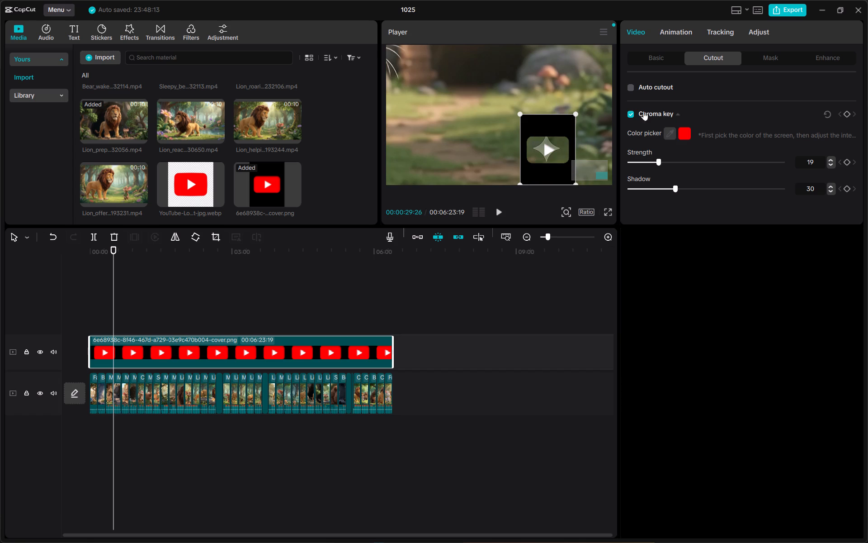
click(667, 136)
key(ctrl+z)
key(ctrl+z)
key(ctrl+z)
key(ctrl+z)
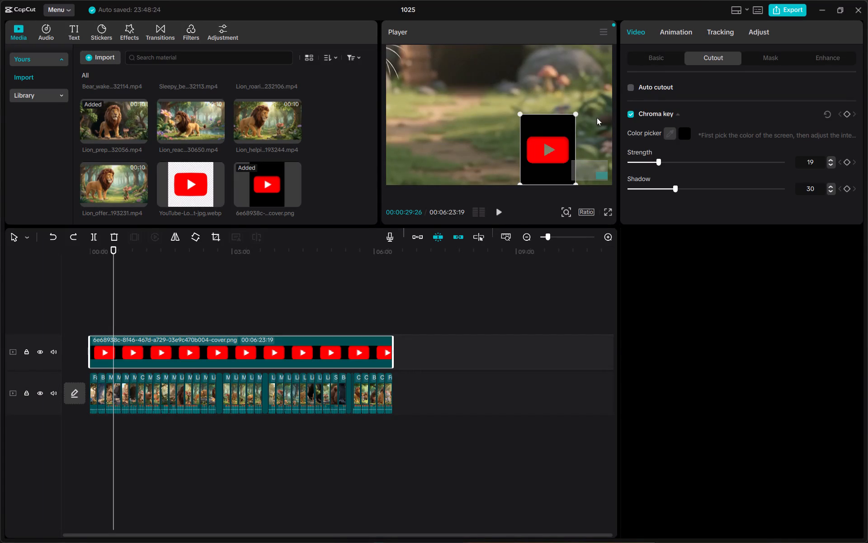
Switch to Chrome and change the image search to "youtube logo".
click(653, 540)
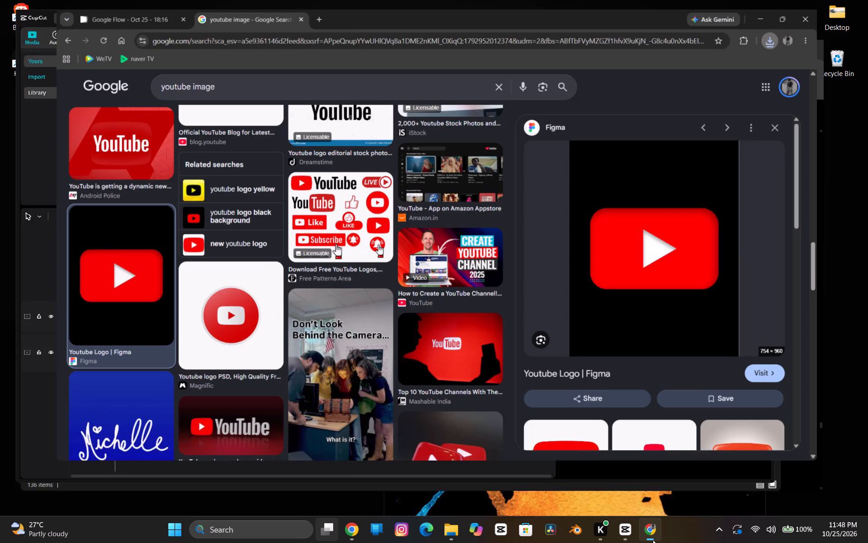
scroll(530, 420, down, 4)
scroll(348, 434, down, 4)
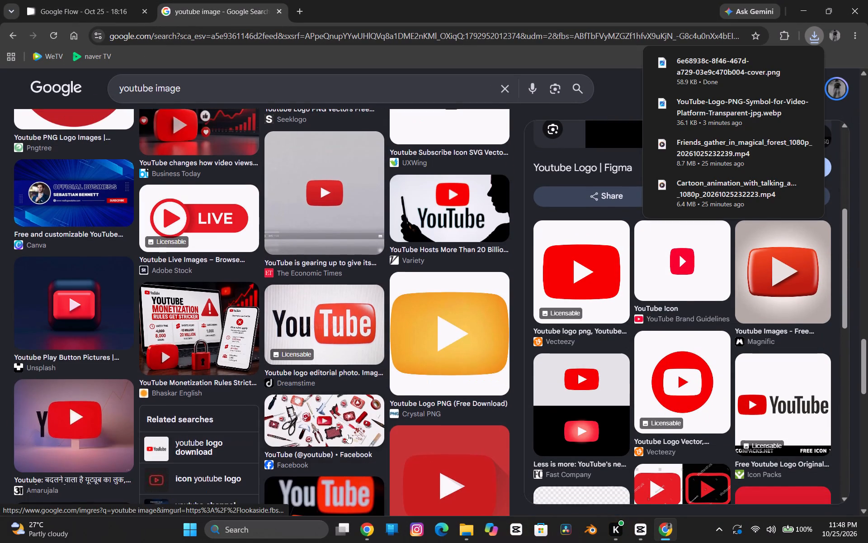
scroll(348, 434, down, 6)
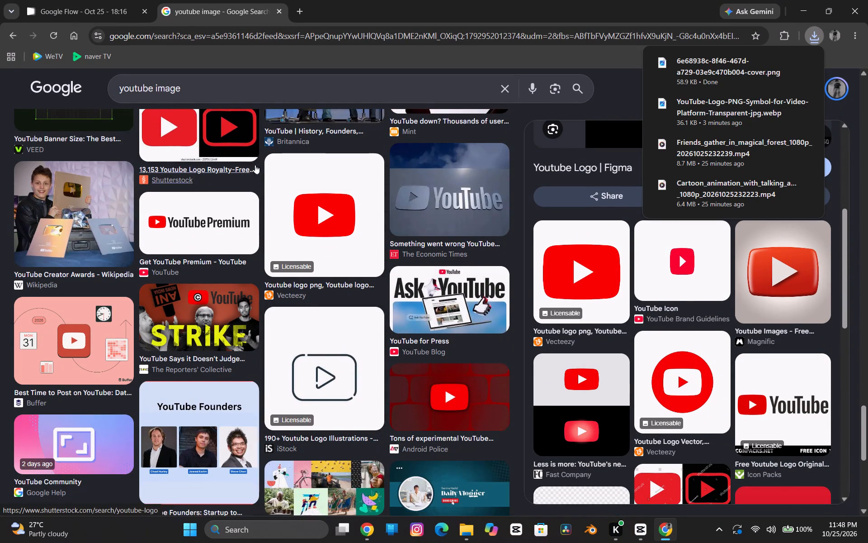
double_click(215, 94)
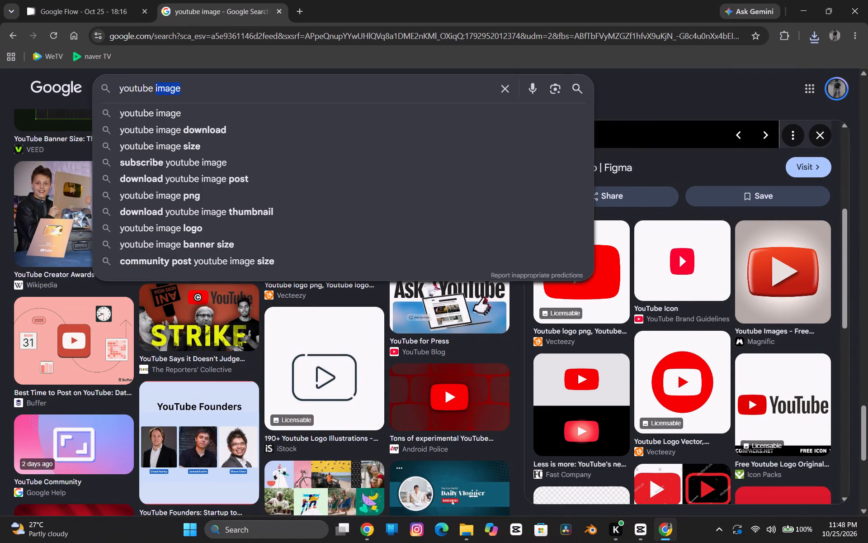
key(BackSpace)
text(logo4)
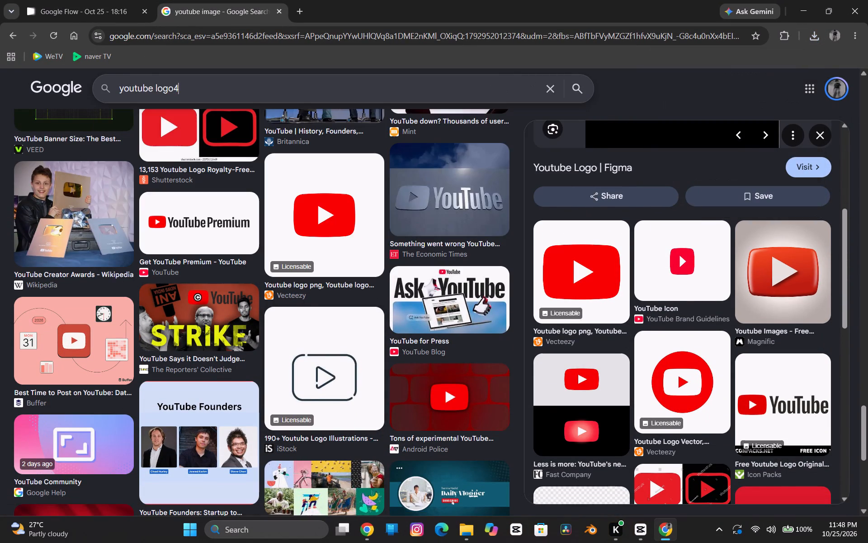
key(BackSpace)
key(Return)
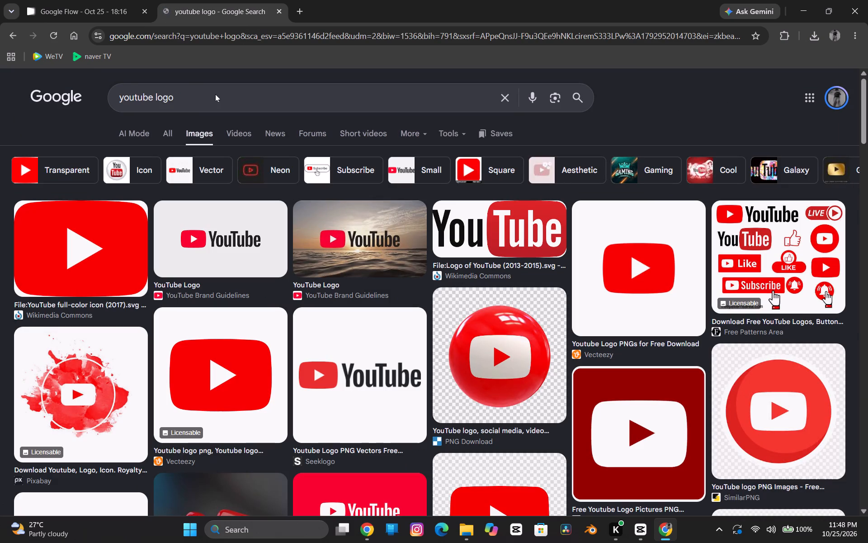
Look through the image results for a YouTube logo whose background can be removed cleanly.
scroll(279, 390, down, 1)
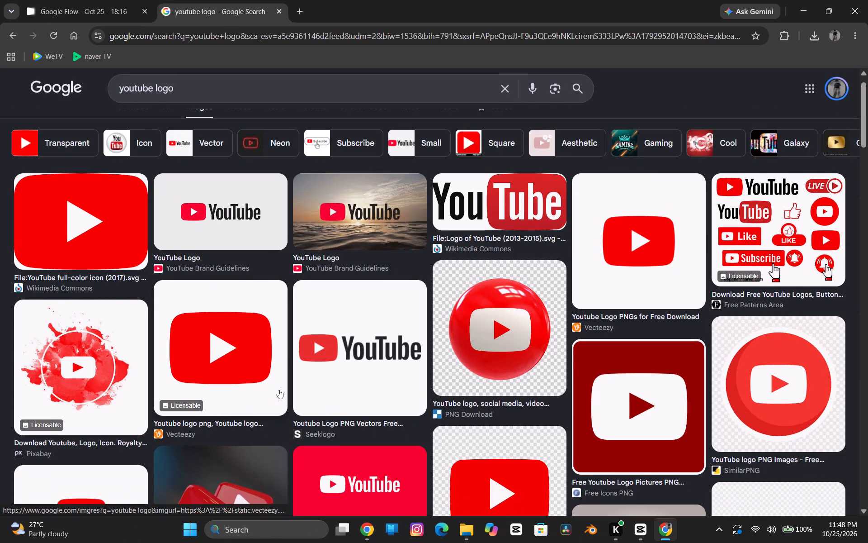
scroll(279, 390, down, 3)
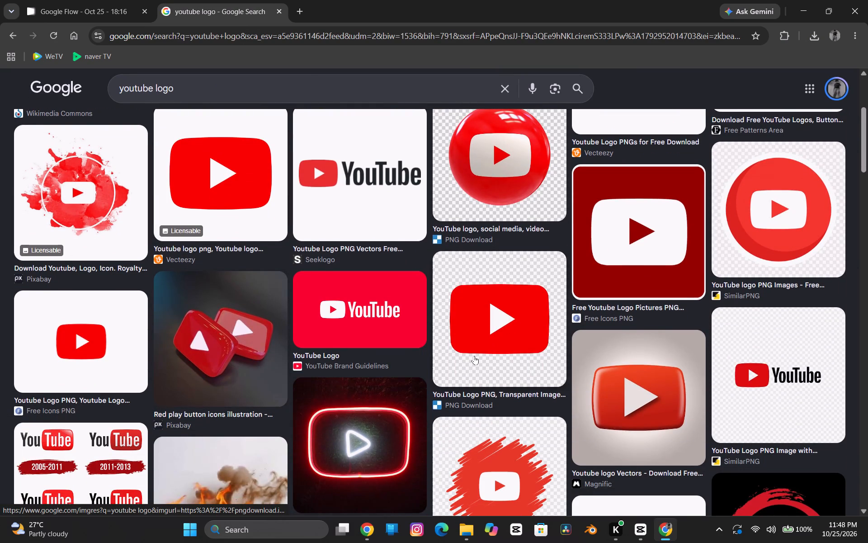
scroll(474, 356, down, 3)
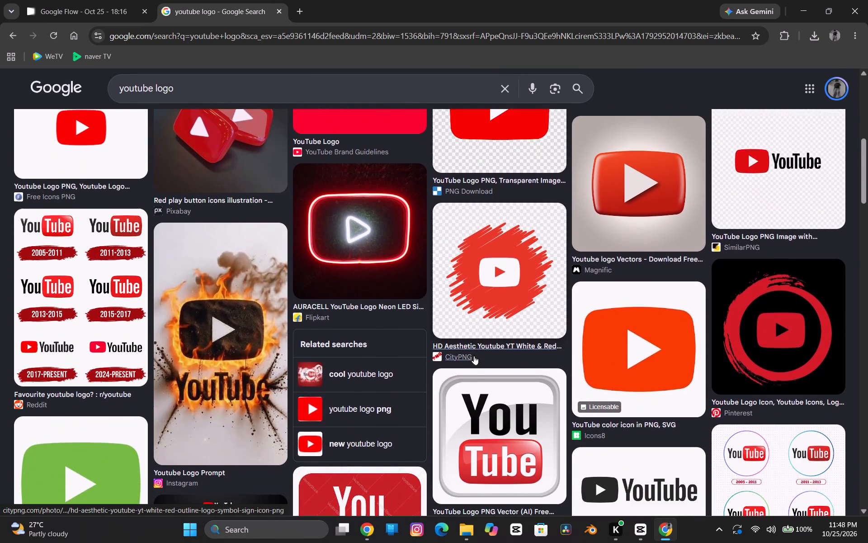
scroll(474, 356, down, 4)
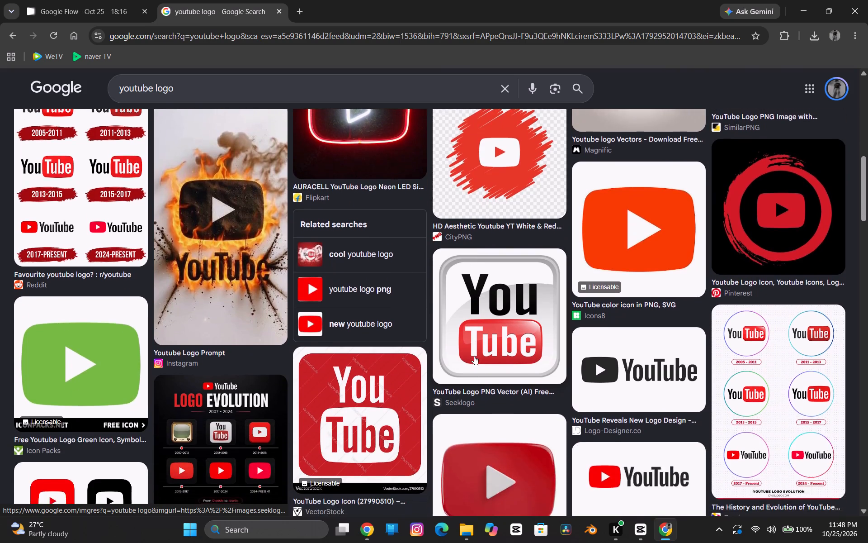
scroll(474, 356, down, 3)
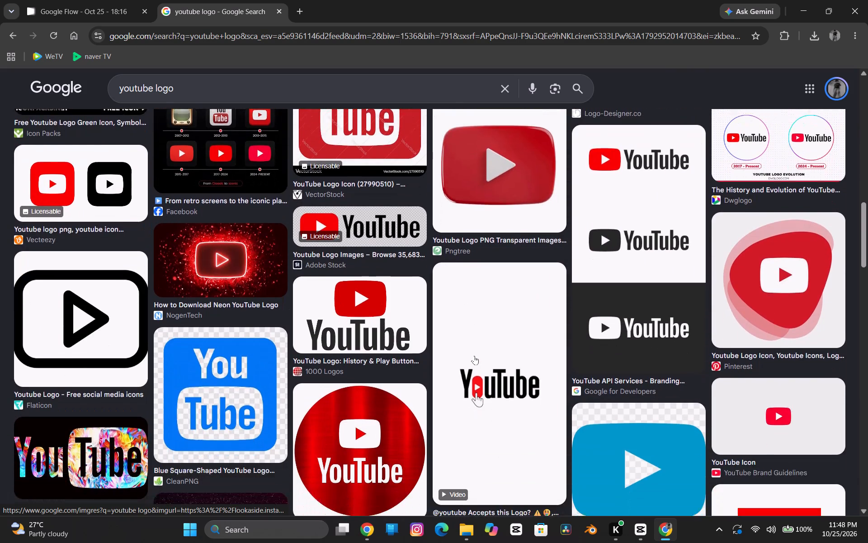
scroll(474, 356, down, 2)
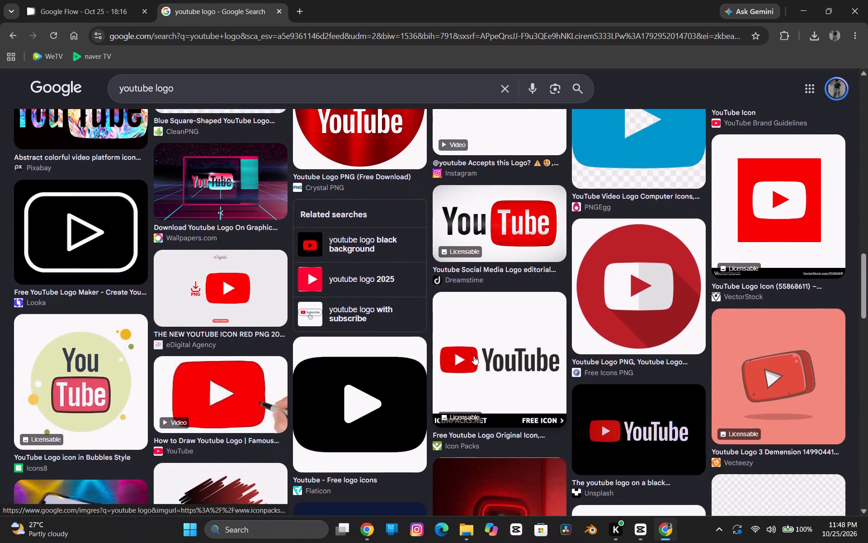
scroll(474, 356, down, 4)
scroll(474, 356, up, 1)
scroll(474, 356, down, 4)
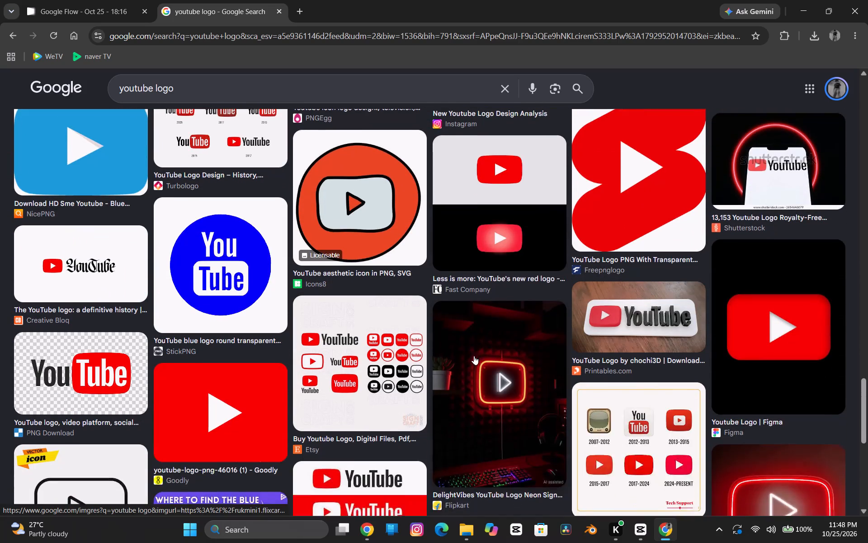
scroll(474, 356, up, 1)
Change the image search to "youtube logo on green screen".
drag(189, 77, 159, 86)
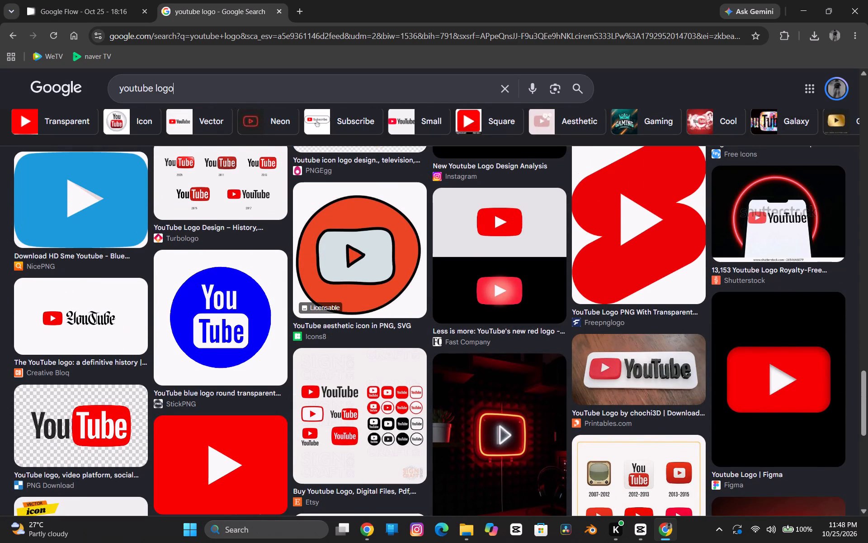
drag(159, 86, 160, 88)
drag(155, 87, 191, 95)
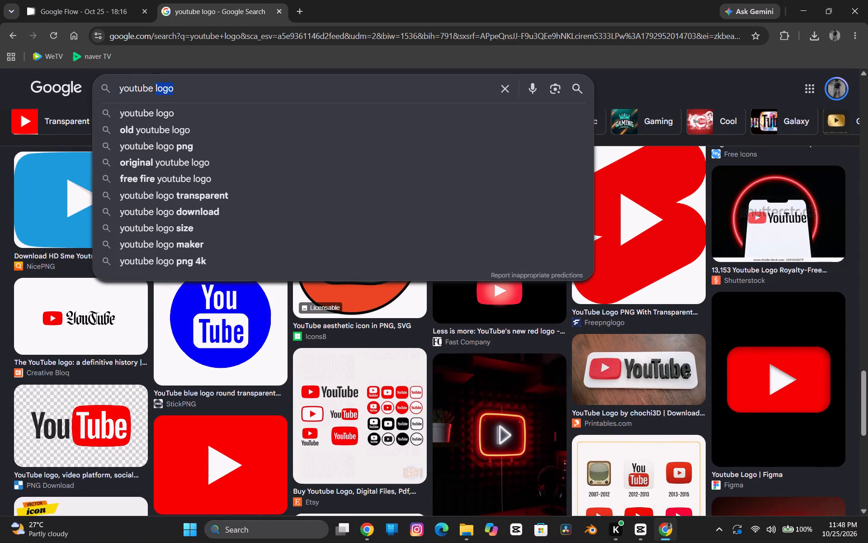
double_click(191, 95)
click(191, 95)
click(191, 95)
key(space)
text(on green screen)
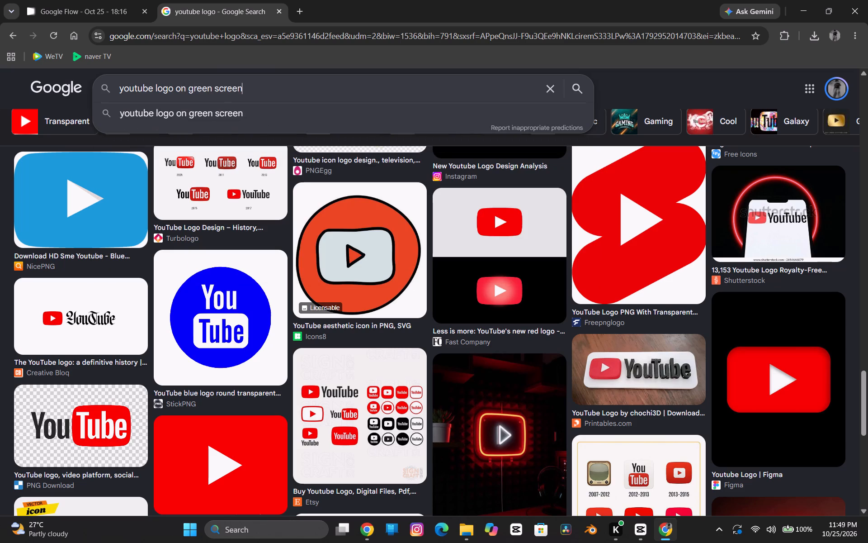
key(Return)
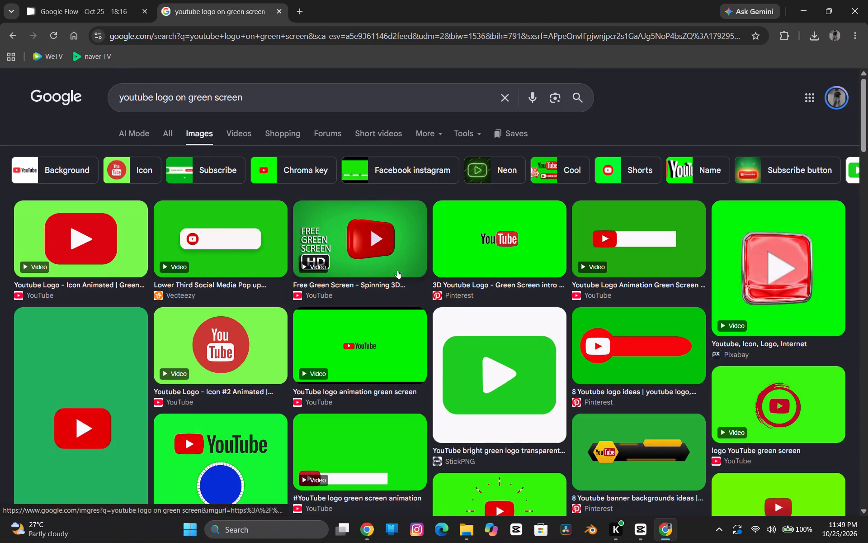
Look through the green-screen image results for a plain YouTube logo on a solid green background.
scroll(179, 313, left, 1)
scroll(661, 288, down, 1)
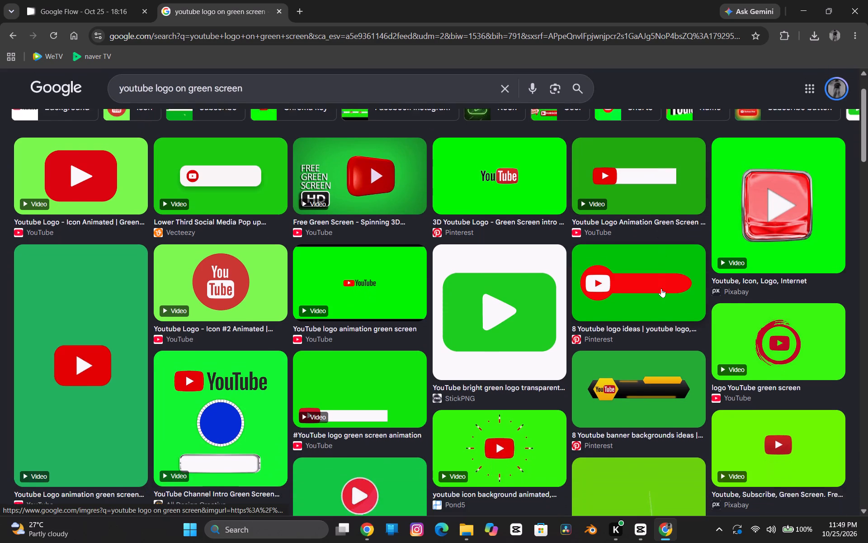
scroll(661, 288, down, 1)
scroll(665, 362, down, 1)
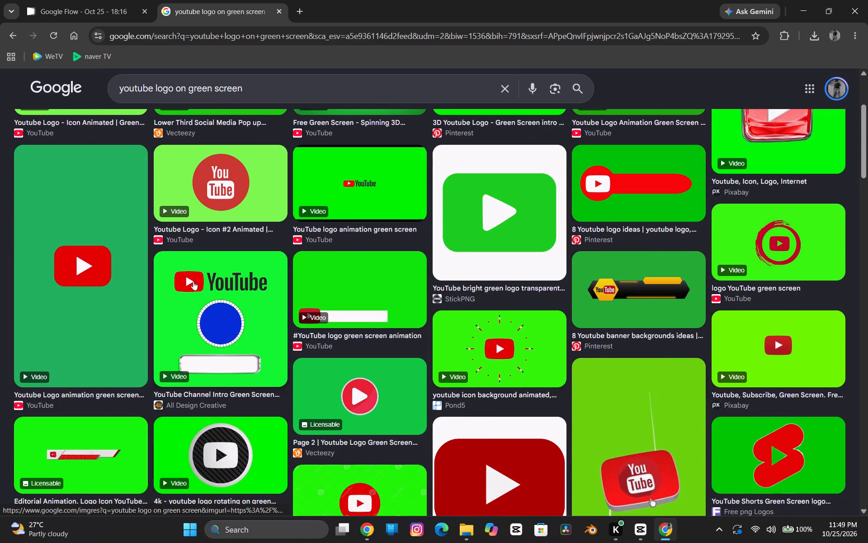
scroll(193, 281, down, 3)
scroll(305, 305, down, 2)
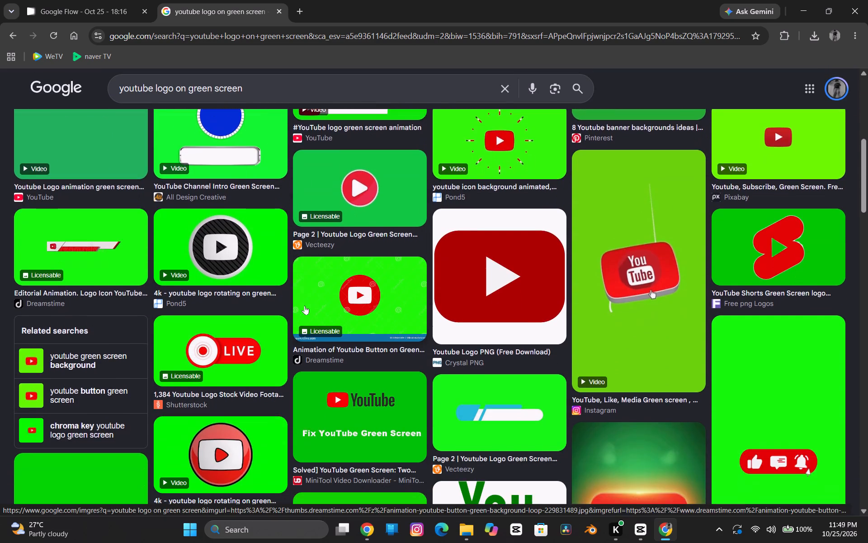
scroll(305, 305, down, 6)
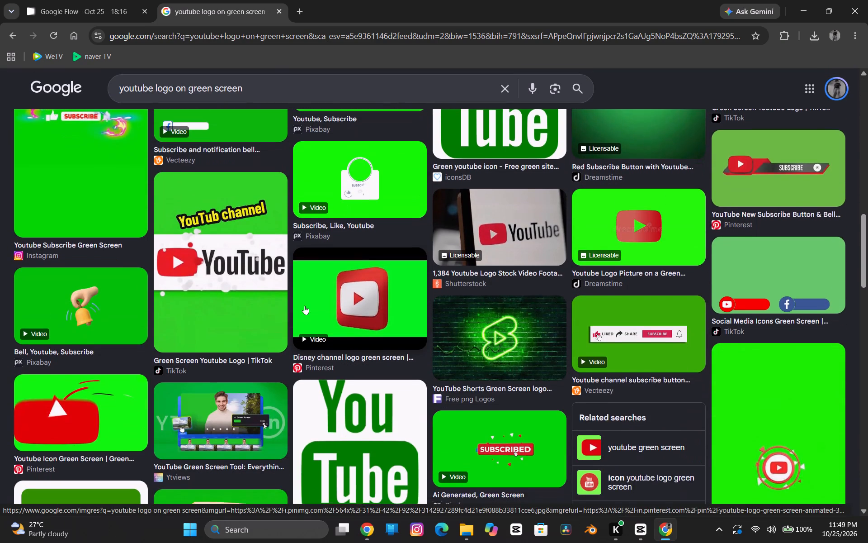
scroll(305, 305, up, 11)
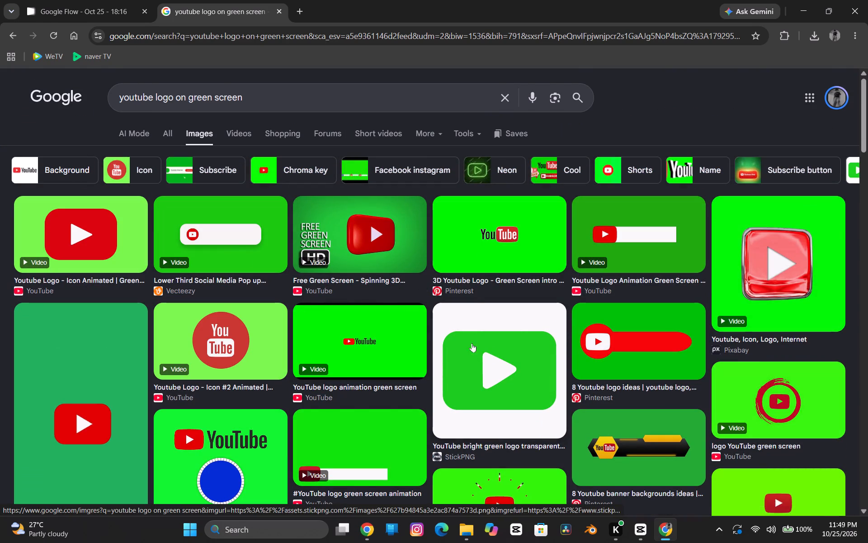
scroll(472, 242, down, 2)
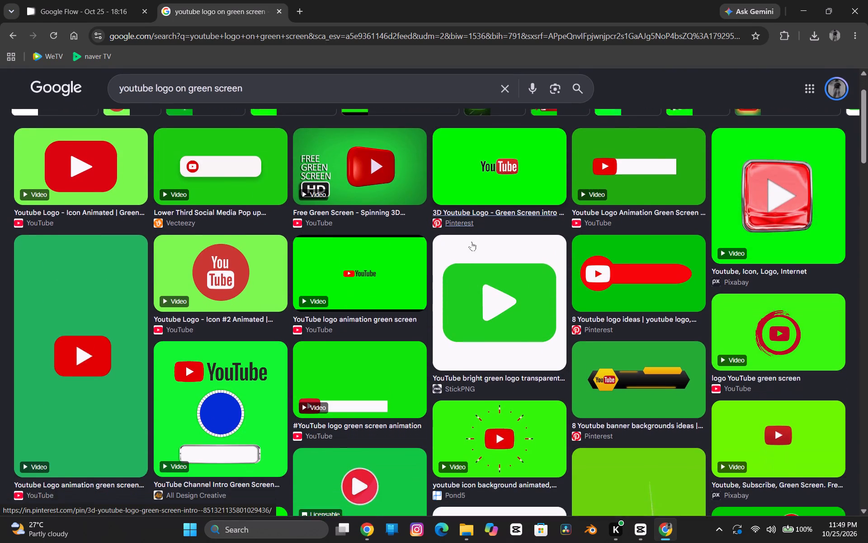
scroll(472, 242, down, 5)
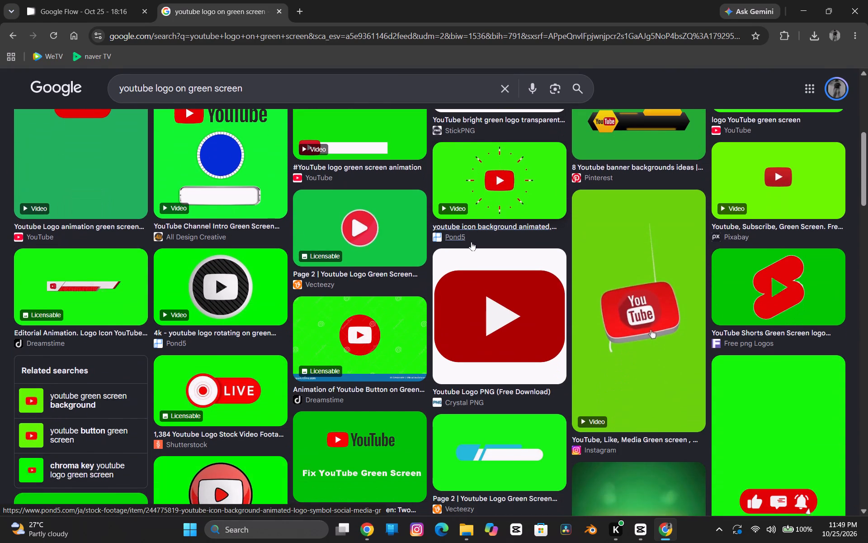
scroll(472, 242, down, 9)
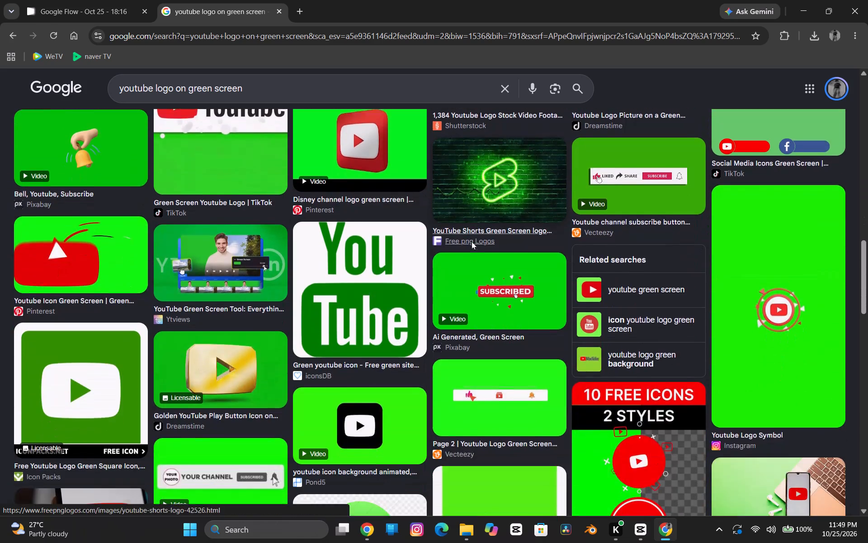
scroll(472, 242, down, 4)
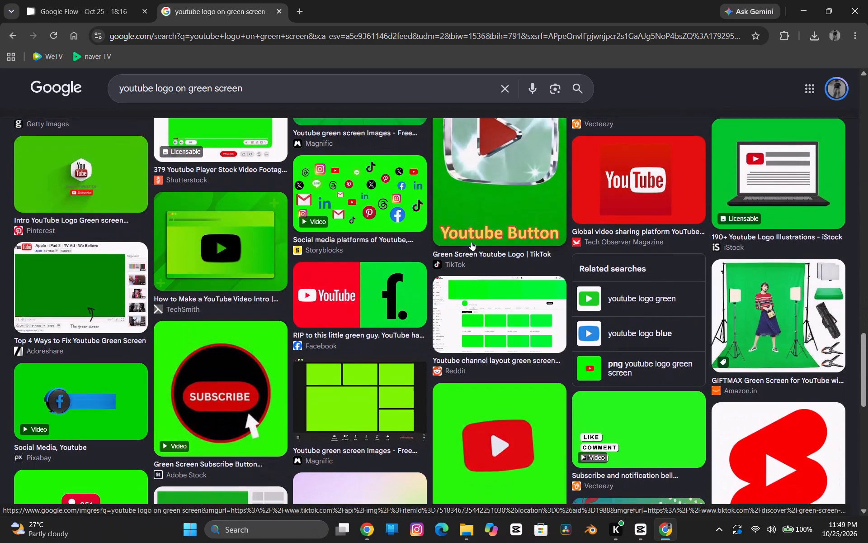
scroll(472, 242, down, 4)
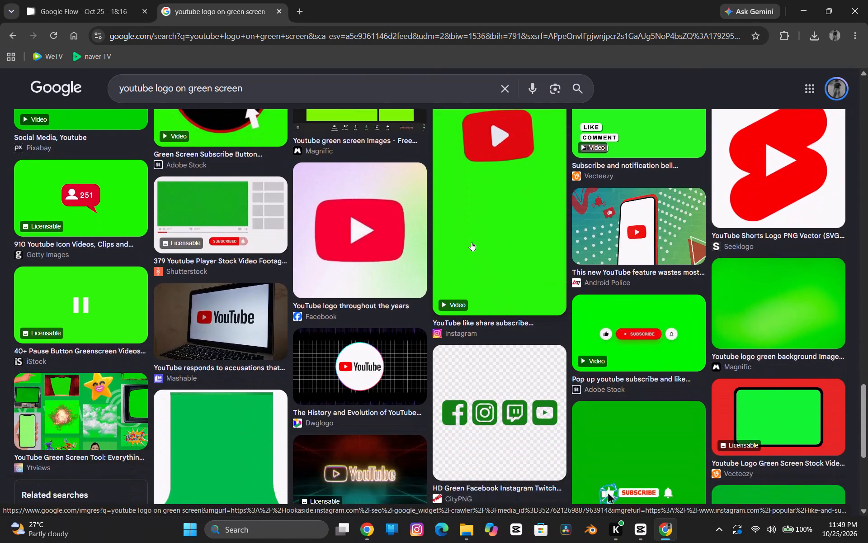
scroll(472, 242, down, 7)
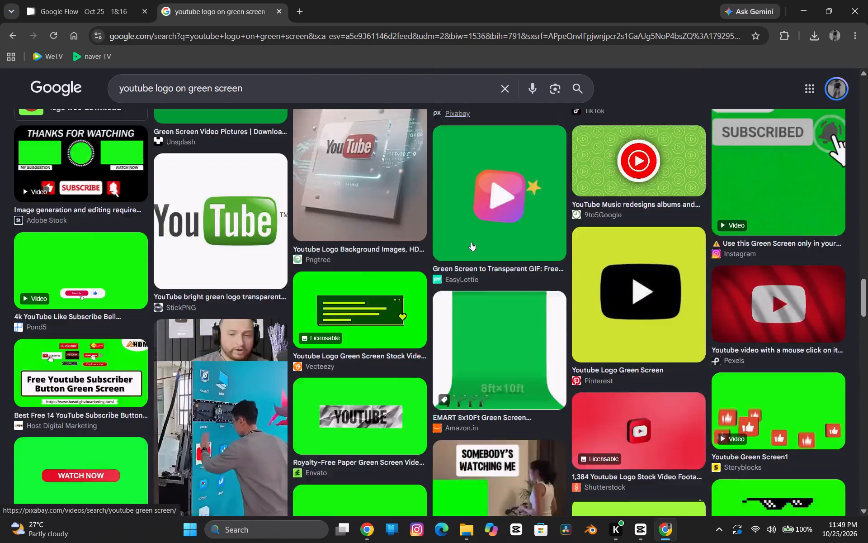
scroll(472, 242, down, 3)
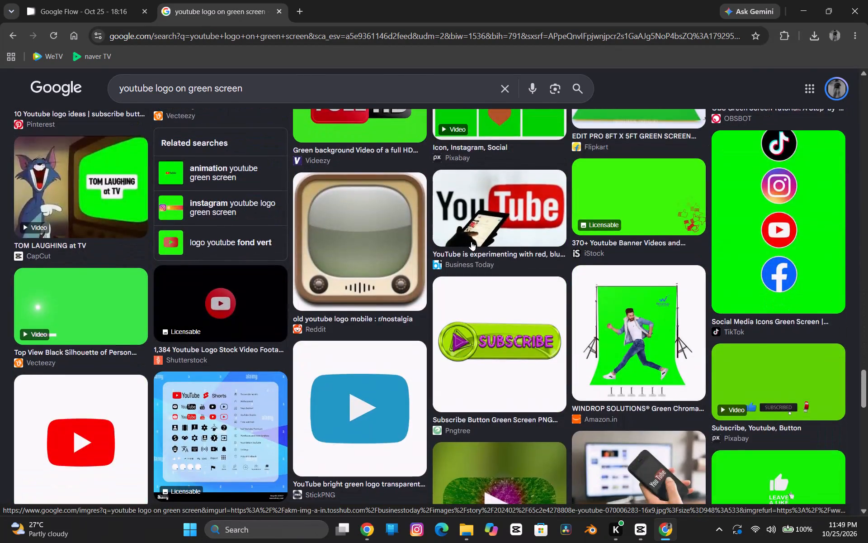
scroll(472, 242, down, 8)
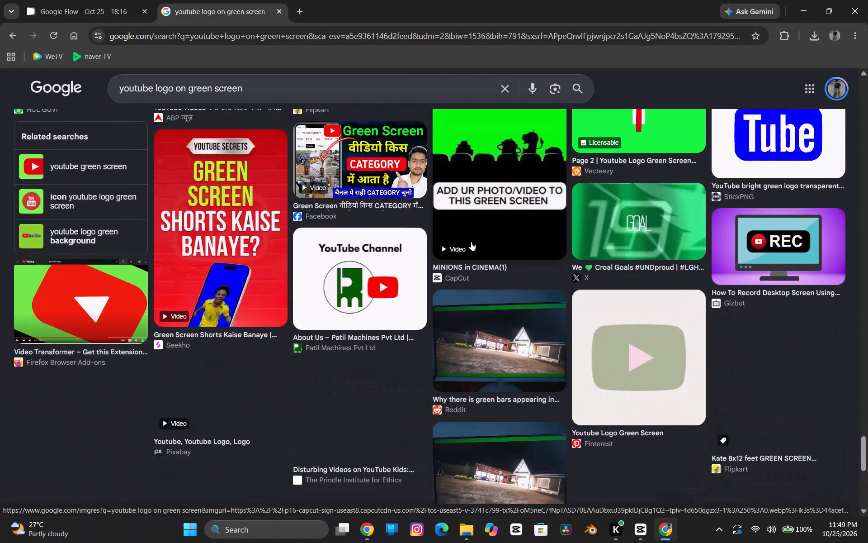
scroll(472, 242, down, 6)
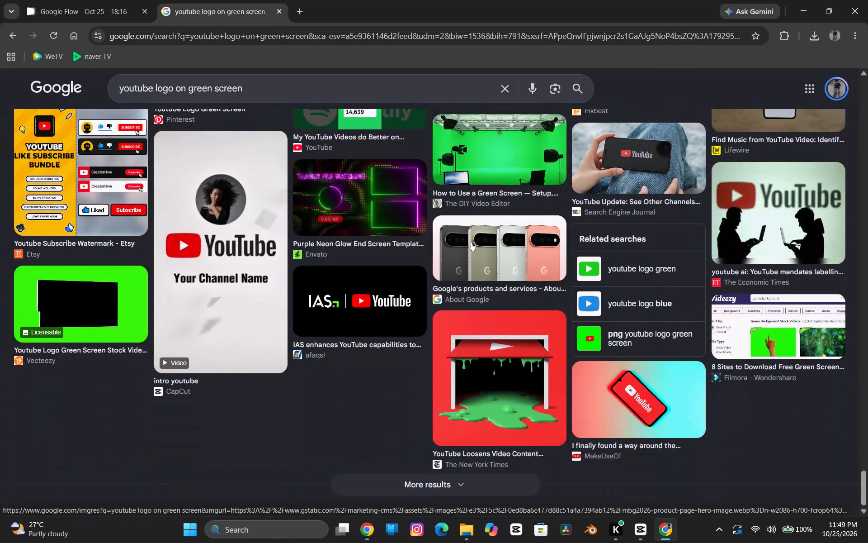
scroll(472, 242, up, 14)
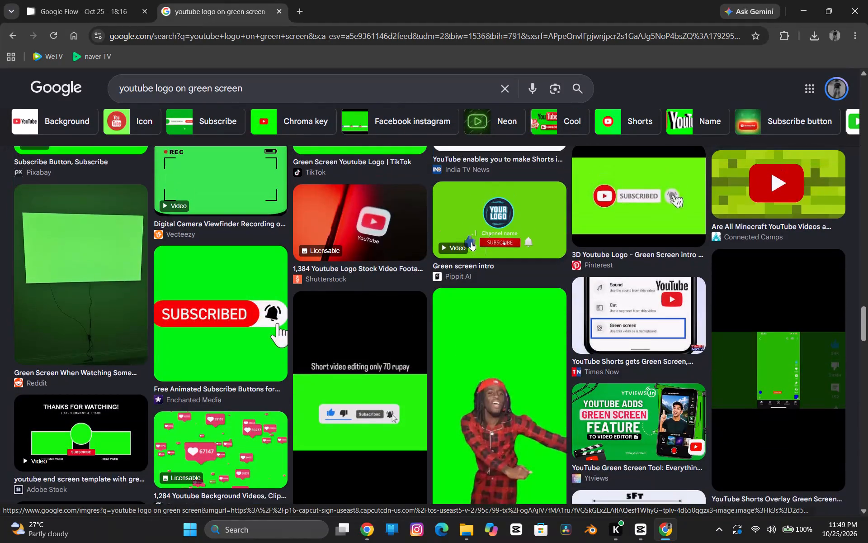
scroll(472, 242, up, 9)
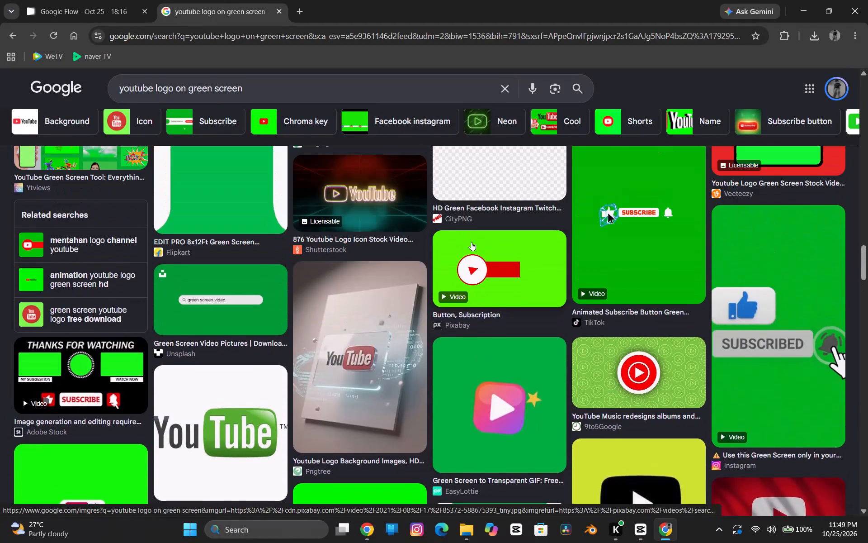
scroll(472, 242, up, 8)
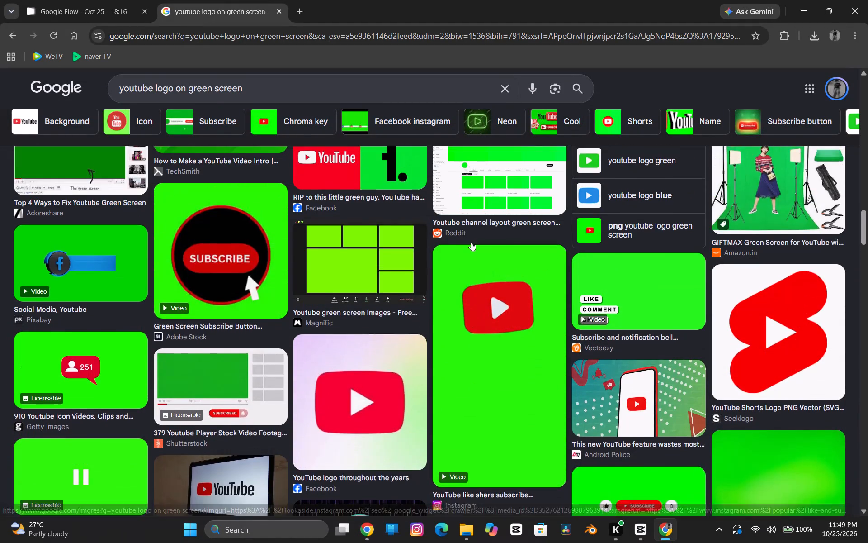
scroll(472, 242, up, 8)
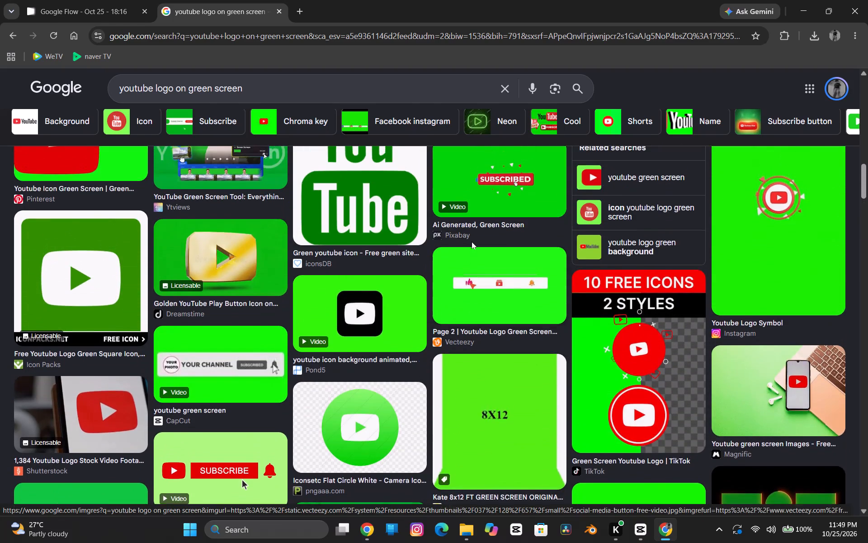
scroll(472, 242, up, 6)
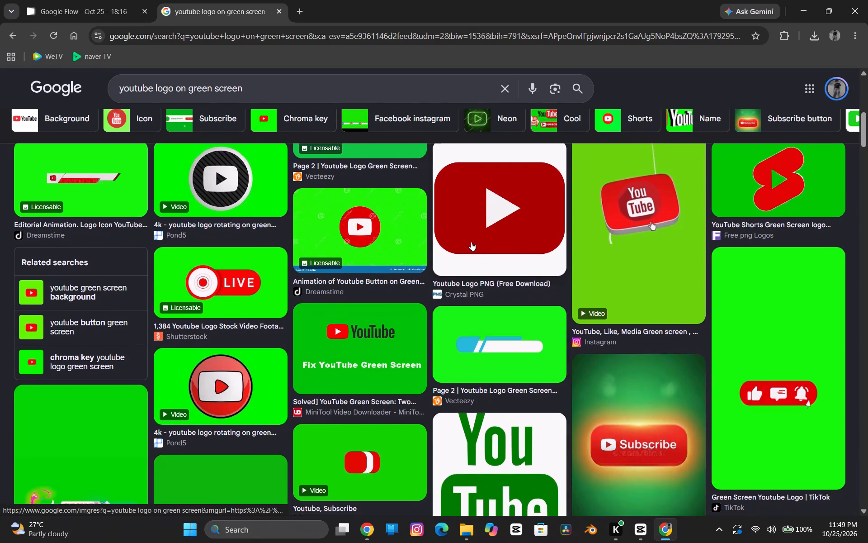
scroll(472, 242, up, 3)
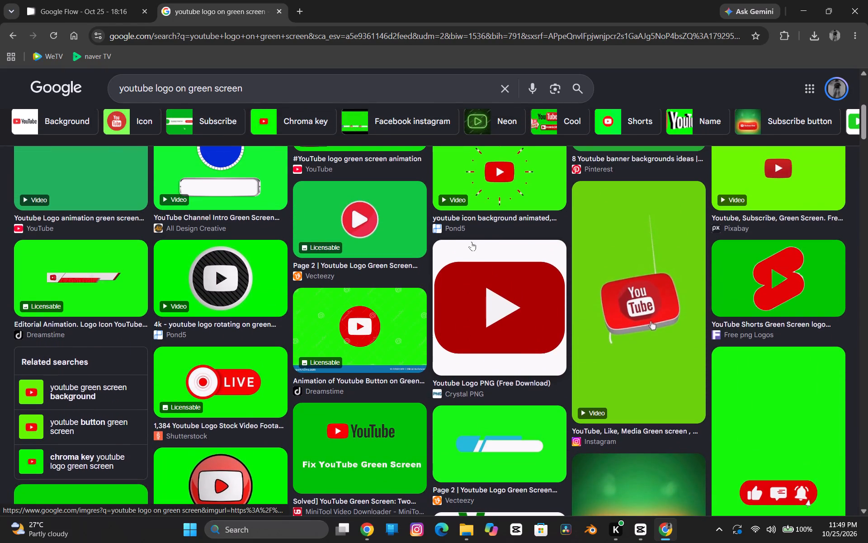
scroll(472, 242, up, 5)
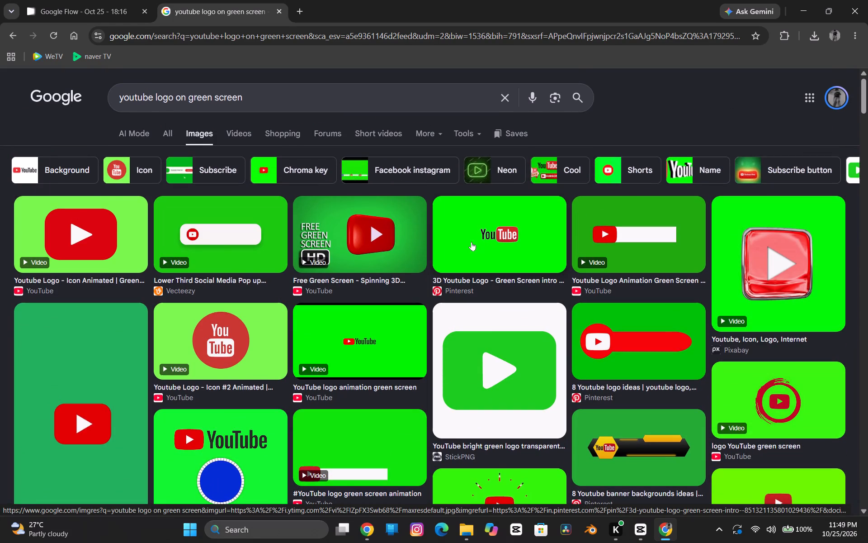
Save the "Youtube Logo - Icon Animated" green-screen image to Downloads as the JPEG maxresdefault.
click(90, 237)
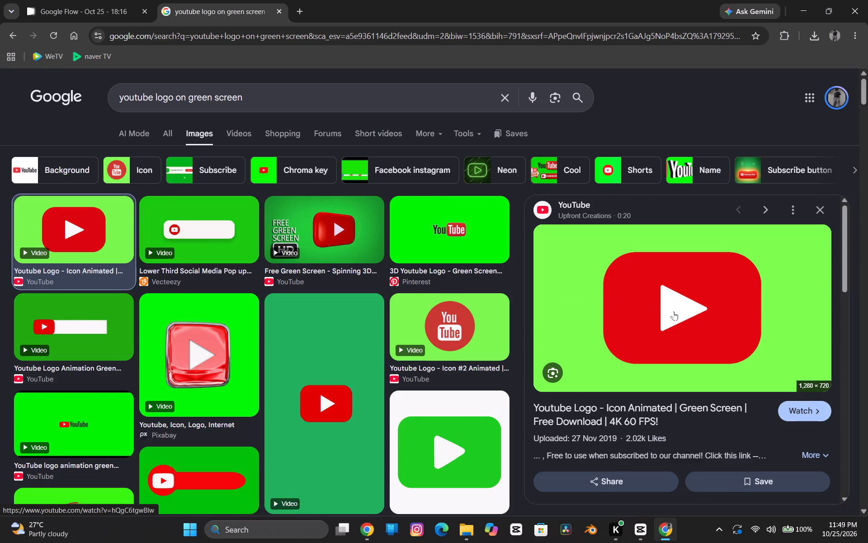
right_click(674, 311)
click(734, 218)
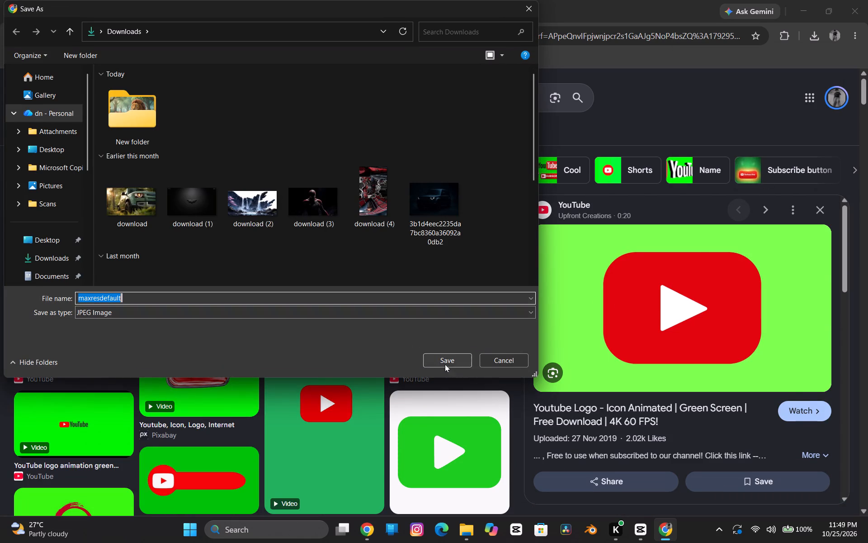
click(446, 358)
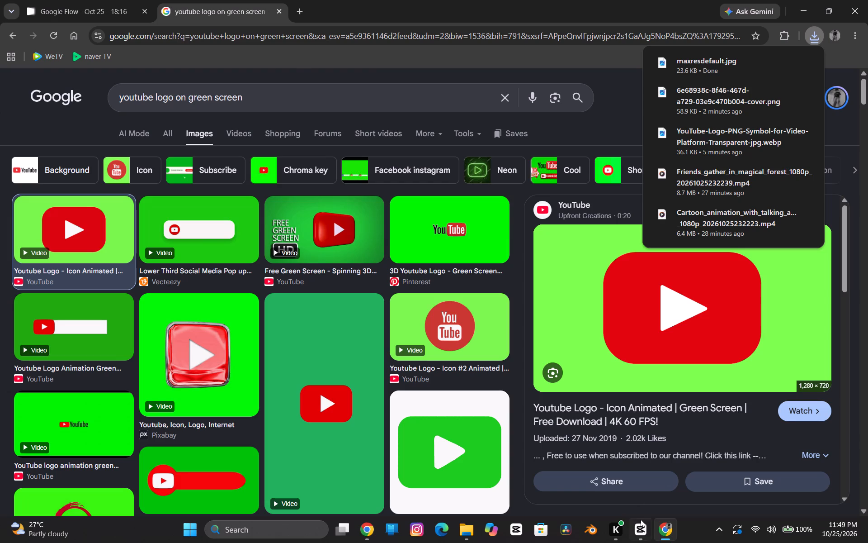
Switch to CapCut and import the downloaded maxresdefault.jpg into the project media.
click(642, 525)
click(92, 58)
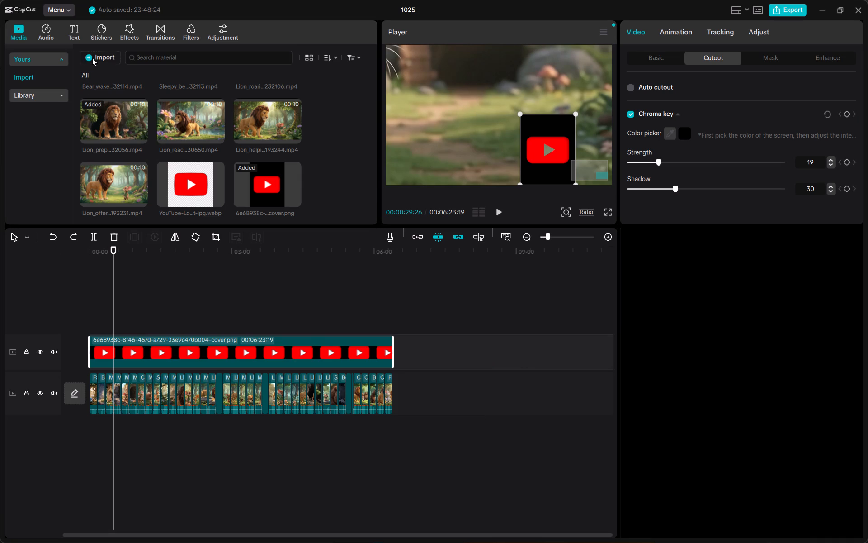
double_click(136, 131)
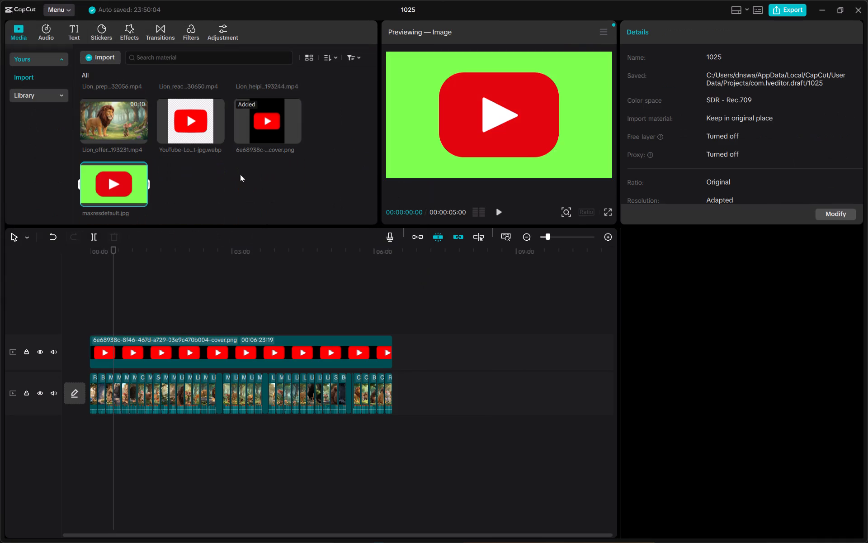
Replace the black-background logo clip on the overlay track with maxresdefault.jpg, keeping the original video effect.
drag(130, 186, 189, 346)
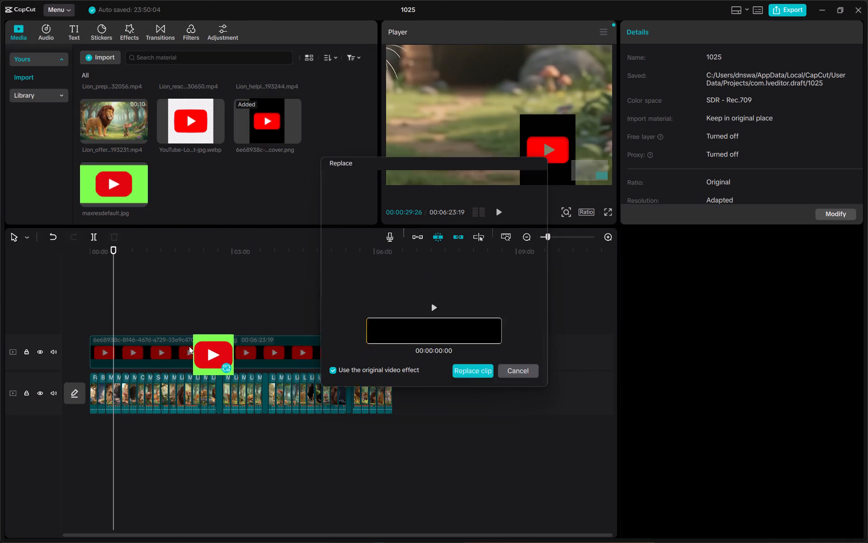
click(476, 371)
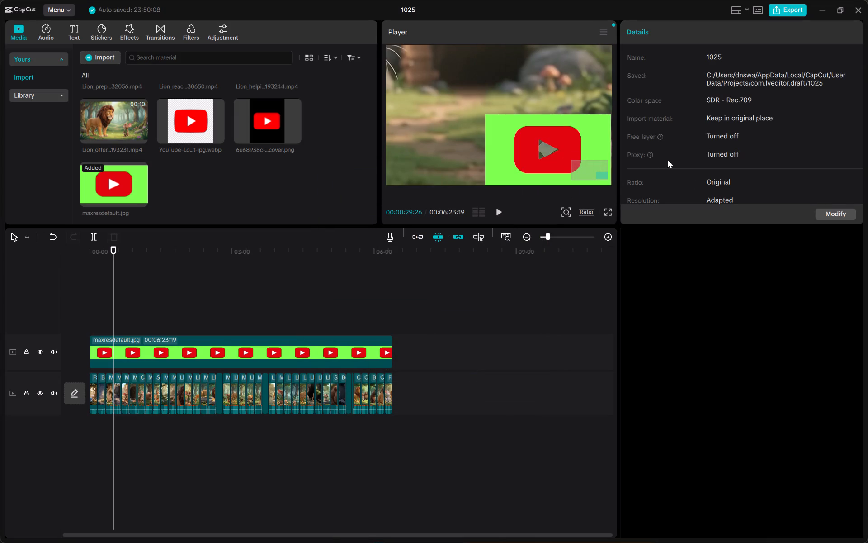
Sample the logo overlay's green background as the chroma key colour.
click(549, 176)
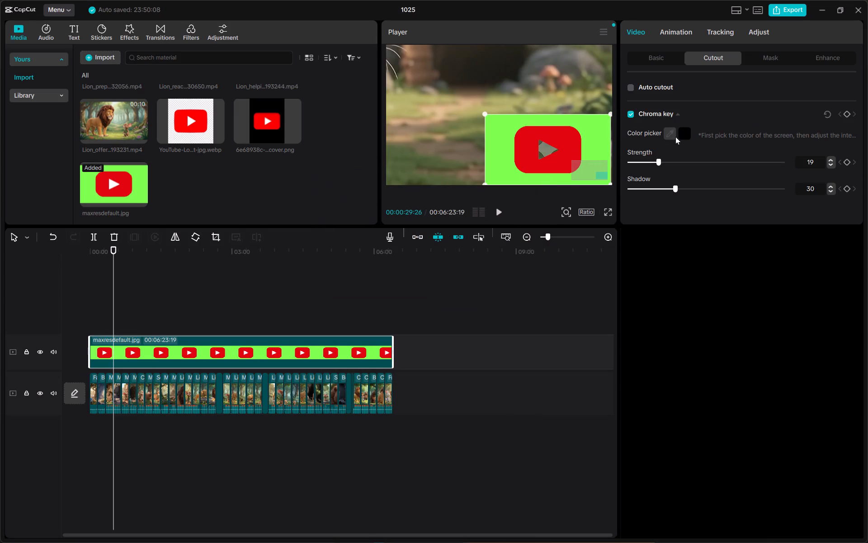
click(671, 134)
click(599, 129)
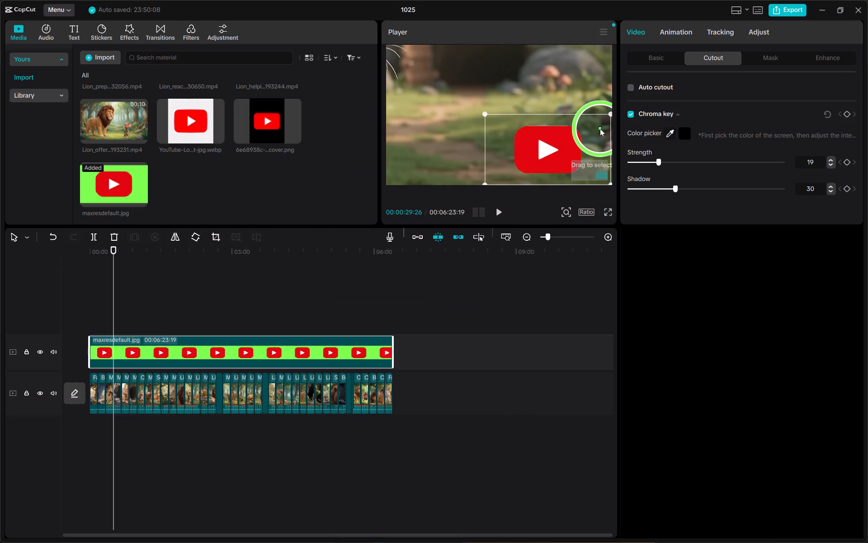
Reposition the keyed YouTube logo overlay inside the lower-right corner of the video frame.
drag(563, 144, 518, 152)
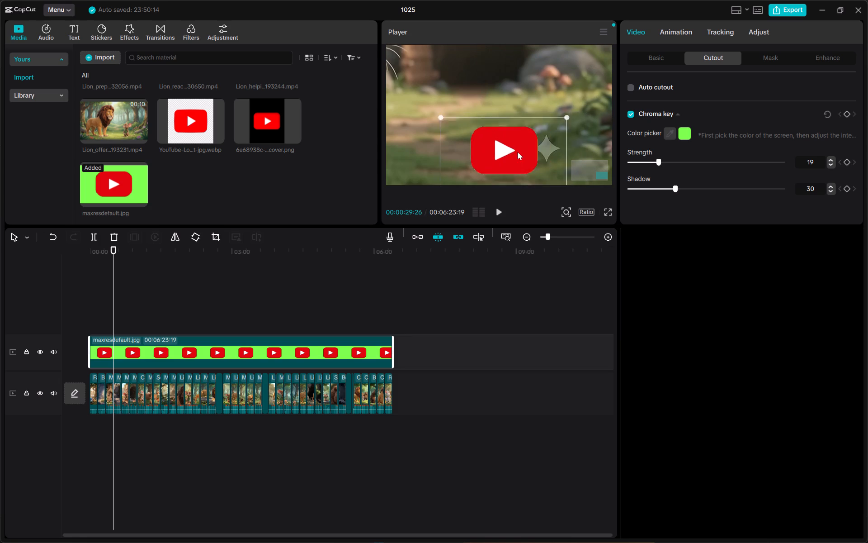
drag(518, 152, 565, 137)
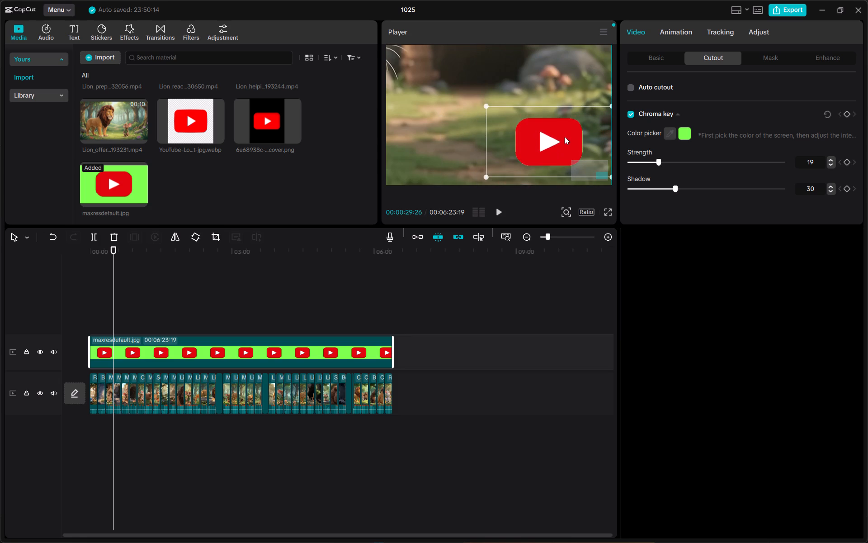
drag(565, 137, 565, 138)
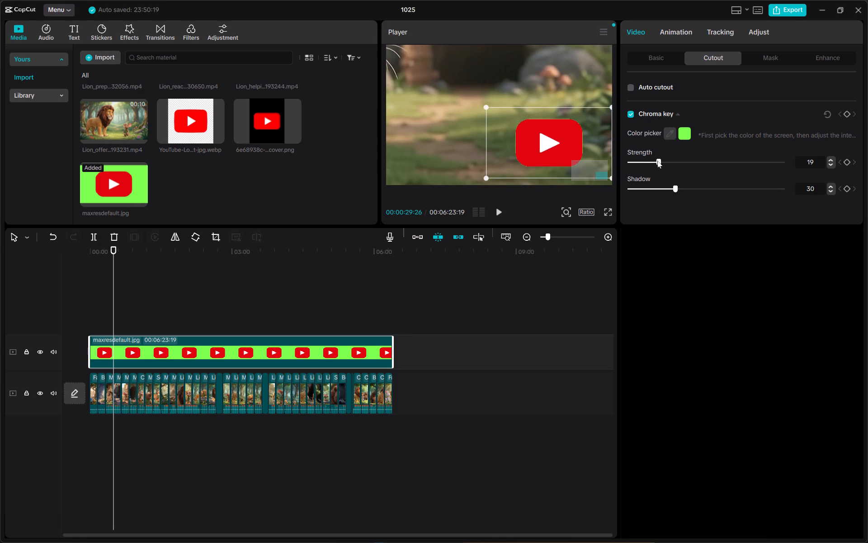
Set the logo overlay's chroma key strength to 100 and shadow to 0.
drag(657, 161, 792, 155)
drag(792, 155, 796, 155)
drag(676, 187, 671, 187)
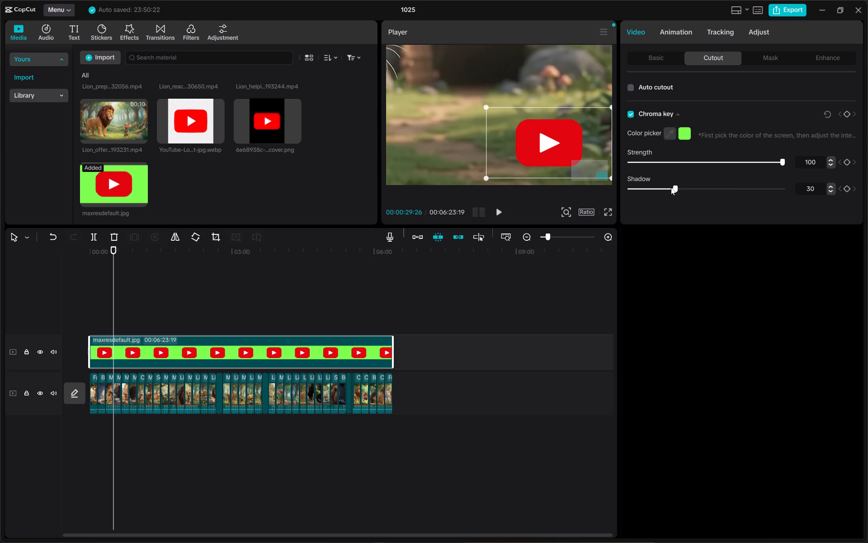
drag(671, 187, 603, 187)
Shrink the YouTube logo overlay and nudge it slightly lower in the frame's lower-right area.
drag(485, 177, 512, 164)
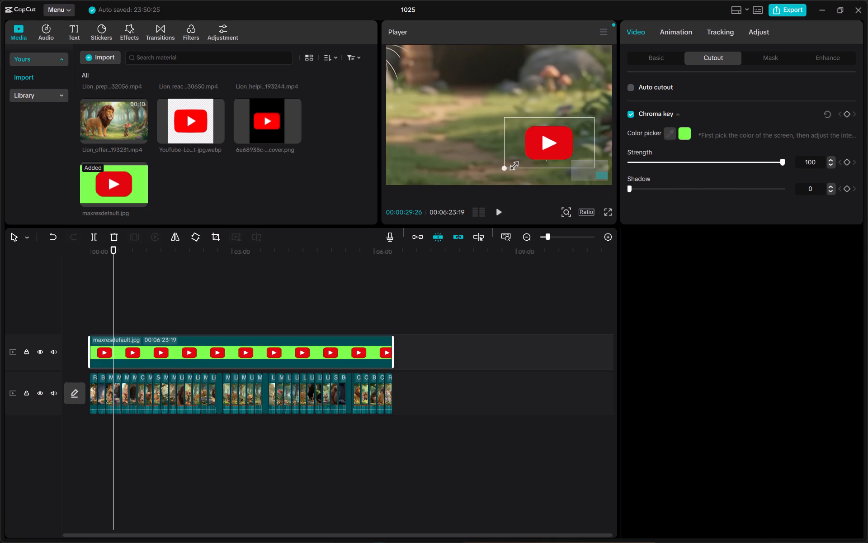
drag(512, 164, 524, 160)
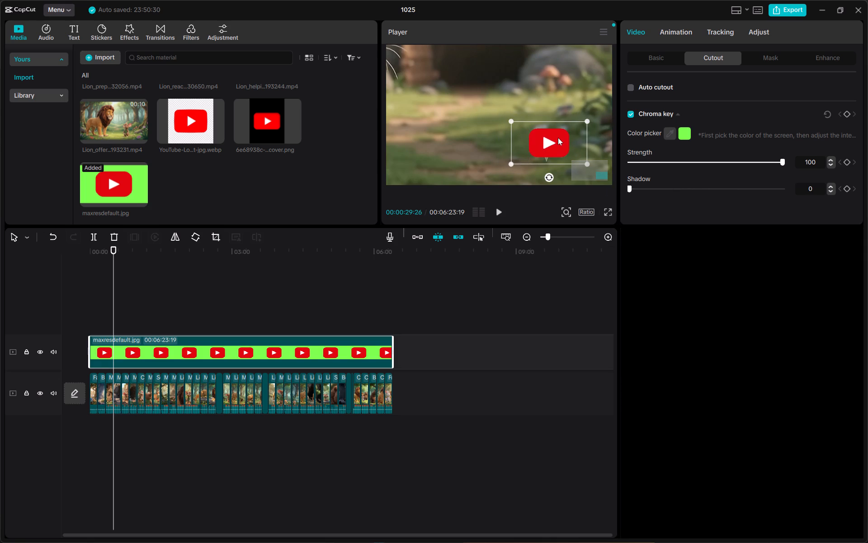
drag(558, 138, 558, 149)
drag(558, 149, 558, 153)
drag(558, 153, 556, 154)
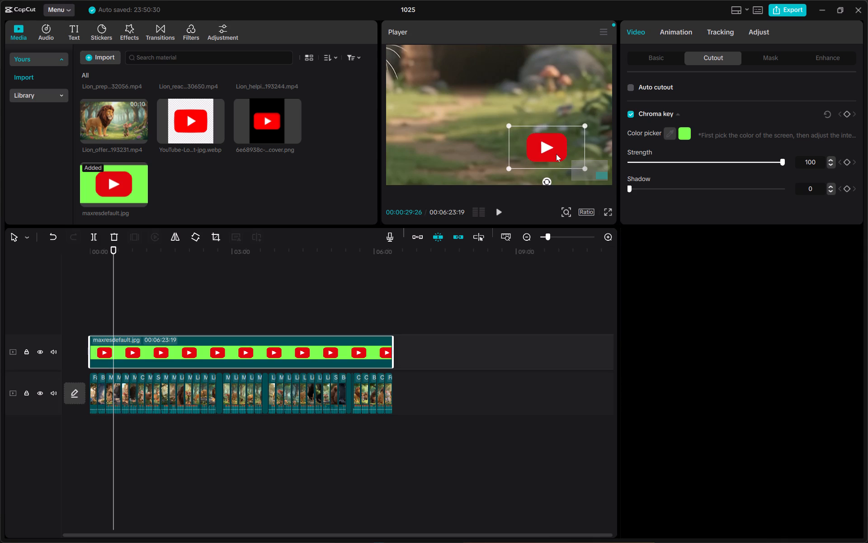
drag(556, 154, 557, 154)
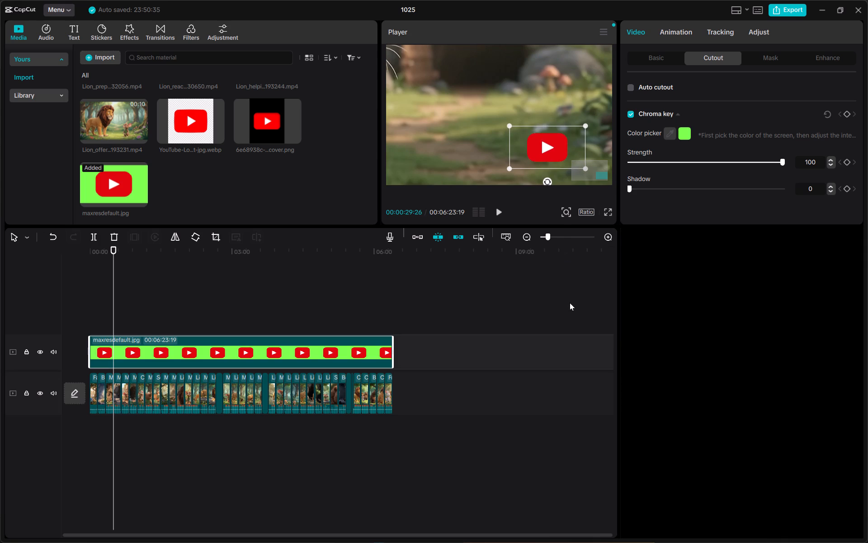
Check the logo overlay on the full frame by playing the video from about 00:02:10 and viewing its end.
click(570, 303)
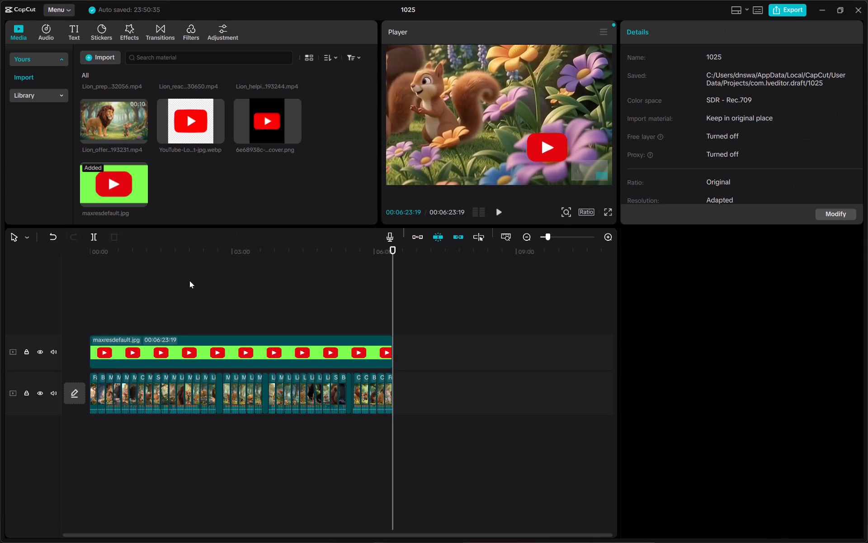
click(195, 272)
ctrl+scroll(477, 98, down, 4)
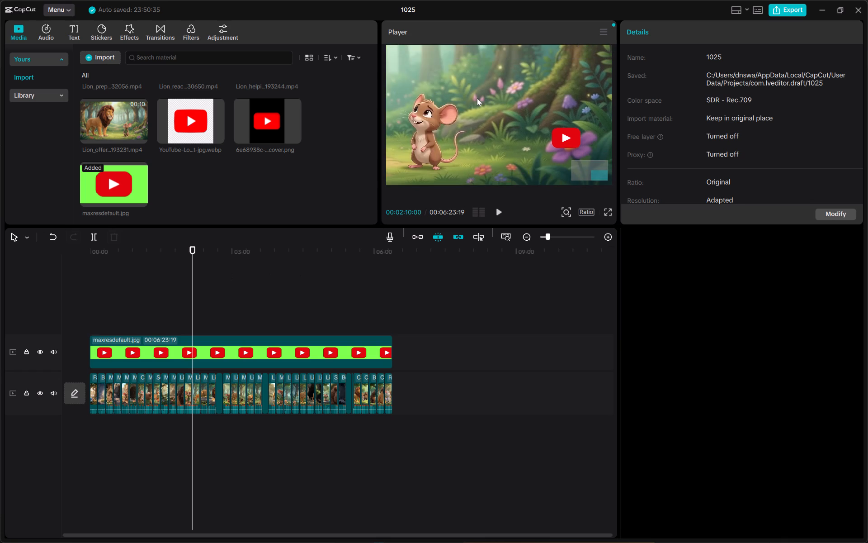
ctrl+scroll(477, 98, down, 9)
ctrl+scroll(477, 98, up, 5)
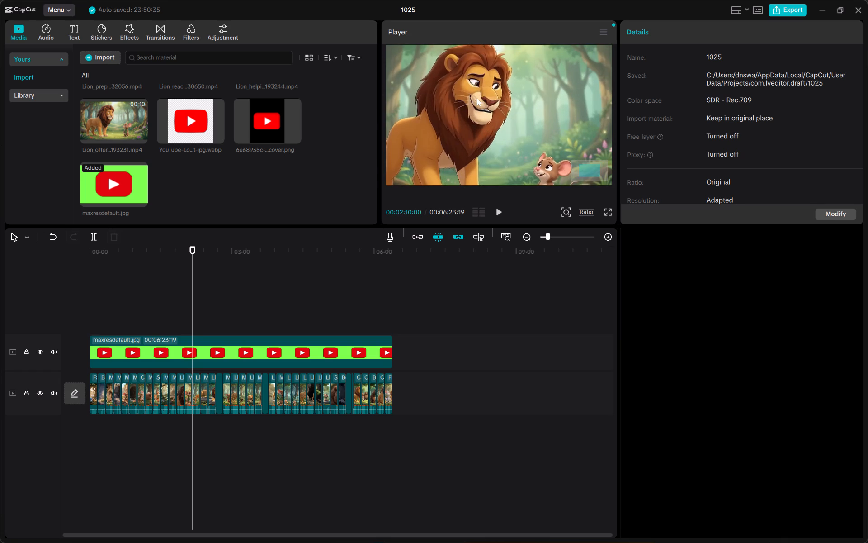
scroll(477, 98, left, 3)
scroll(477, 98, down, 2)
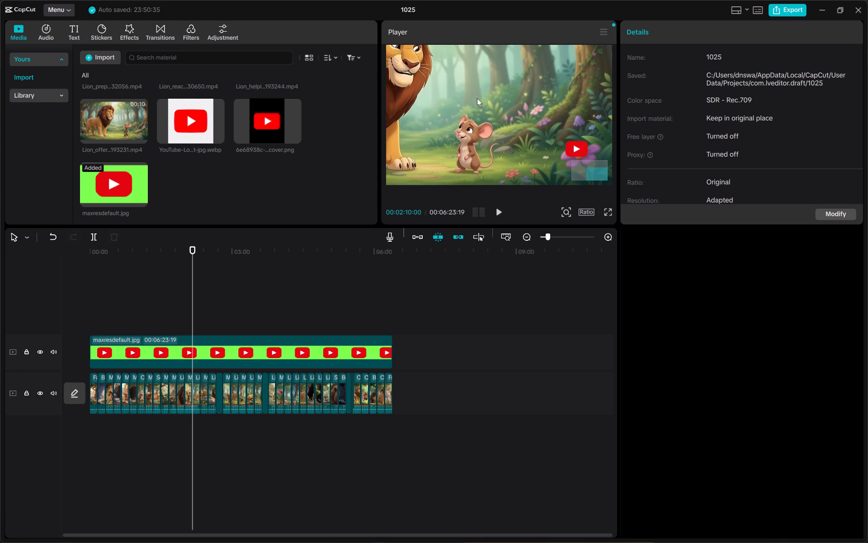
scroll(477, 98, down, 1)
ctrl+scroll(477, 98, down, 4)
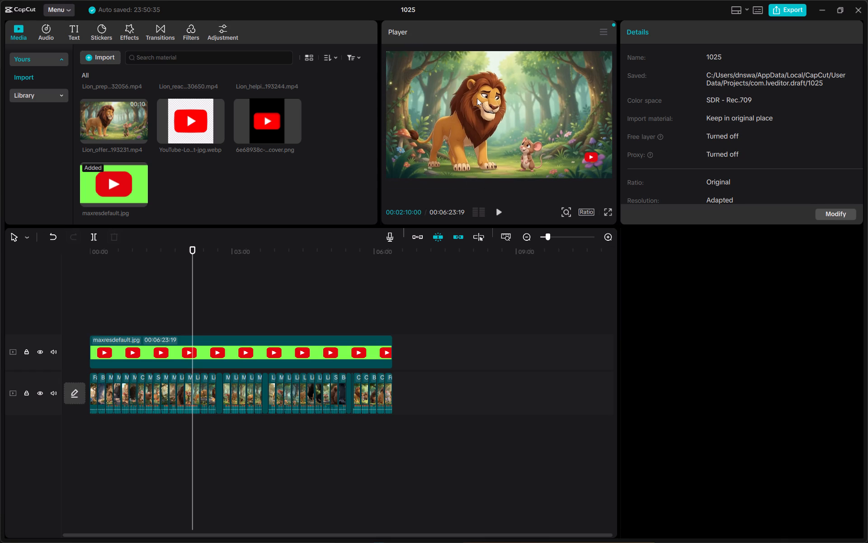
key(space)
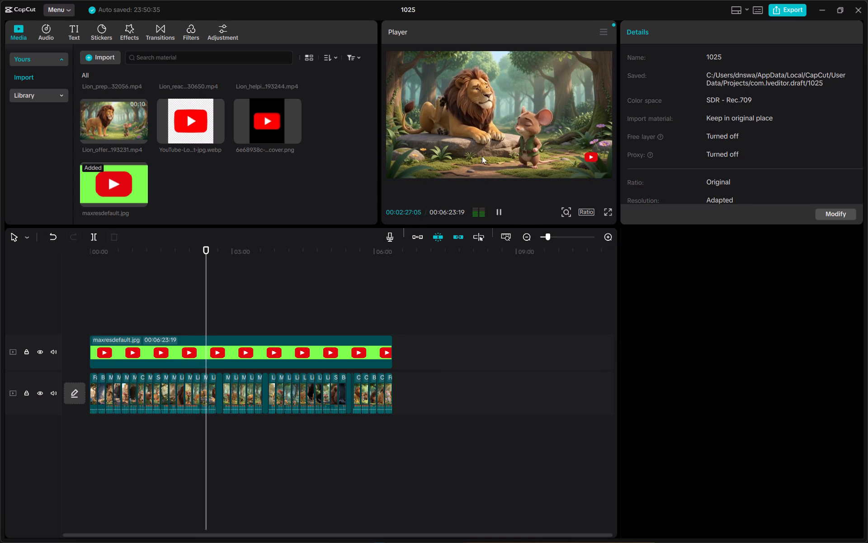
click(397, 278)
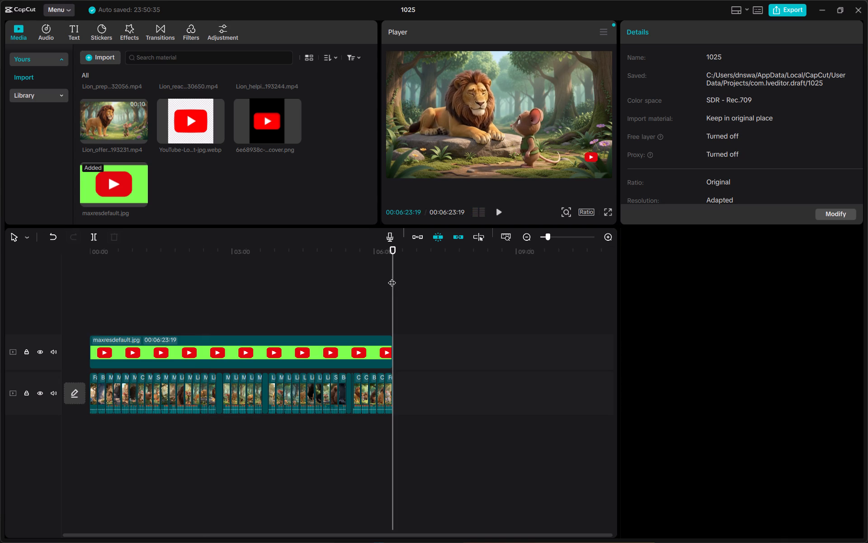
click(474, 143)
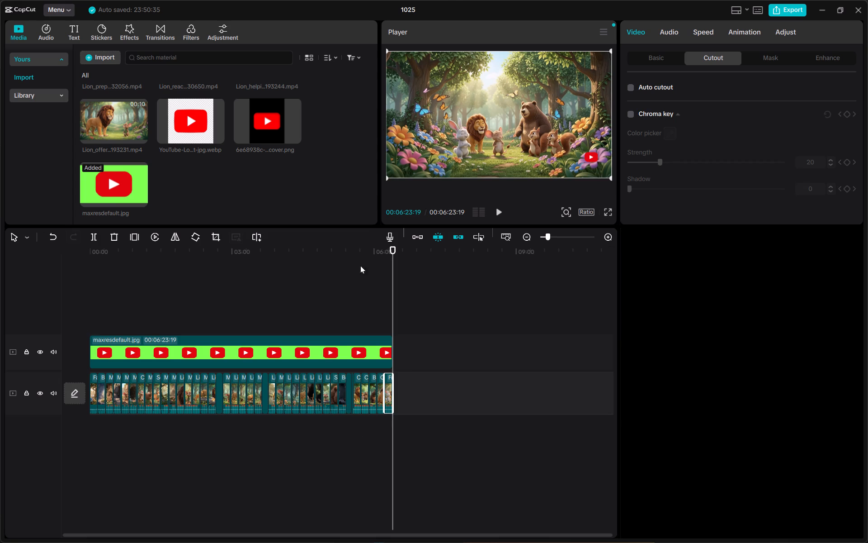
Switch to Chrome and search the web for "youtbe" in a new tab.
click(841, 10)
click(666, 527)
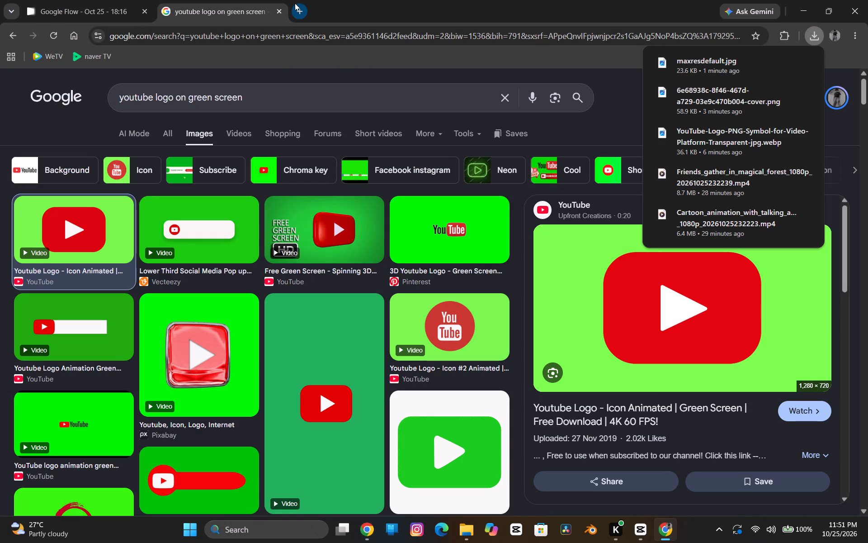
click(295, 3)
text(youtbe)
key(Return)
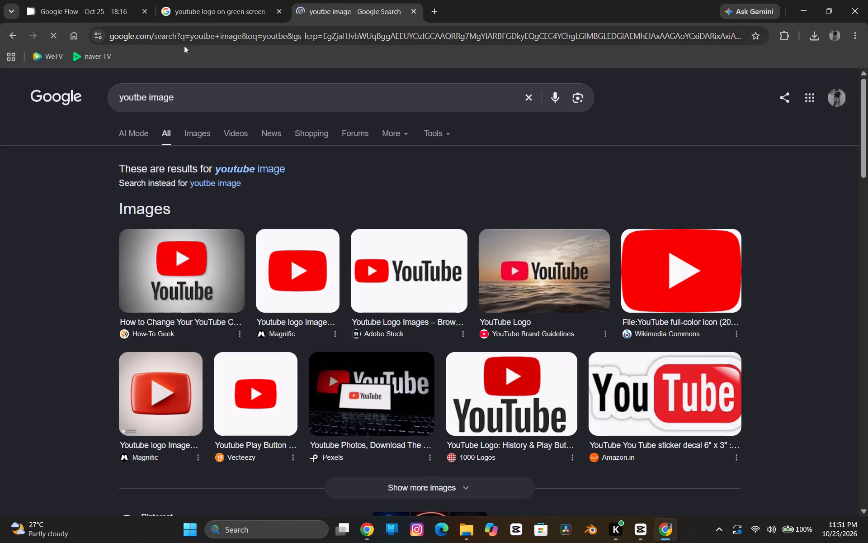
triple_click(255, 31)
click(369, 521)
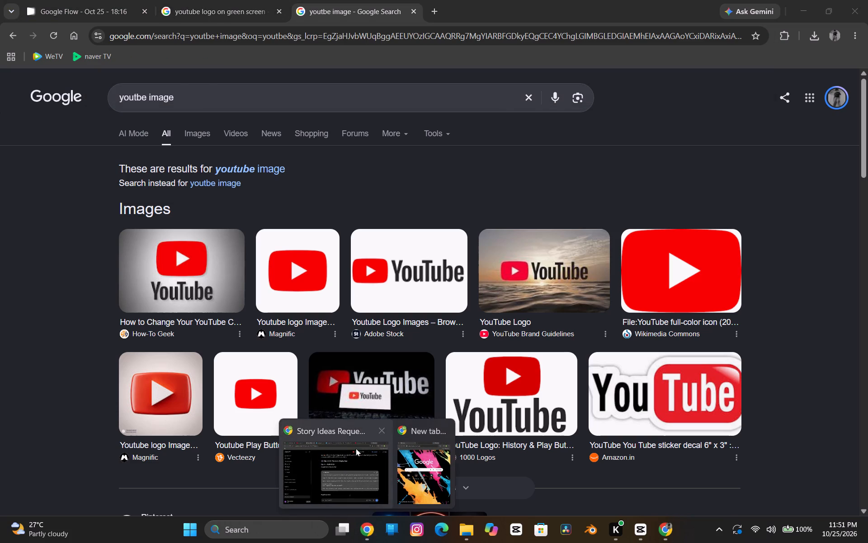
click(359, 472)
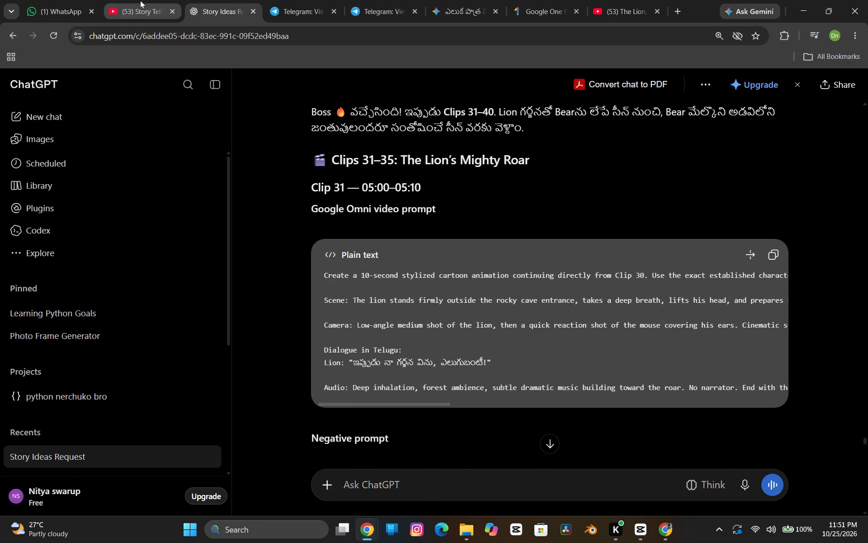
click(140, 0)
click(396, 218)
key(space)
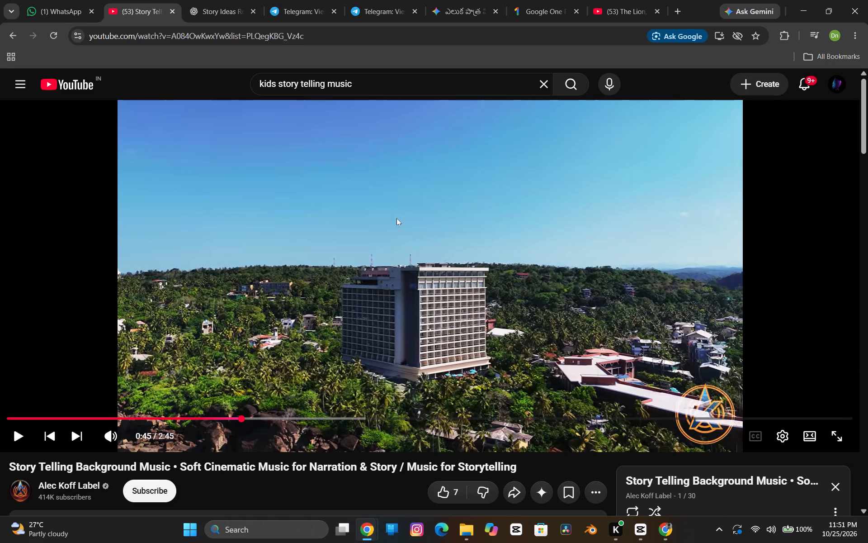
key(space)
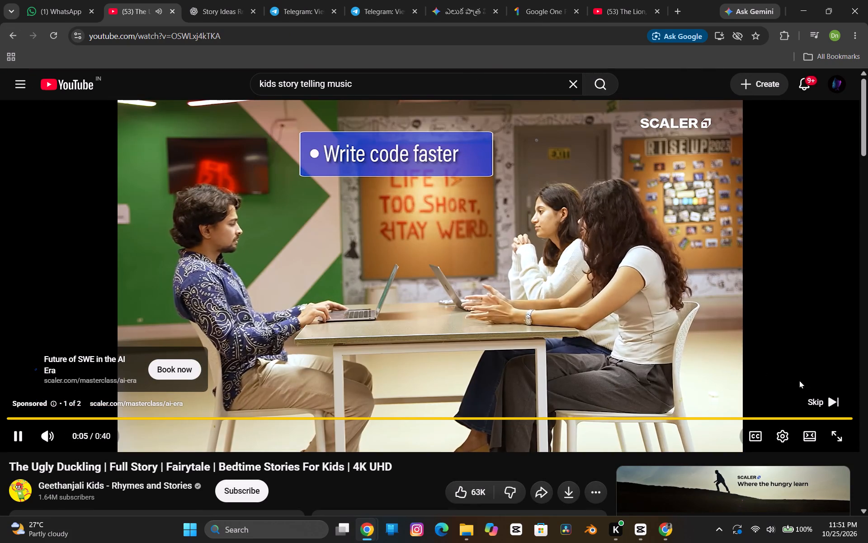
click(808, 396)
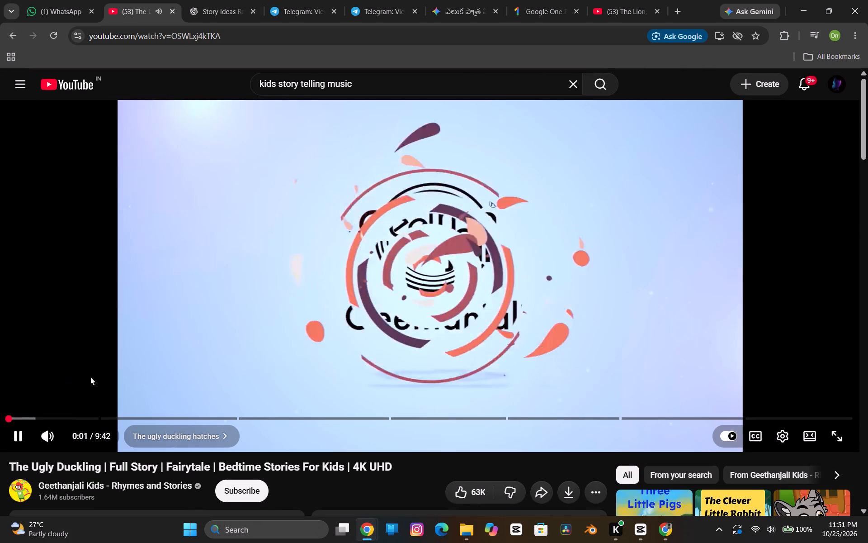
click(8, 46)
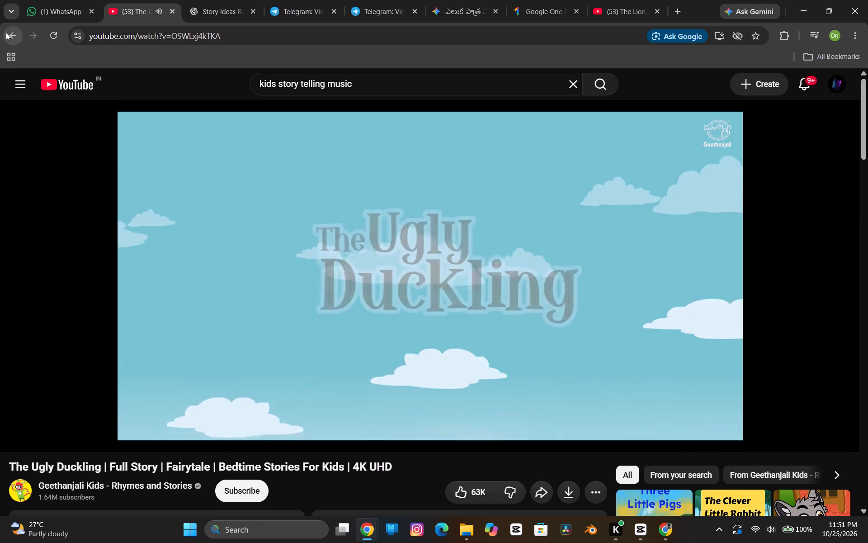
click(6, 33)
Sample the music at several points of the "Do not Trust Anybody" Panchatantra video and return to the results.
scroll(300, 359, down, 3)
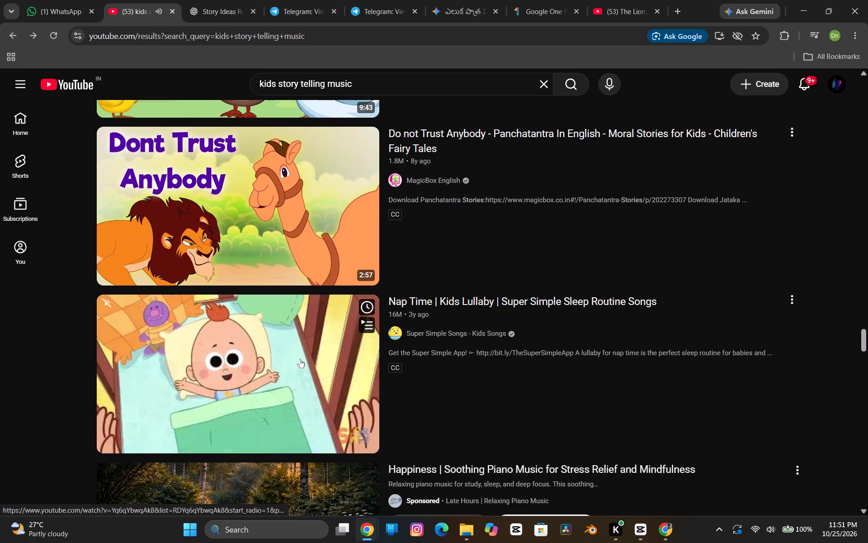
scroll(300, 359, down, 1)
click(329, 230)
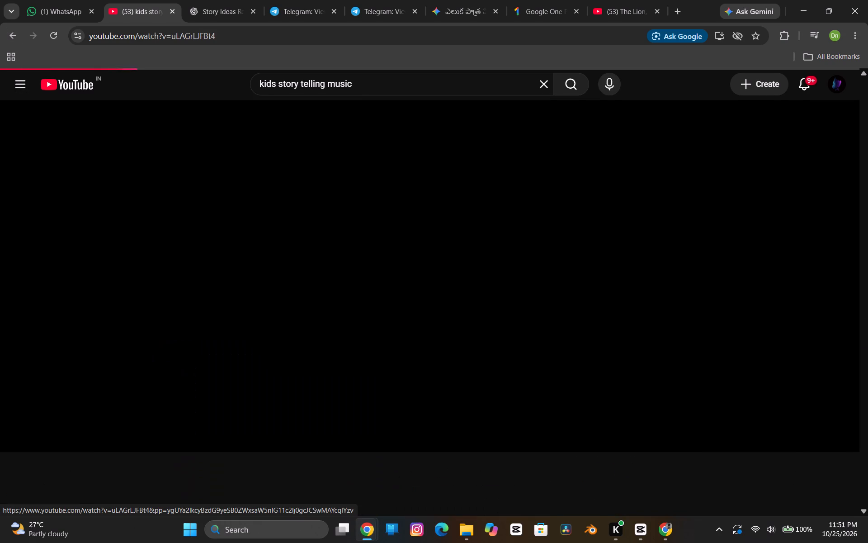
click(70, 418)
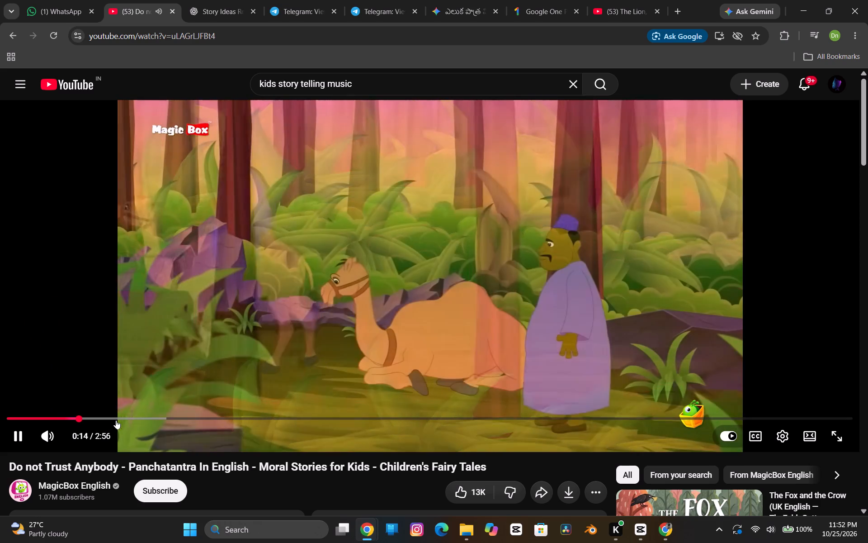
click(128, 415)
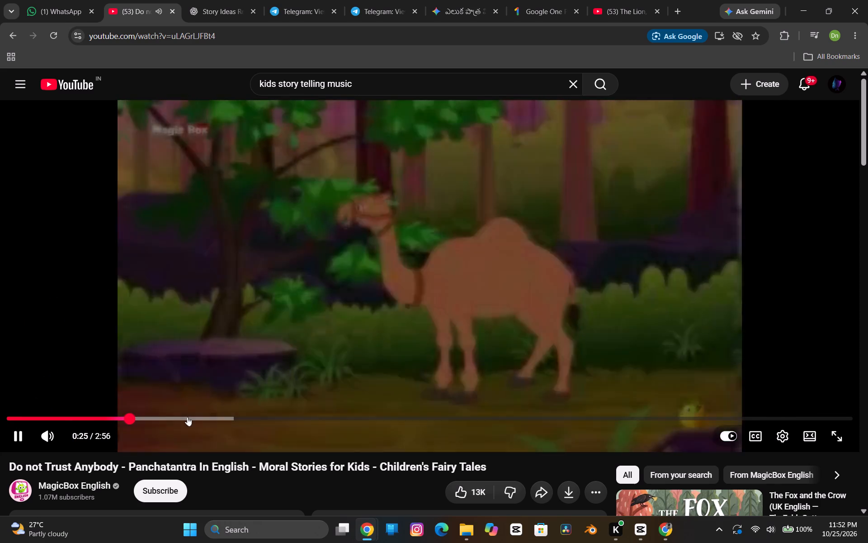
click(189, 417)
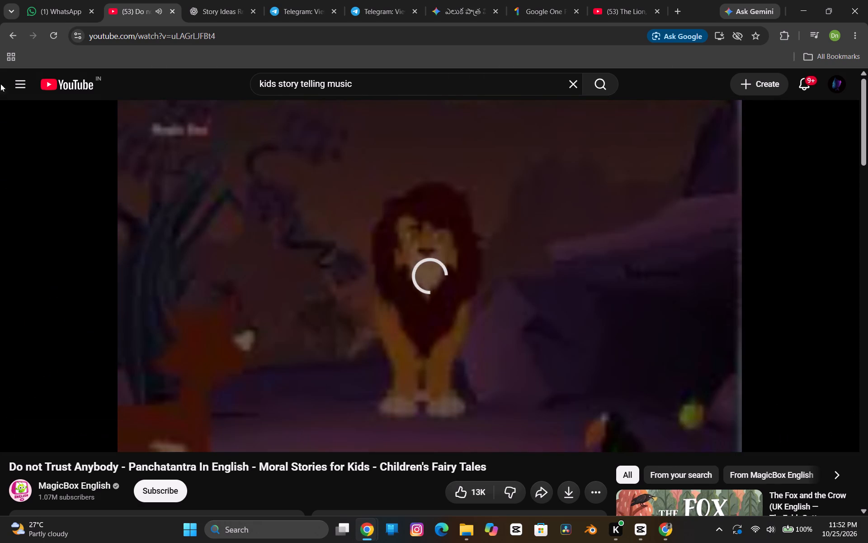
click(13, 33)
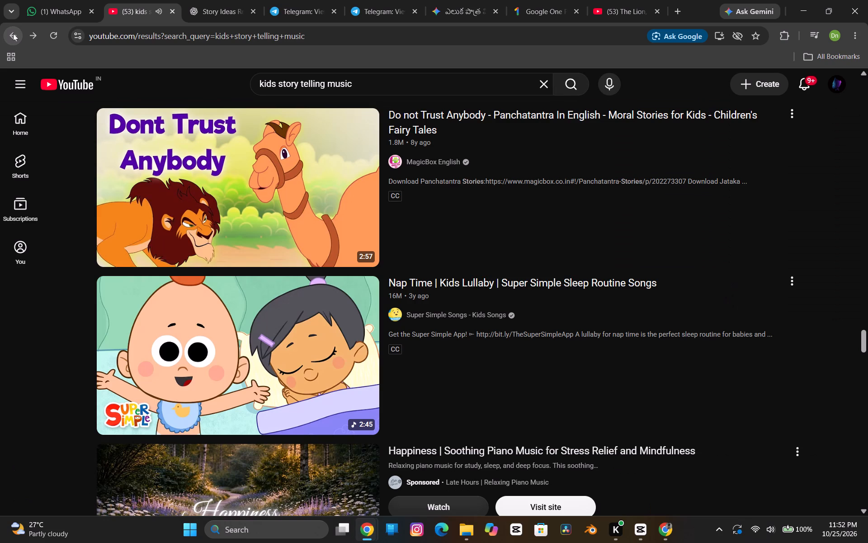
Sample the "Happiness | Soothing Piano Music" sponsored result with sound on at several points and close its tab.
scroll(13, 33, right, 2)
scroll(207, 226, down, 3)
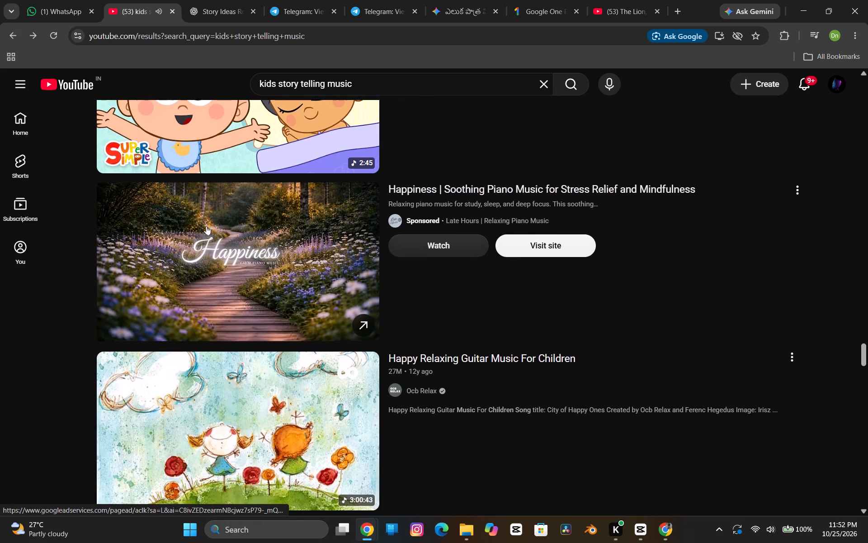
click(207, 226)
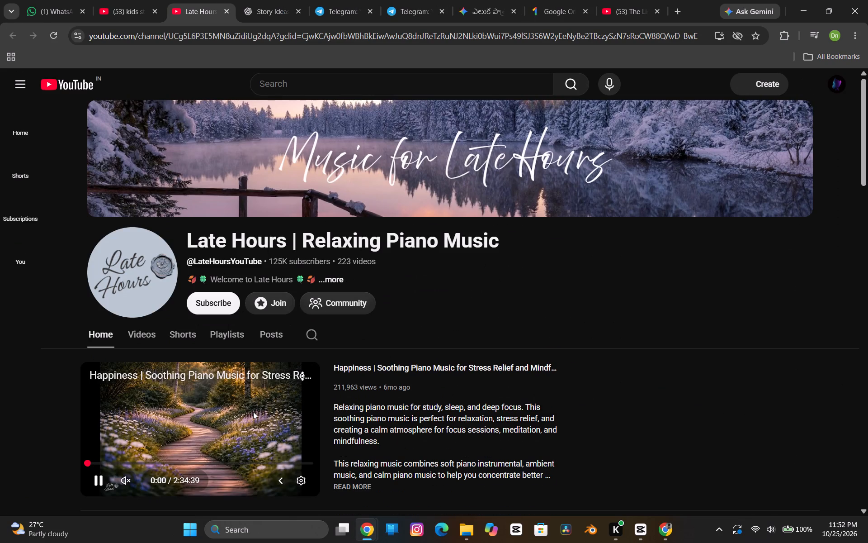
click(215, 465)
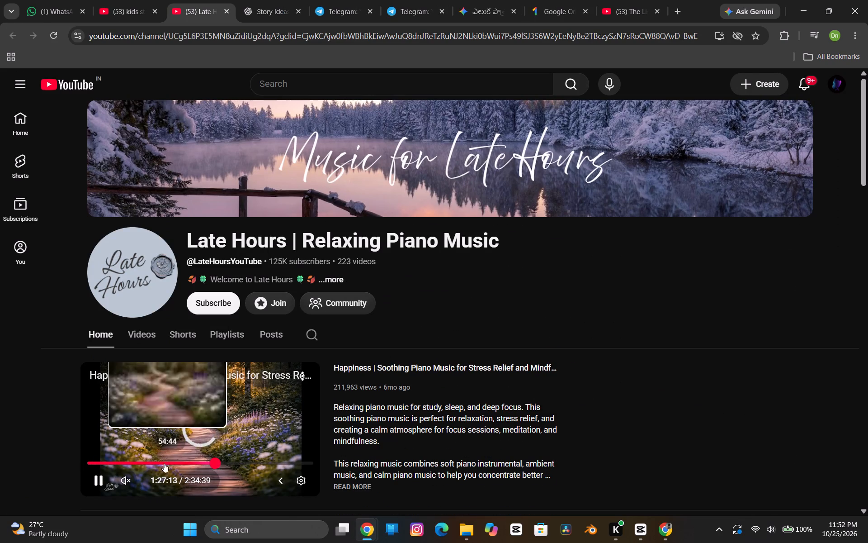
click(123, 481)
drag(198, 461, 172, 462)
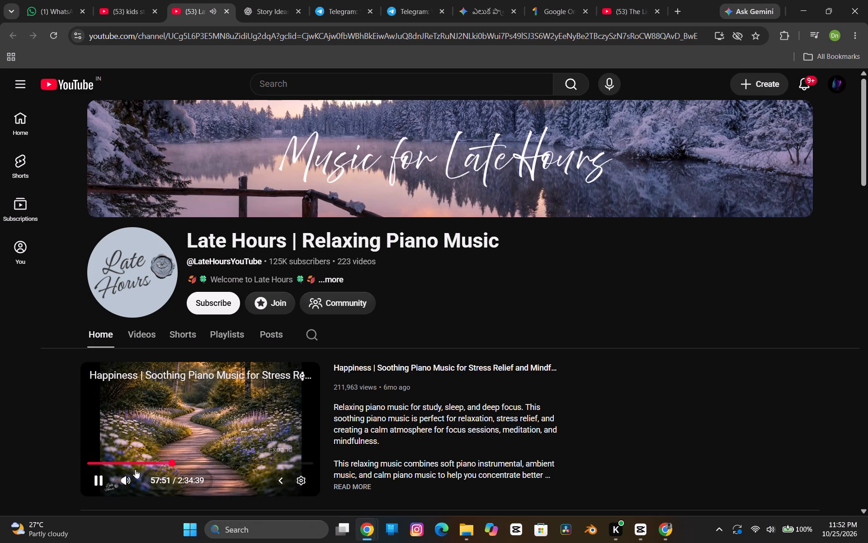
click(101, 462)
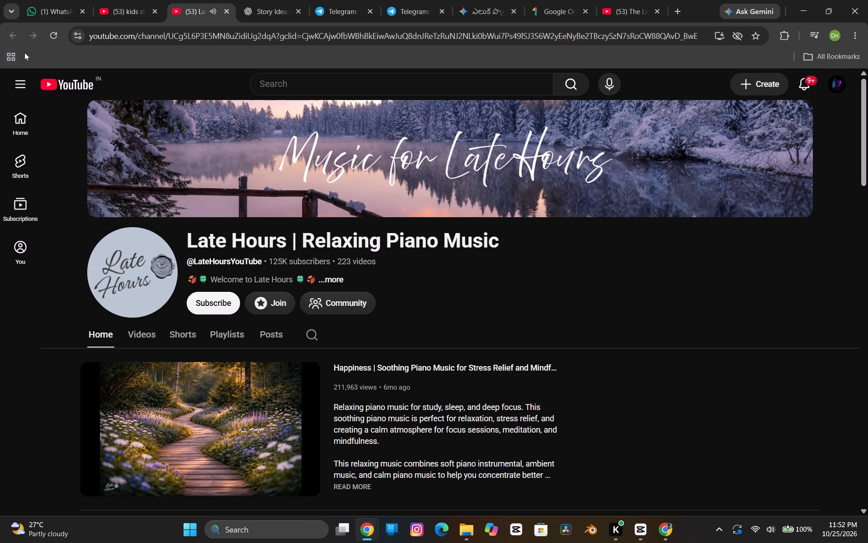
drag(188, 431, 256, 0)
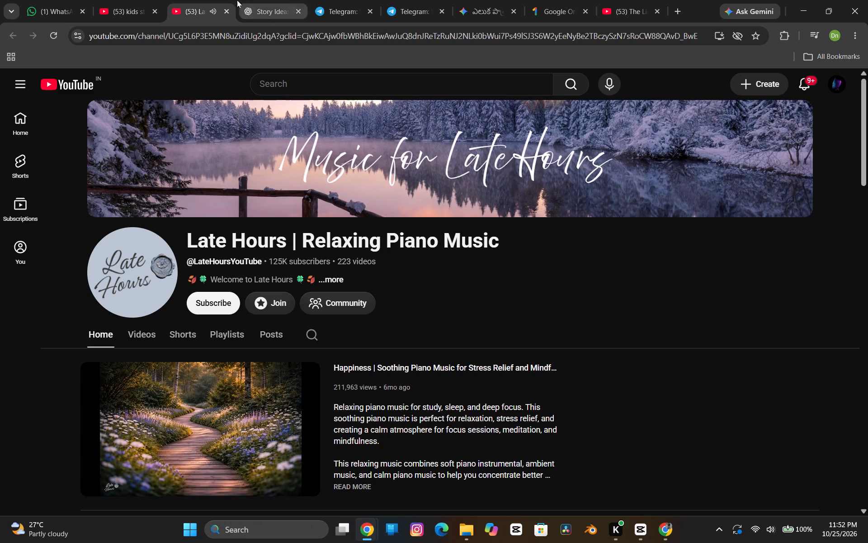
click(132, 0)
click(228, 11)
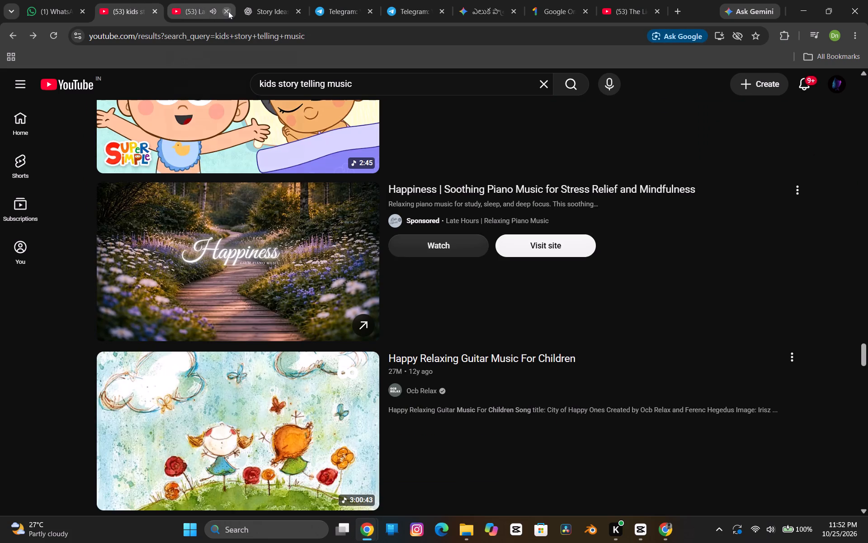
Find and sample "Dramatic Music Sound effect (1 hour)" further down the results, return to the results and dismiss its mini player.
scroll(283, 291, down, 14)
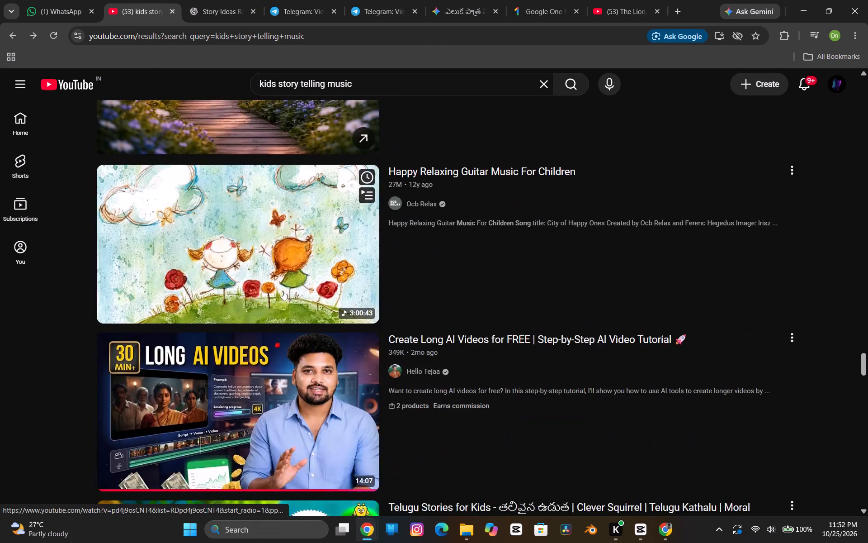
scroll(283, 291, down, 15)
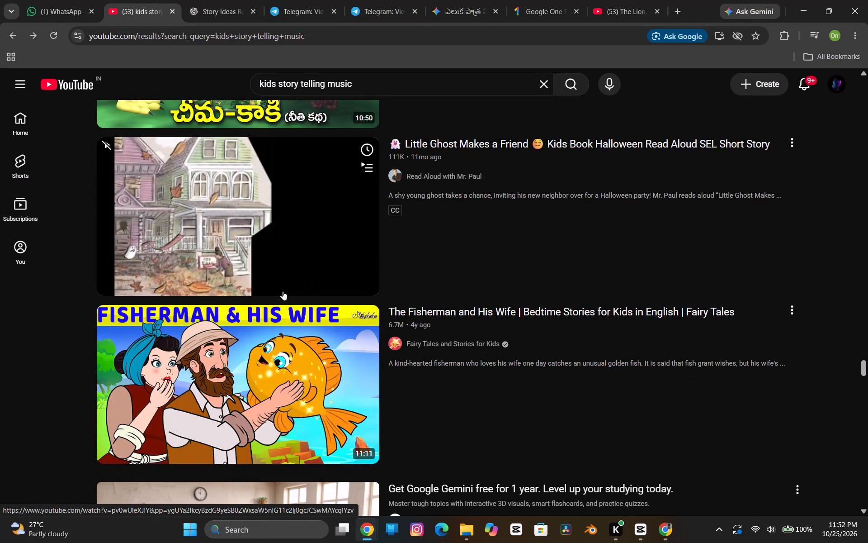
scroll(283, 291, down, 8)
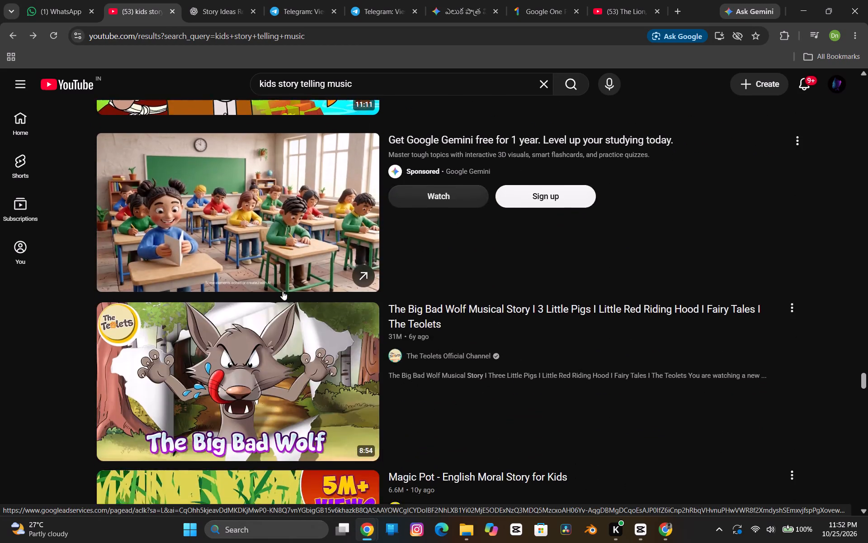
scroll(283, 291, down, 4)
scroll(283, 291, up, 1)
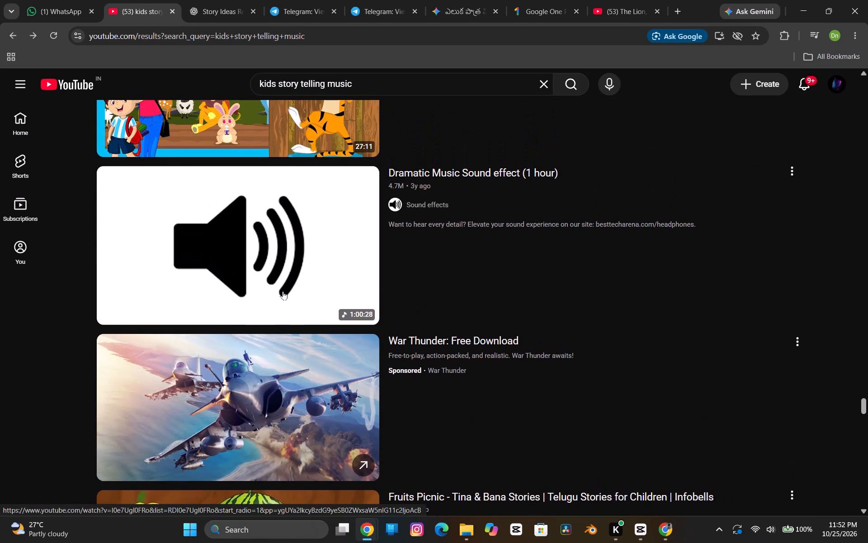
scroll(283, 291, up, 1)
click(283, 291)
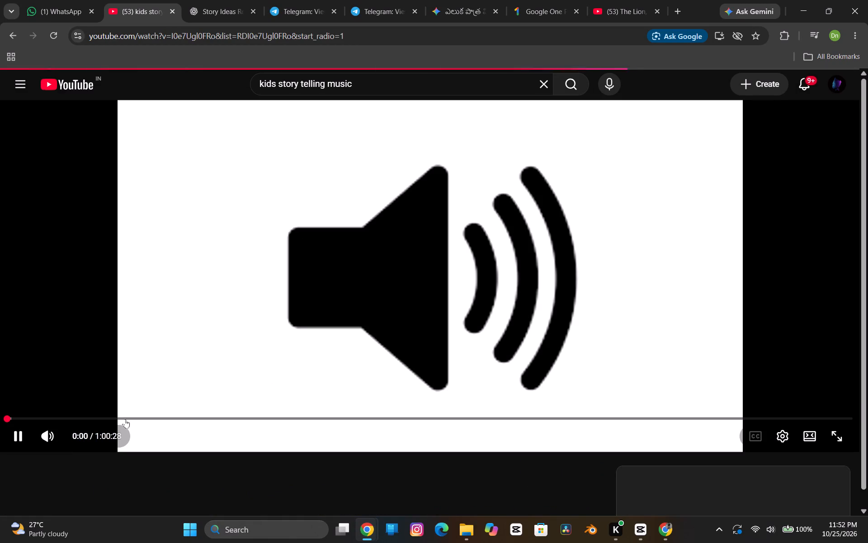
click(118, 410)
click(13, 31)
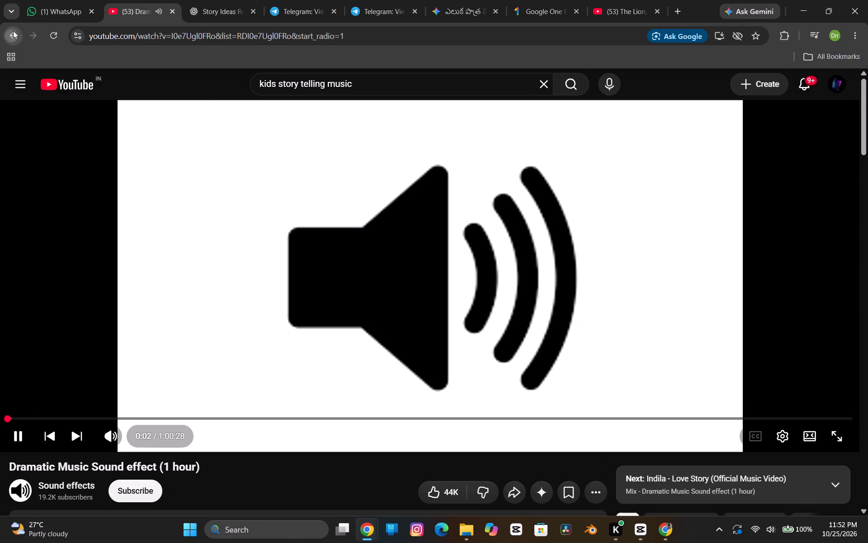
scroll(178, 294, down, 3)
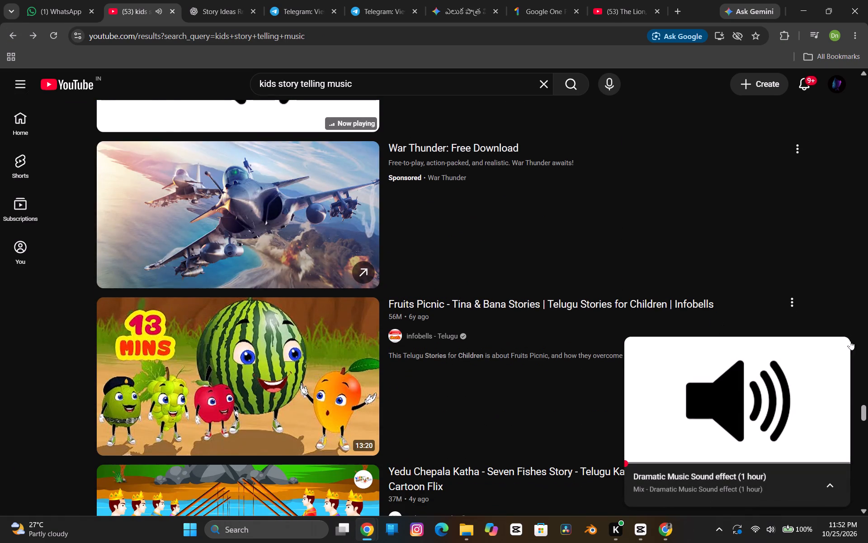
click(839, 347)
Look through the remaining kids story telling music results for a suitable background track.
scroll(839, 347, down, 1)
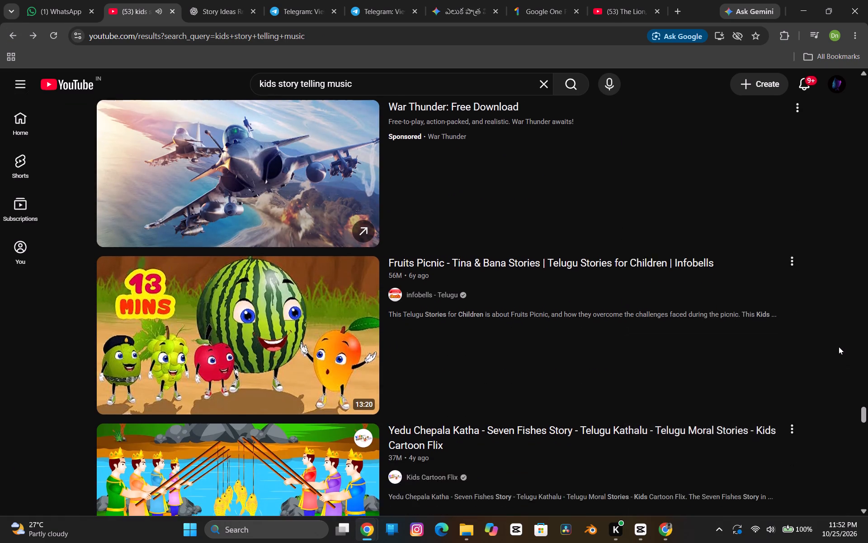
scroll(839, 347, down, 18)
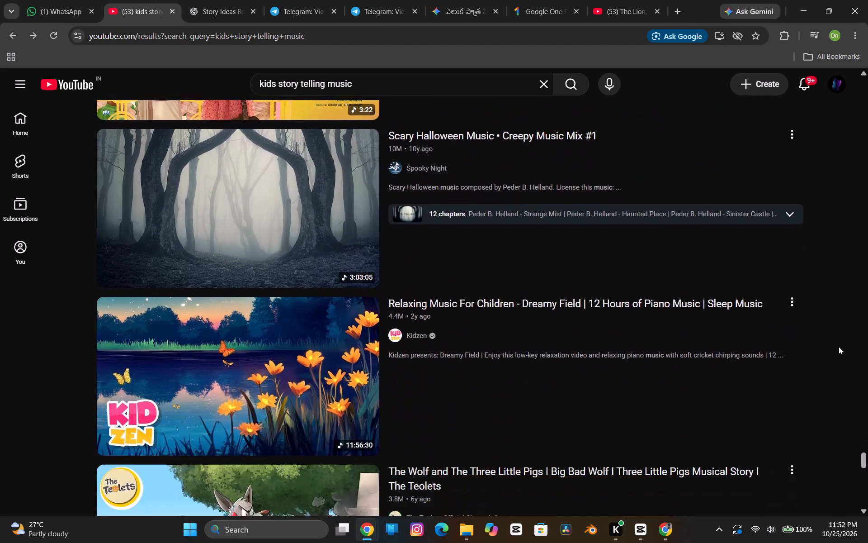
scroll(839, 347, down, 5)
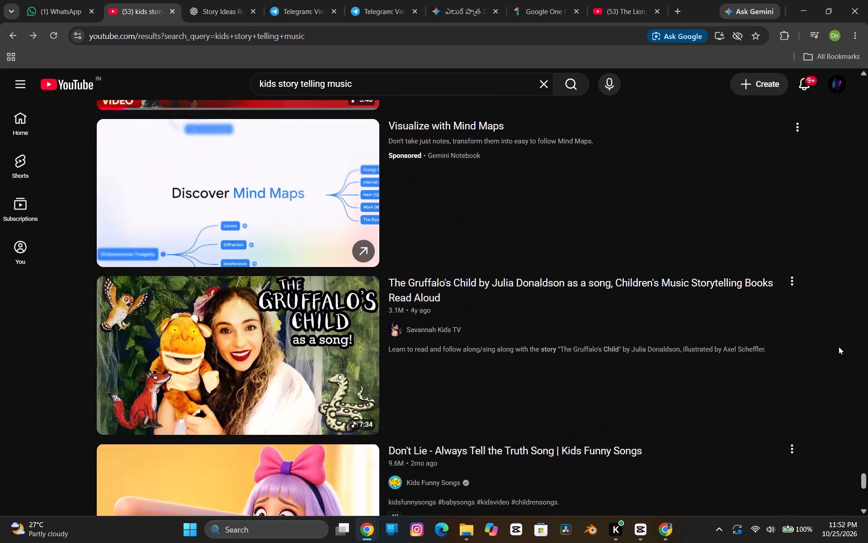
scroll(839, 347, down, 2)
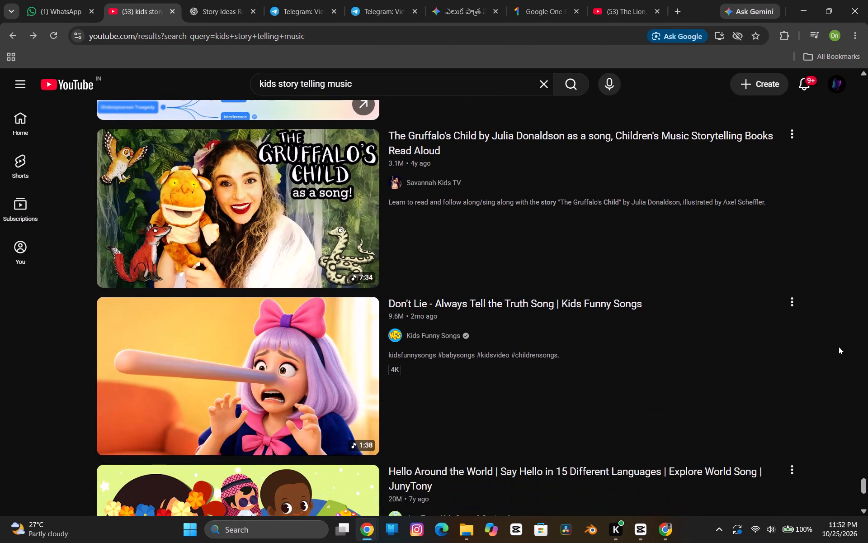
scroll(839, 347, down, 5)
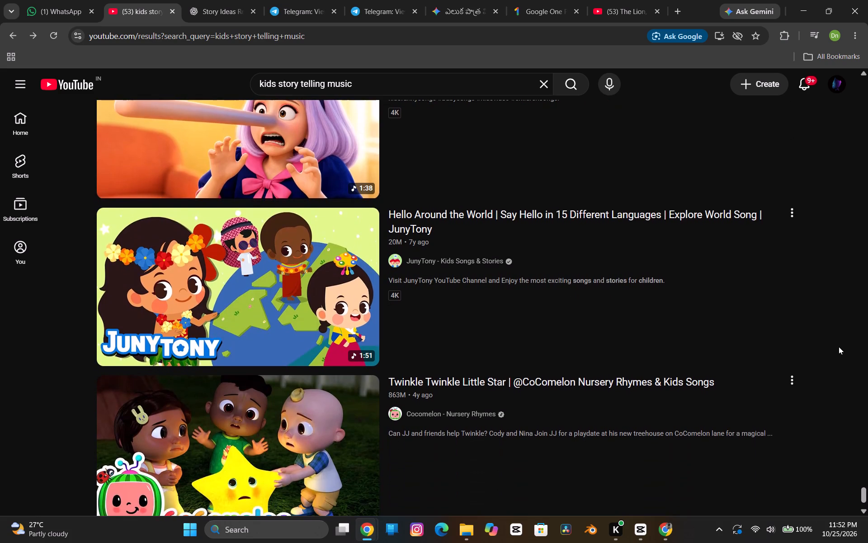
scroll(839, 347, down, 2)
Recheck the earlier kids story telling music results back up to the background music playlists.
scroll(839, 347, up, 10)
scroll(839, 347, up, 12)
scroll(839, 347, up, 9)
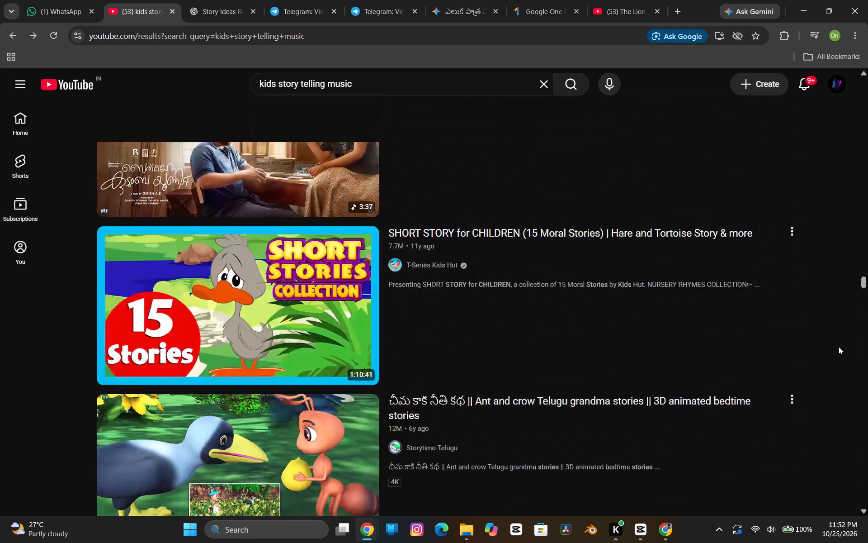
scroll(839, 347, up, 2)
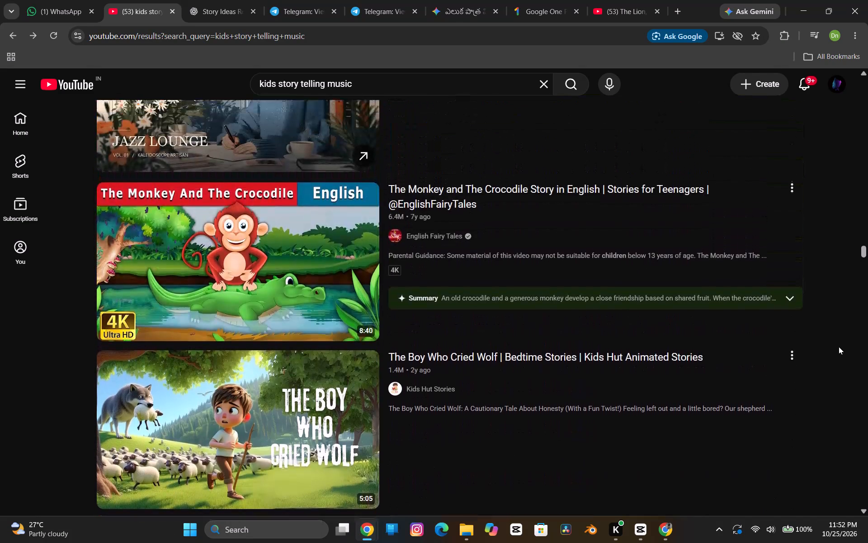
scroll(839, 347, up, 1)
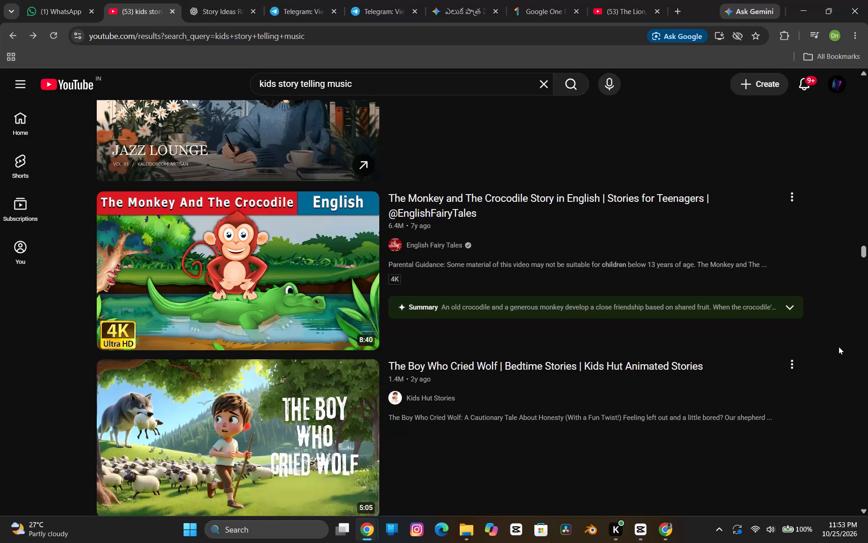
scroll(839, 347, up, 9)
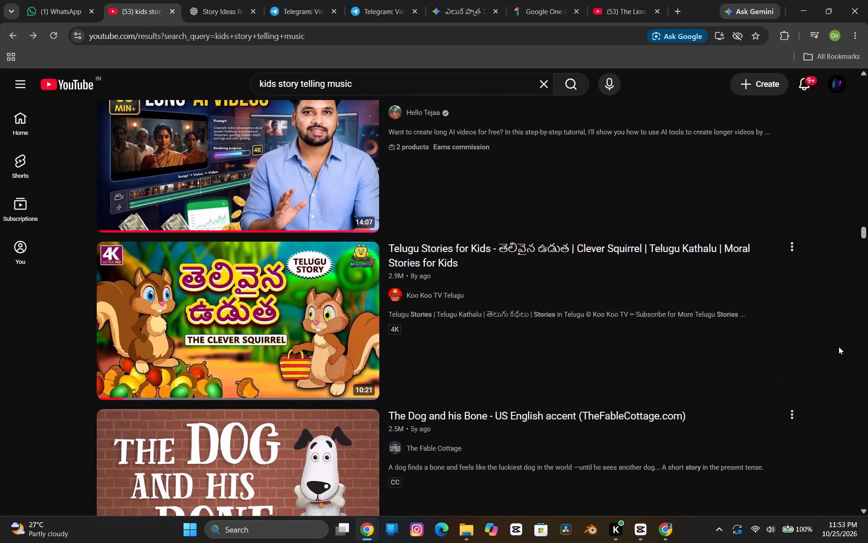
scroll(839, 347, up, 12)
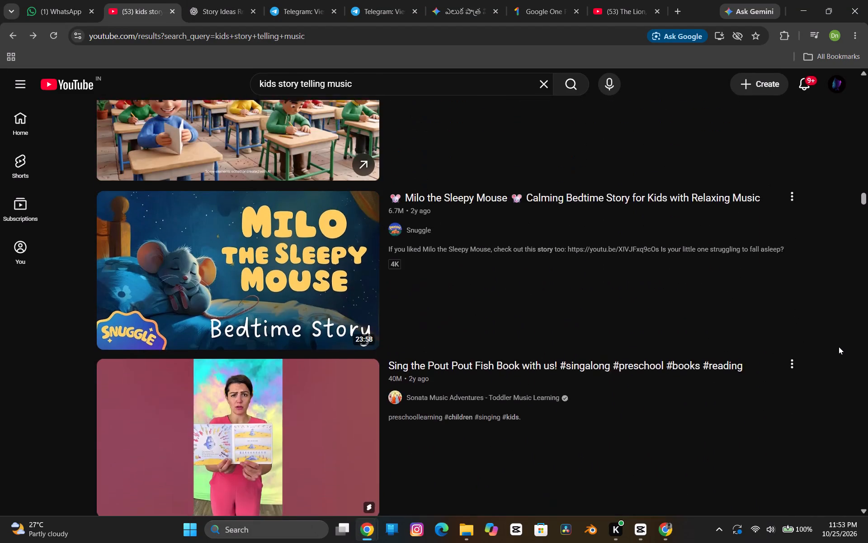
scroll(839, 347, up, 18)
scroll(839, 347, up, 10)
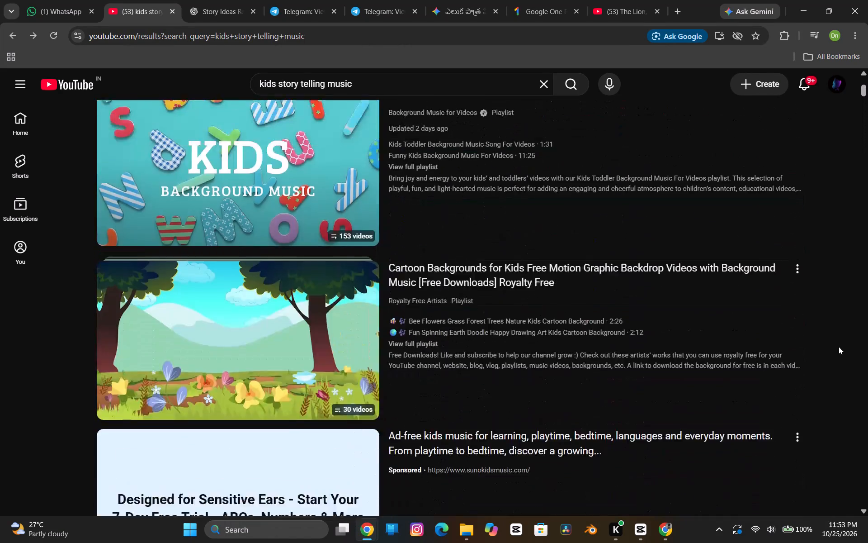
scroll(839, 347, up, 10)
Open the royalty-free "Cartoon Backgrounds for Kids" playlist and sample its first track, "Bee Flowers Grass Forest Trees".
scroll(839, 347, down, 3)
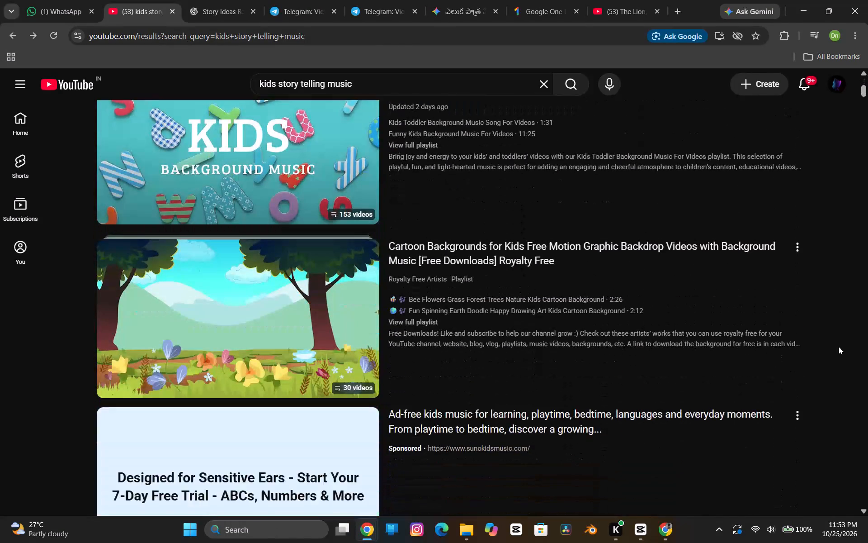
scroll(839, 347, down, 2)
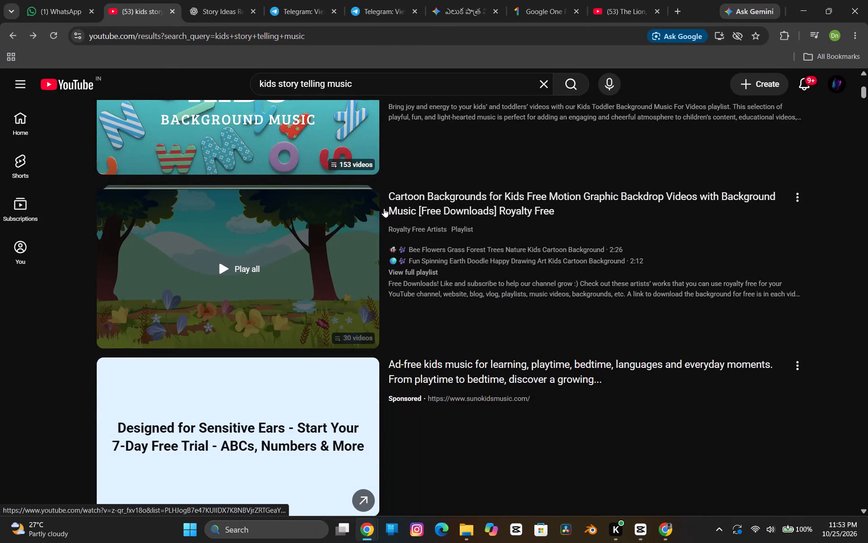
scroll(384, 208, down, 1)
click(337, 220)
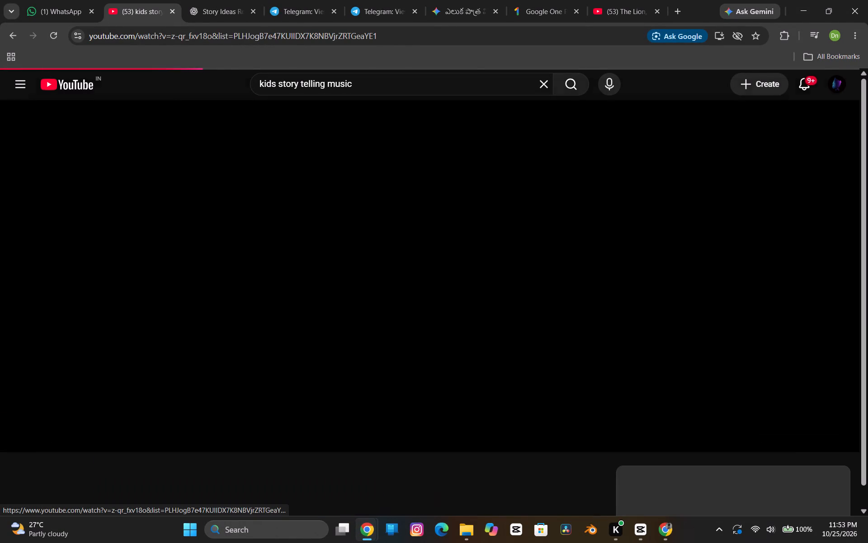
Sample the playlist's second and third tracks, "Fun Spinning Earth Doodle" and "Happy Summer Flowers Clouds".
scroll(316, 367, down, 3)
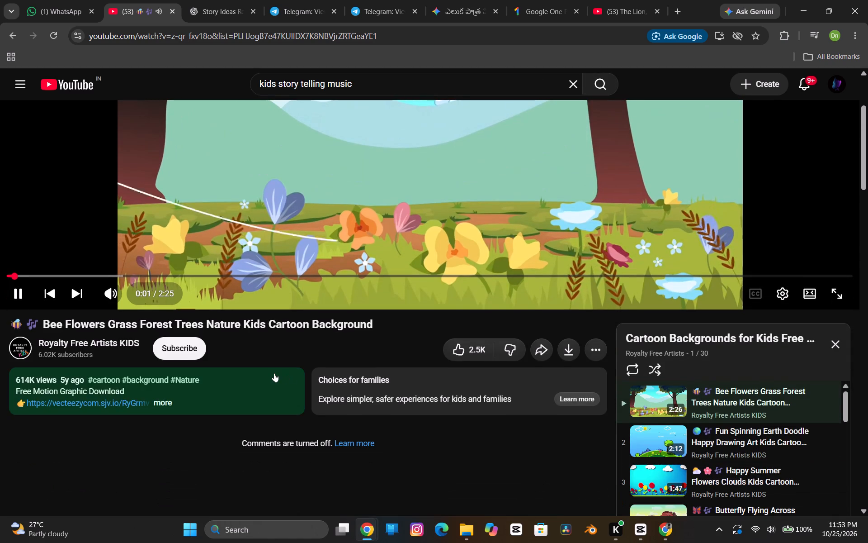
scroll(274, 373, down, 3)
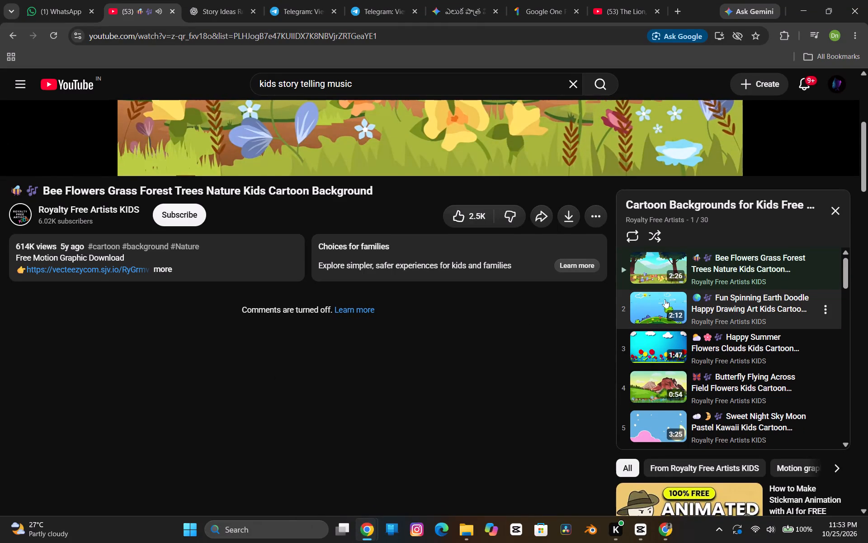
click(665, 301)
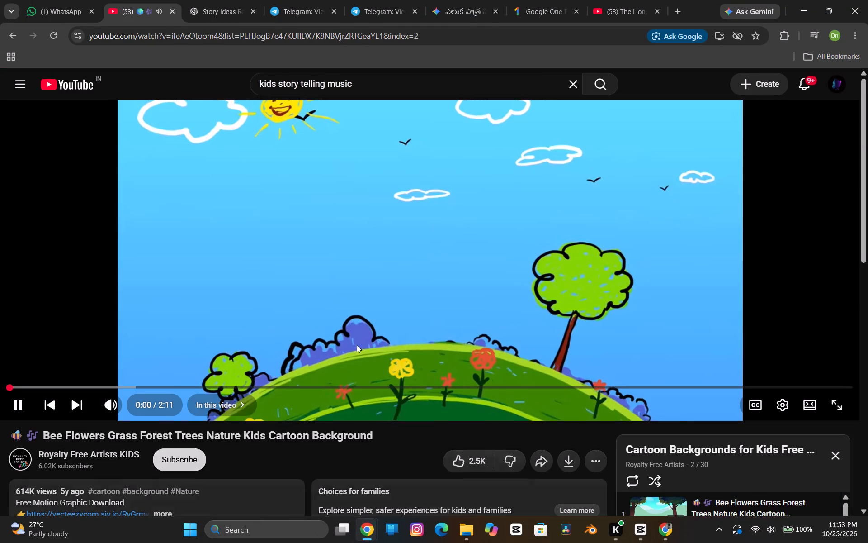
scroll(355, 355, down, 3)
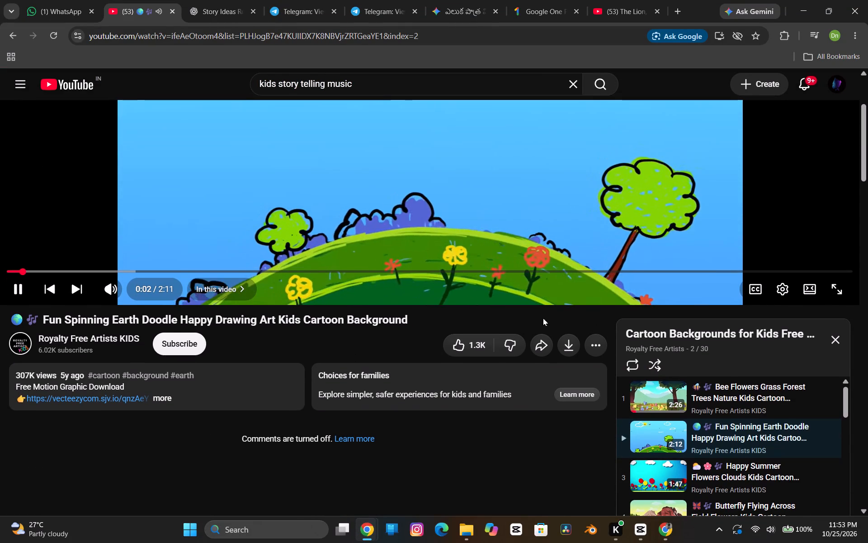
scroll(673, 430, down, 1)
click(673, 430)
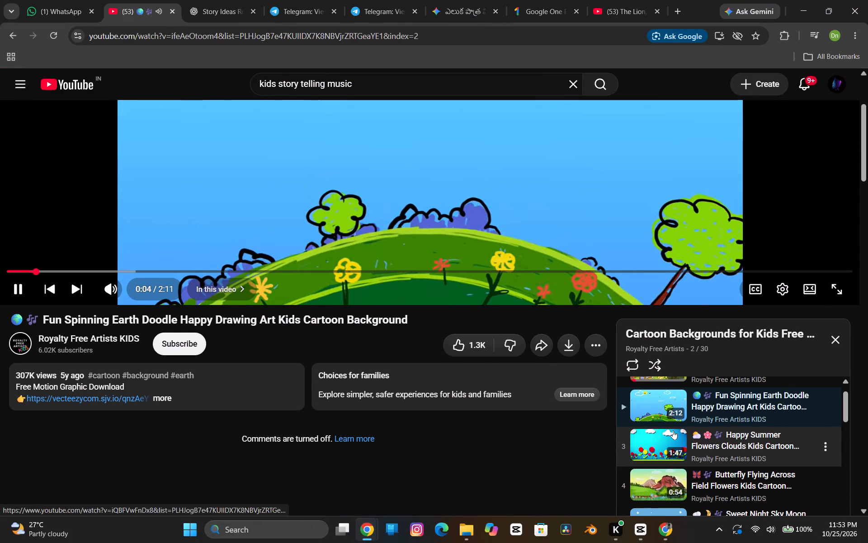
Sample the "Sweet Night Sky Moon" and "Cute Beach Scene Crab" tracks, numbers 5 and 6 in the playlist.
scroll(673, 430, down, 4)
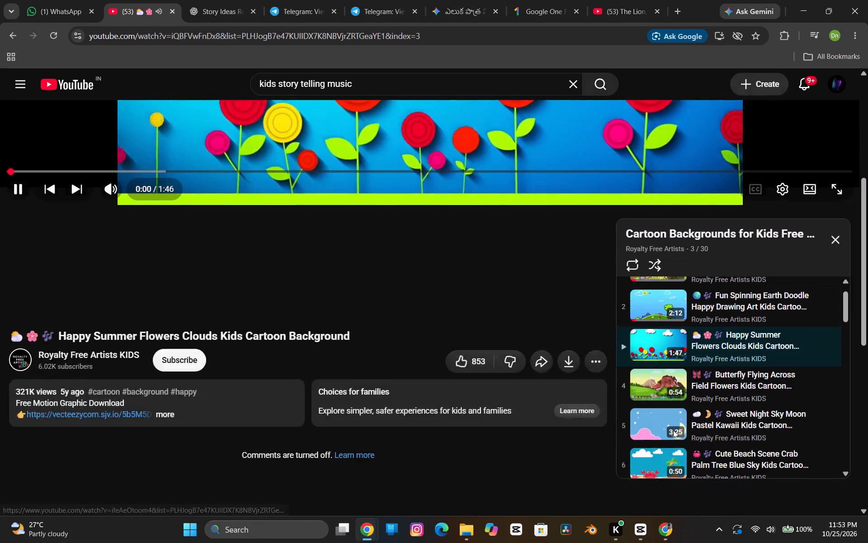
scroll(673, 430, down, 2)
click(648, 357)
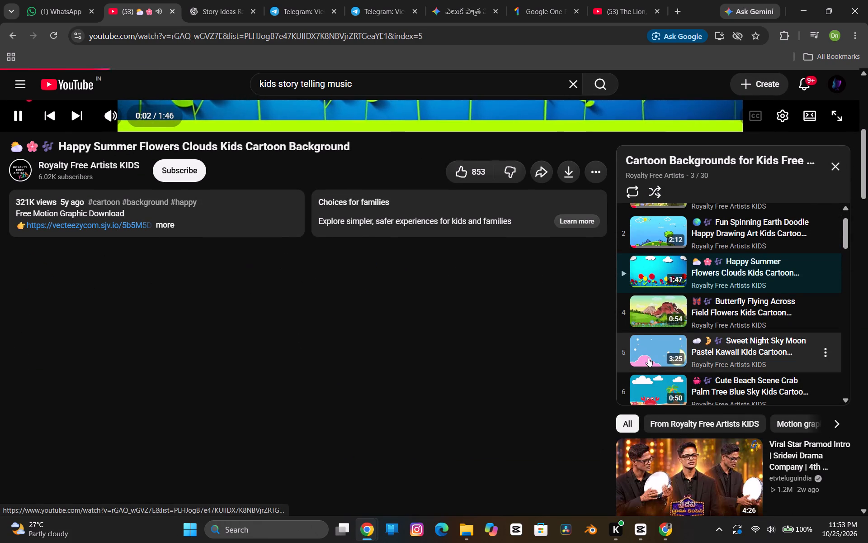
scroll(683, 414, down, 4)
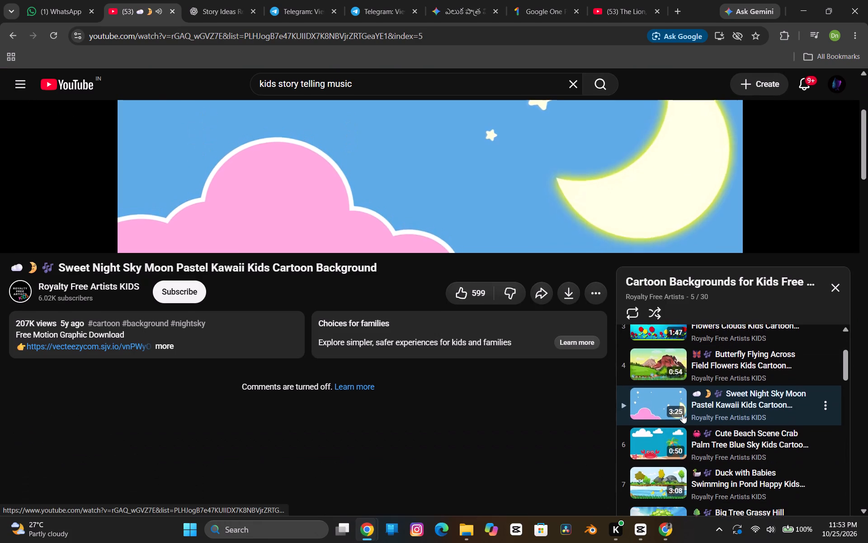
scroll(683, 414, down, 1)
click(683, 414)
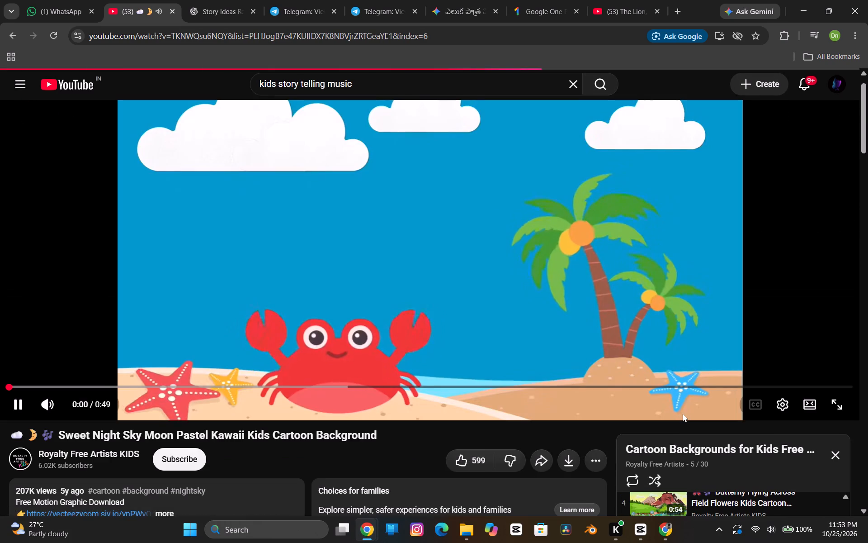
Sample "Big Tree Grassy Hill", look over the neighbouring playlist entries and play "Cute Bouncing Bumble Bee".
scroll(683, 414, down, 6)
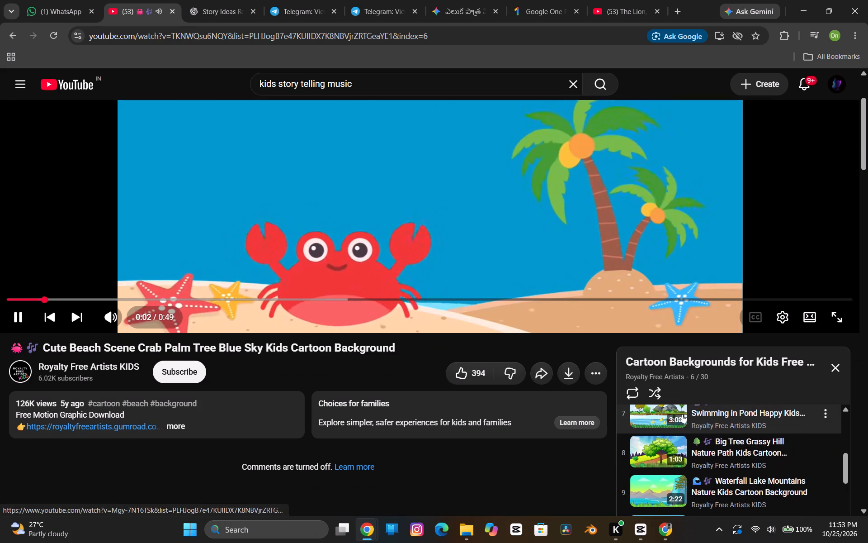
click(669, 442)
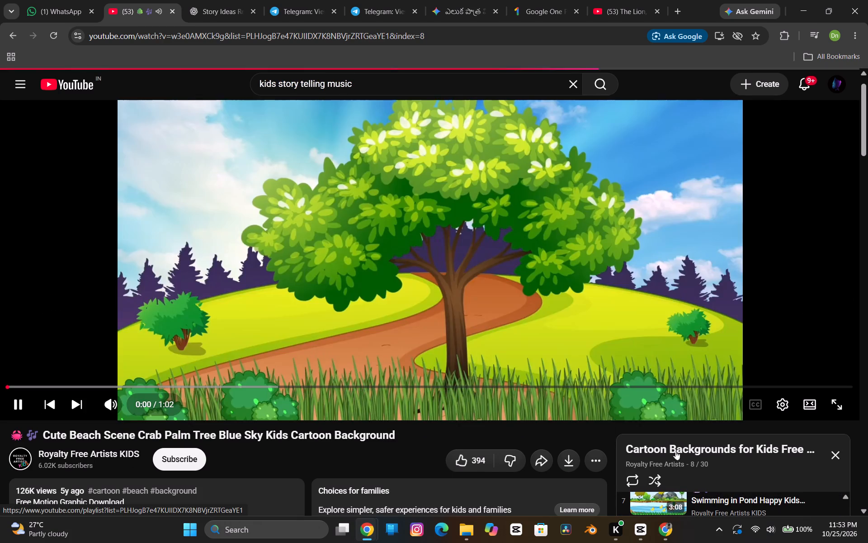
scroll(676, 451, down, 3)
scroll(676, 451, up, 1)
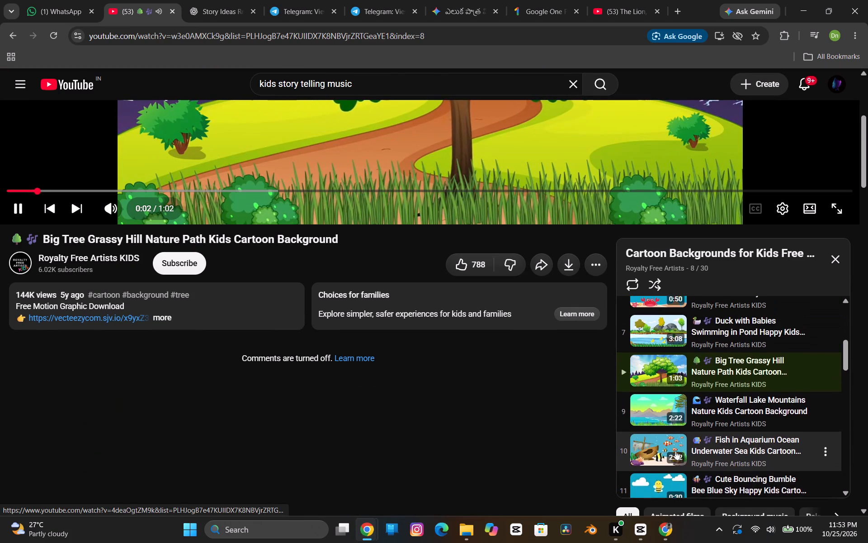
scroll(676, 451, up, 2)
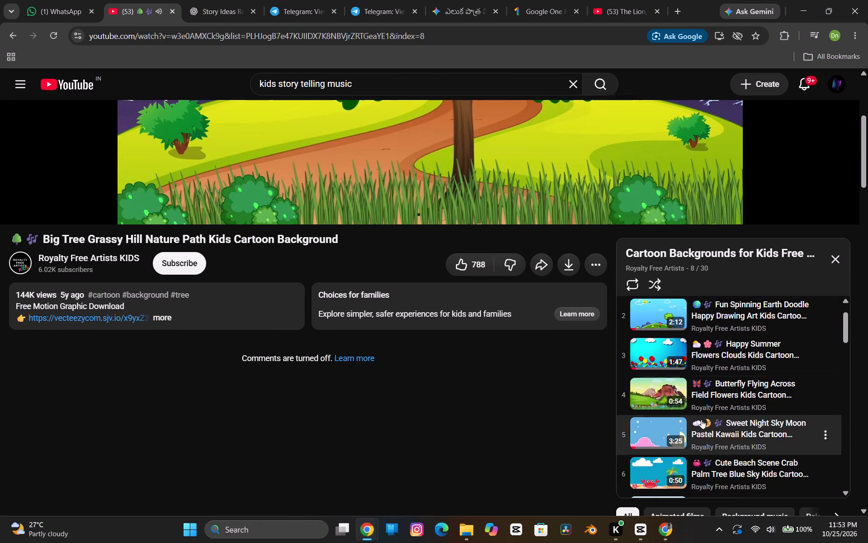
scroll(718, 429, down, 3)
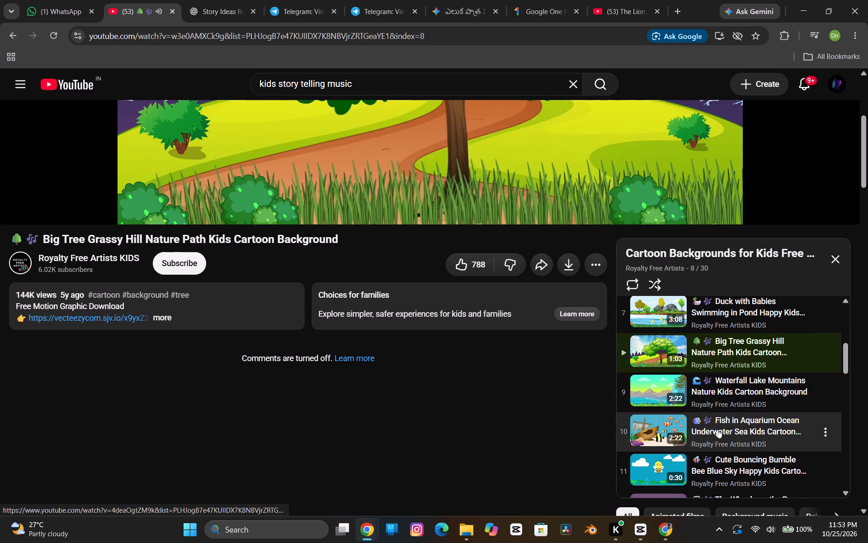
click(718, 429)
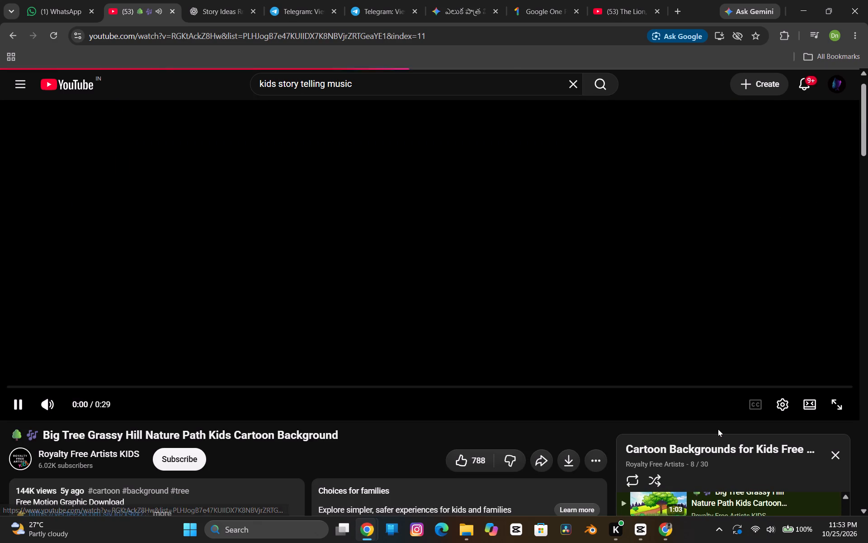
Sample "The Wheels on the Bus" and, further along the playlist, "Happy Yellow Sun Clouds".
scroll(718, 429, down, 5)
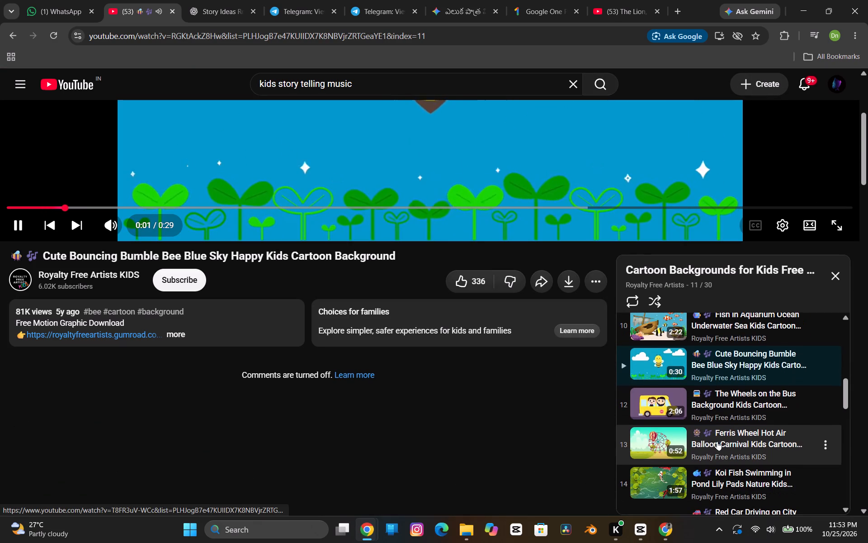
scroll(717, 441, down, 1)
click(660, 392)
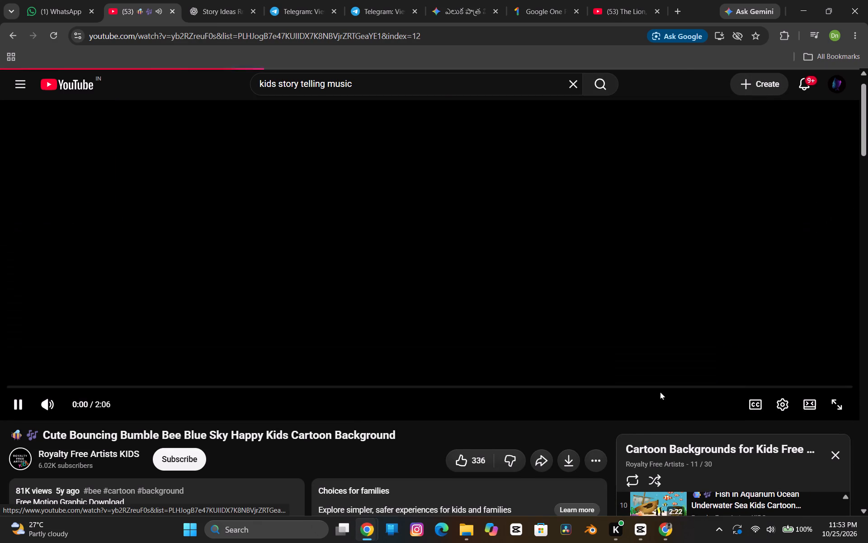
scroll(720, 484, down, 5)
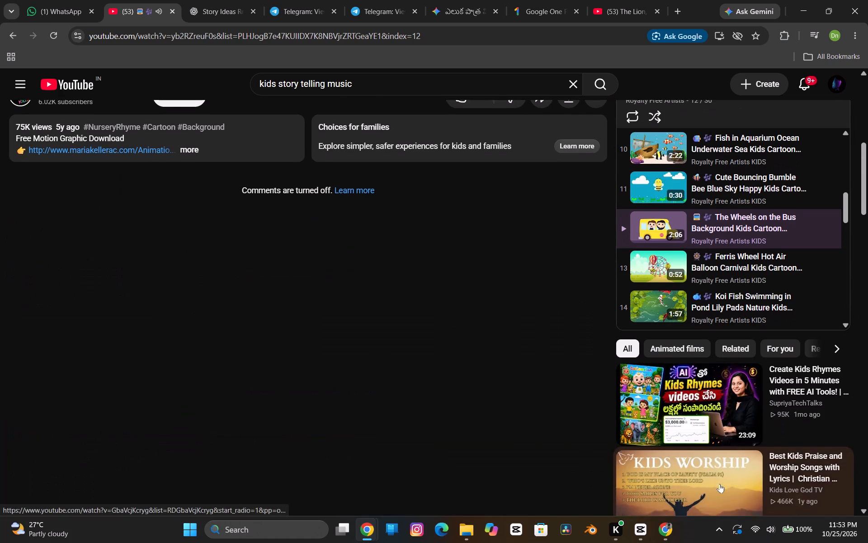
scroll(713, 341, down, 1)
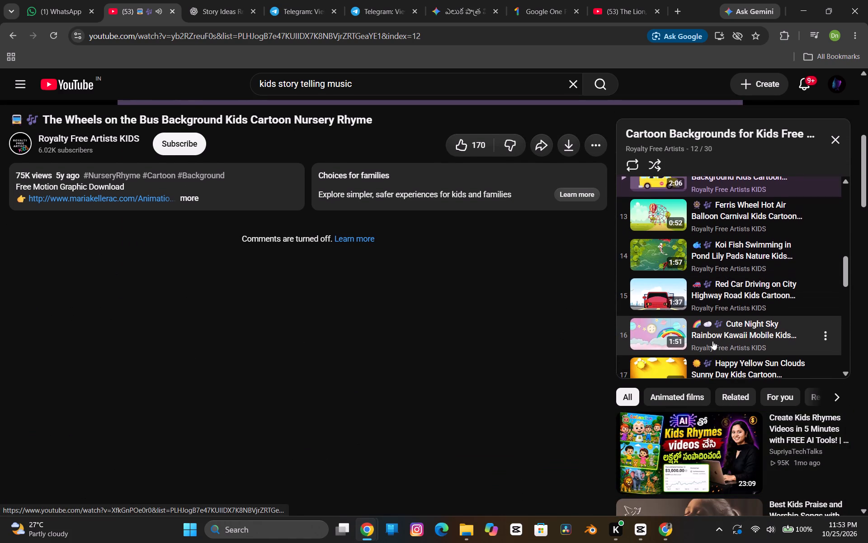
scroll(713, 341, down, 2)
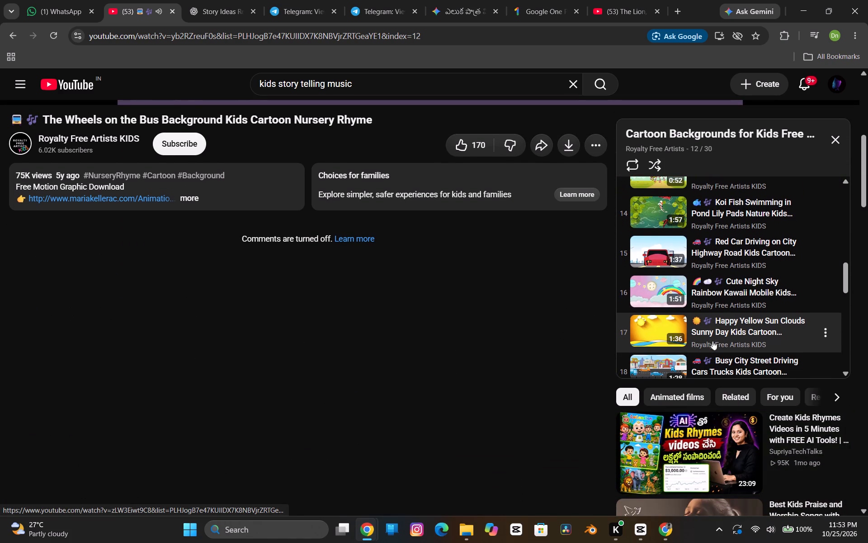
click(660, 334)
Go to the end of the playlist and sample "Outdoor Happy Faces Sunny", followed by "Outdoor Neighborhood Fun Drawing Doodle".
scroll(718, 394, down, 2)
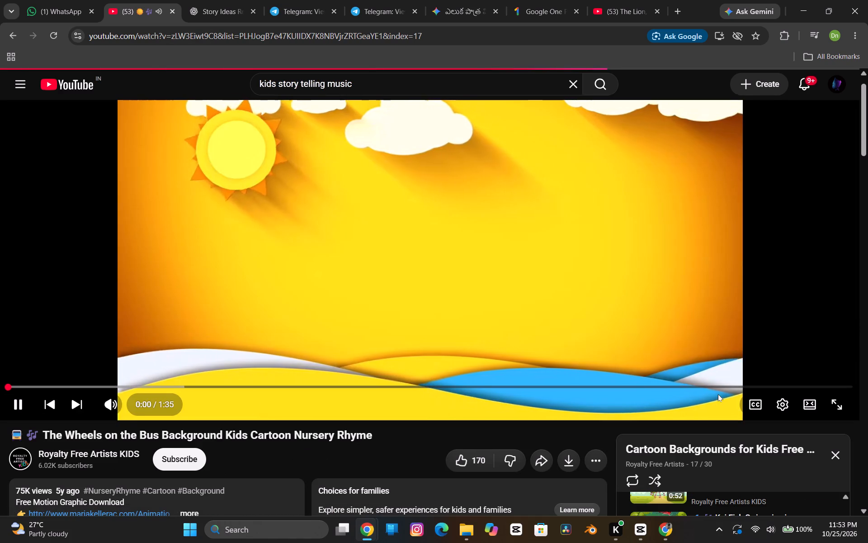
scroll(718, 394, down, 6)
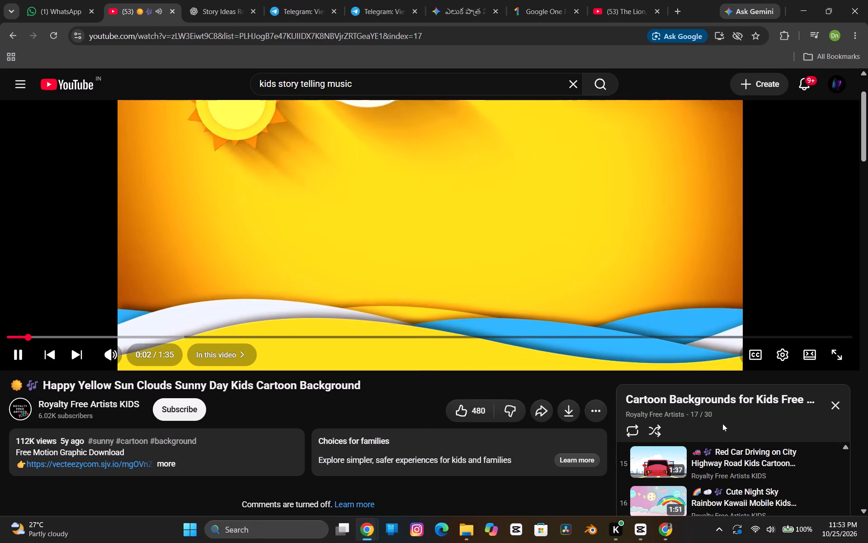
scroll(722, 459, down, 5)
scroll(732, 410, down, 2)
scroll(462, 364, down, 3)
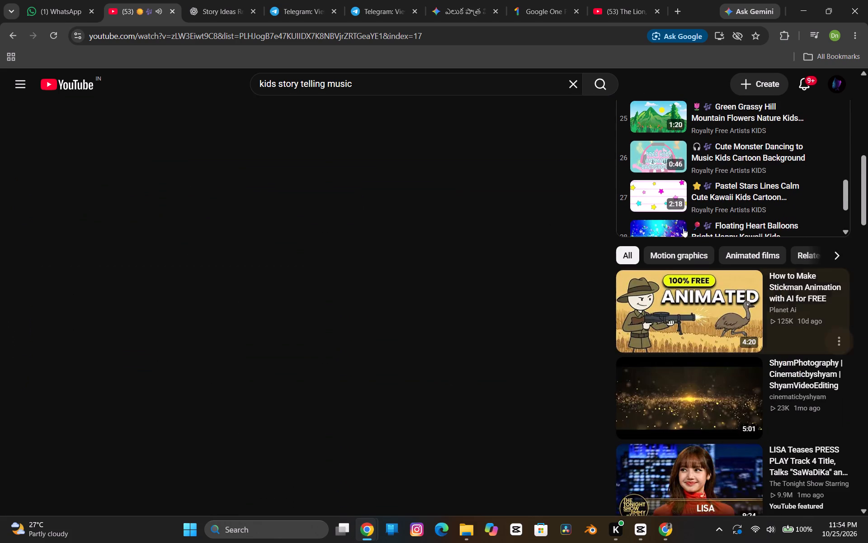
scroll(683, 219, down, 4)
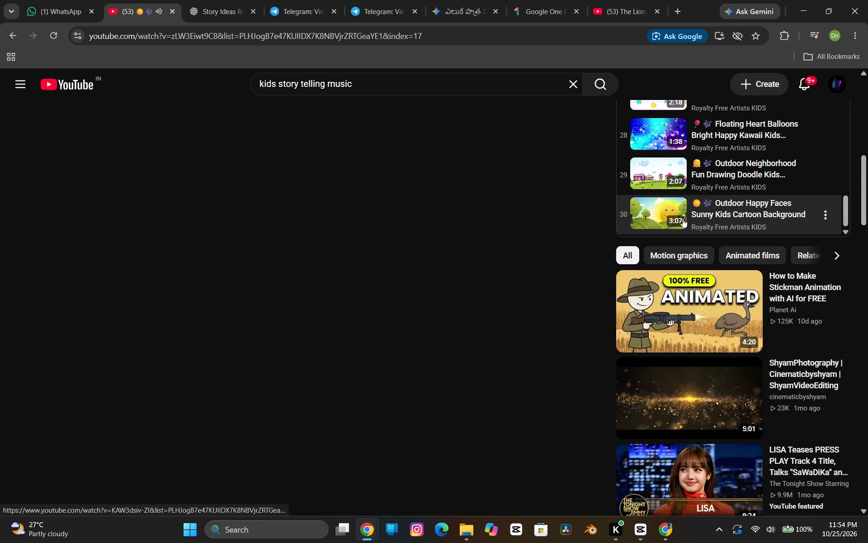
click(683, 219)
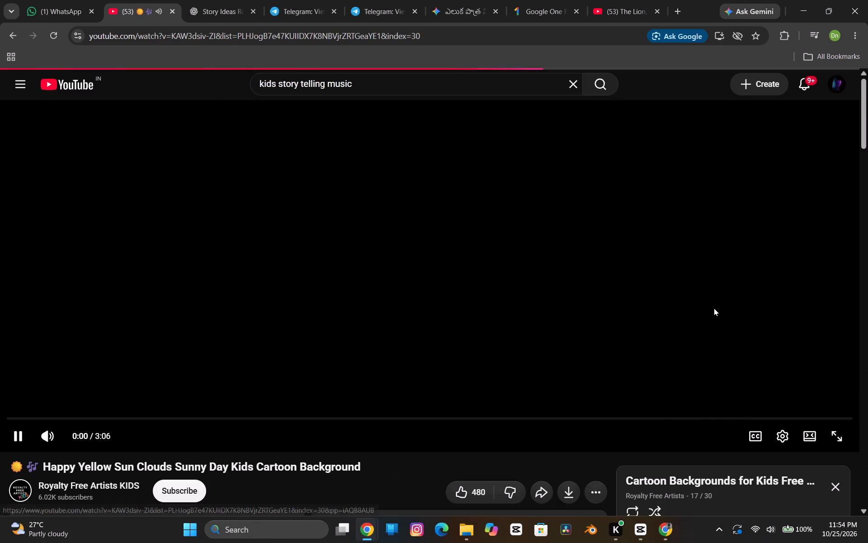
scroll(747, 397, down, 9)
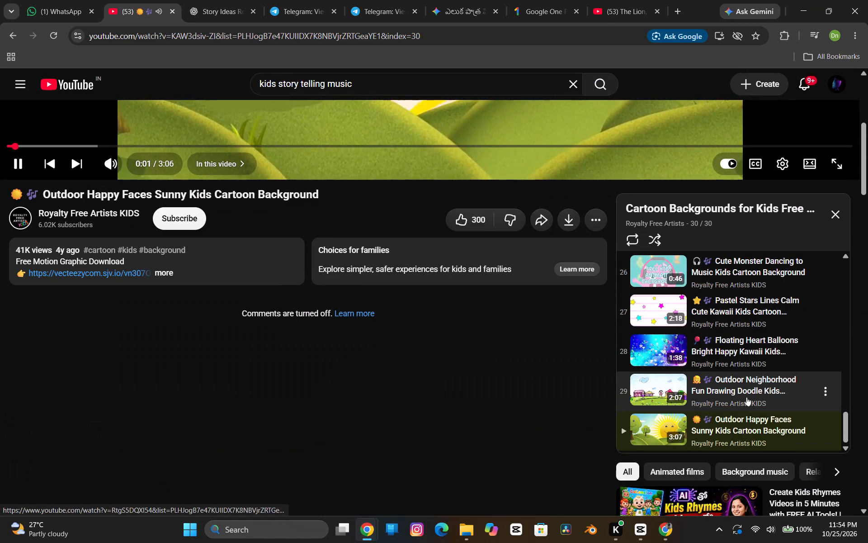
click(713, 387)
Work backwards through the playlist, sampling "Floating Heart Balloons" and "Pastel Stars Lines Calm", tracks 28 and 27.
scroll(713, 387, down, 6)
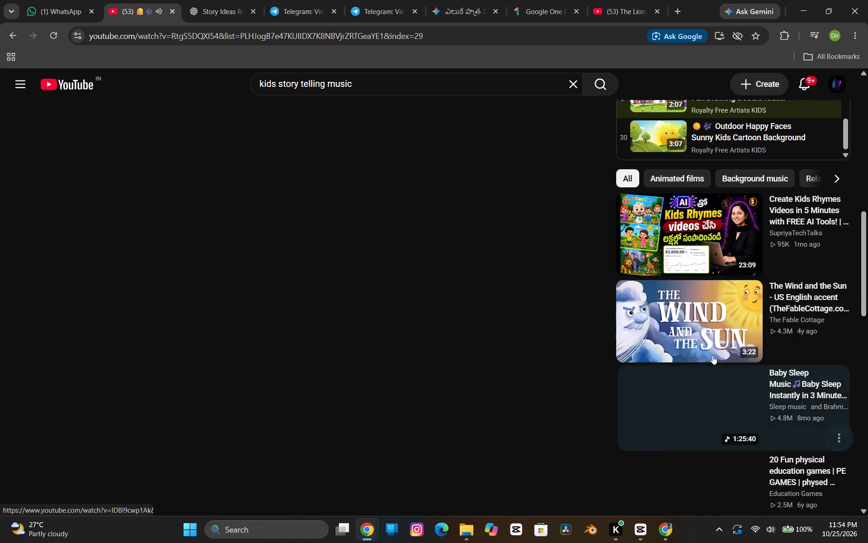
scroll(713, 223, up, 2)
click(714, 178)
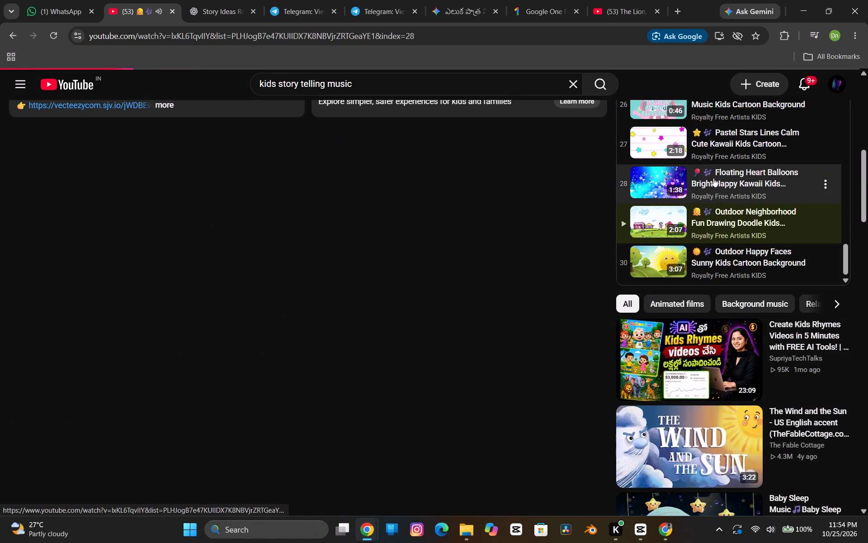
scroll(714, 178, down, 14)
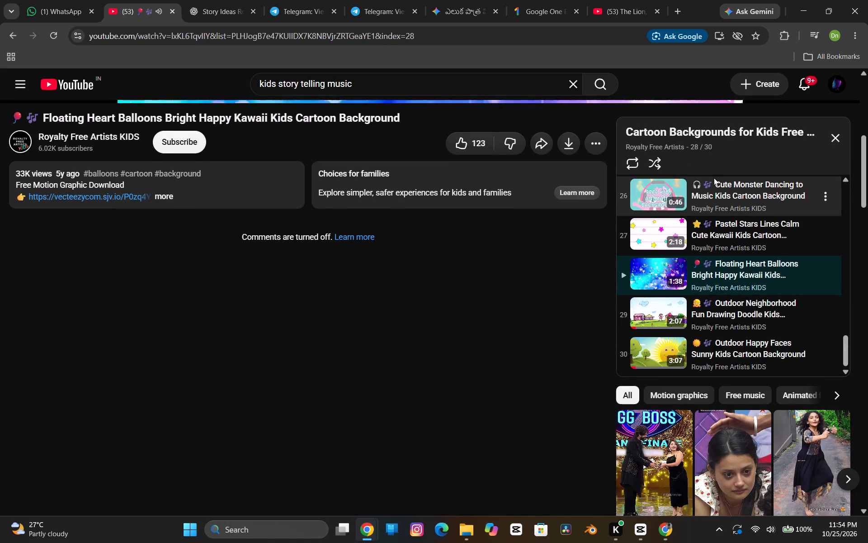
click(728, 245)
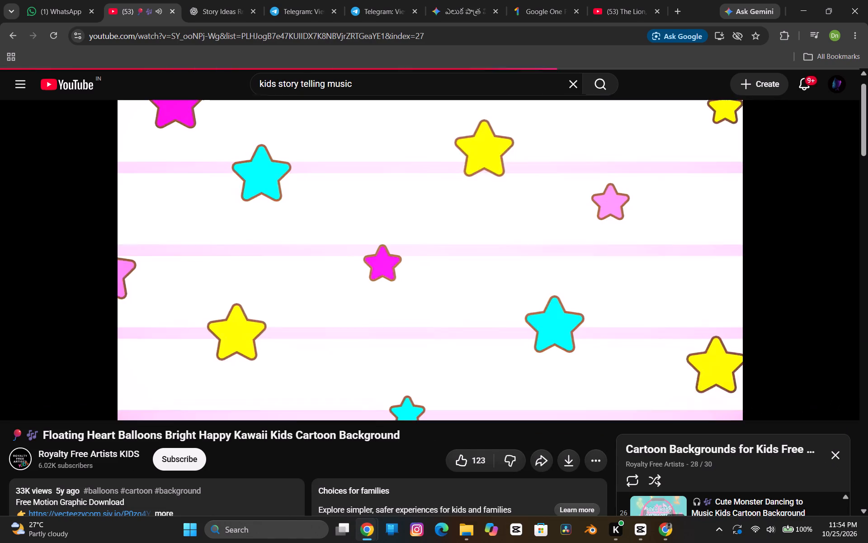
Continue backwards through the playlist, sampling "Green Grassy Hill Mountain Flowers" and starting "Unicorn Moon Clouds Stars Pastel".
scroll(728, 245, down, 8)
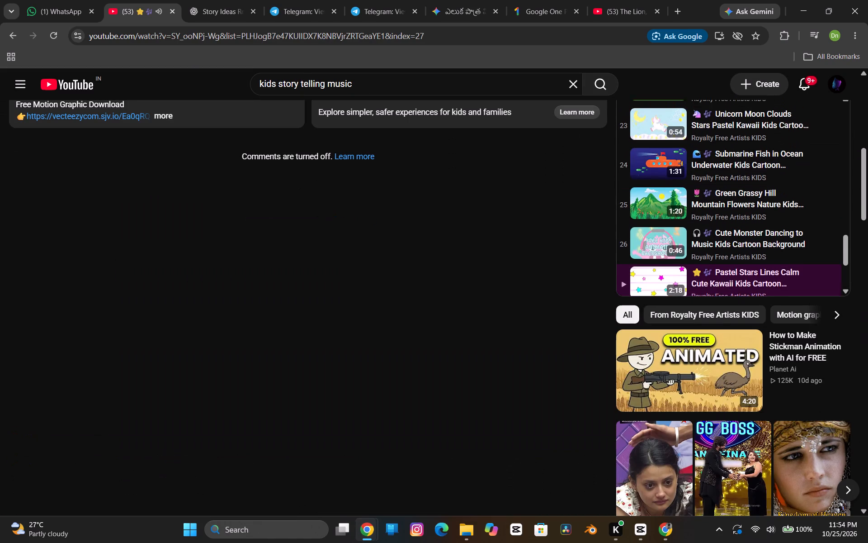
scroll(728, 245, down, 1)
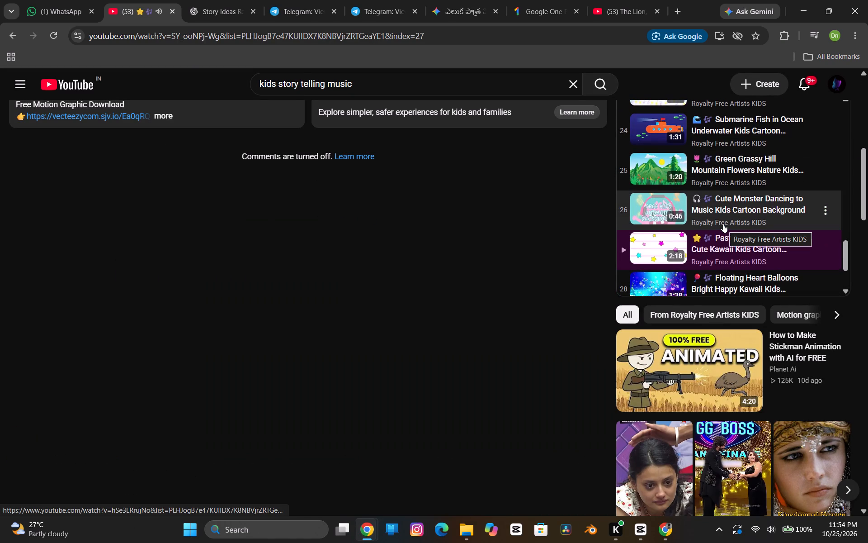
click(723, 181)
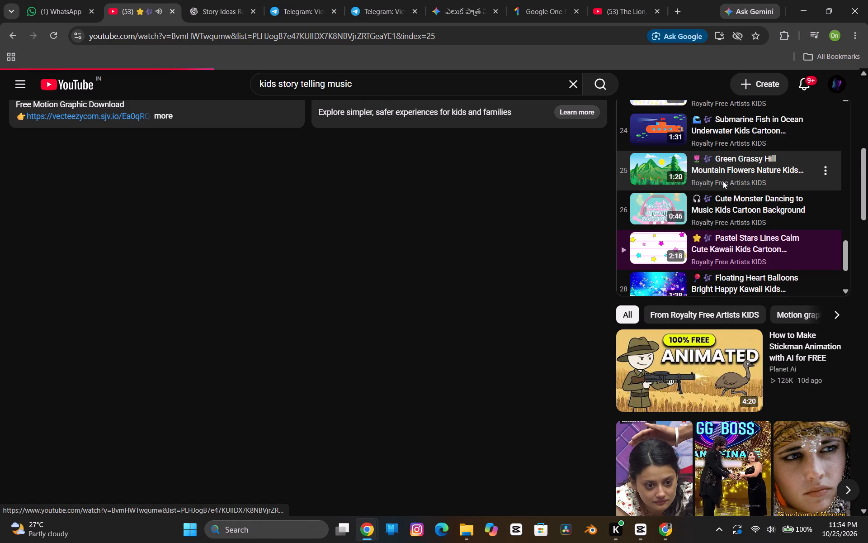
scroll(723, 181, down, 7)
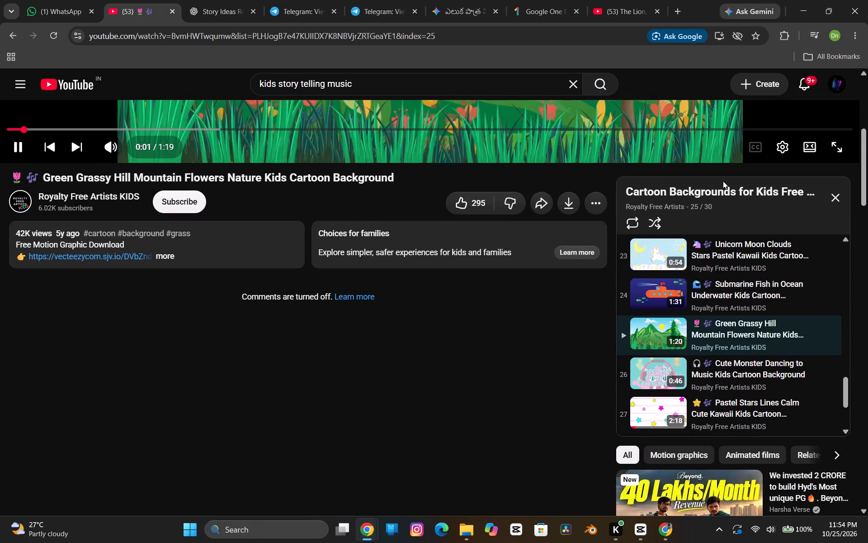
scroll(748, 315, up, 1)
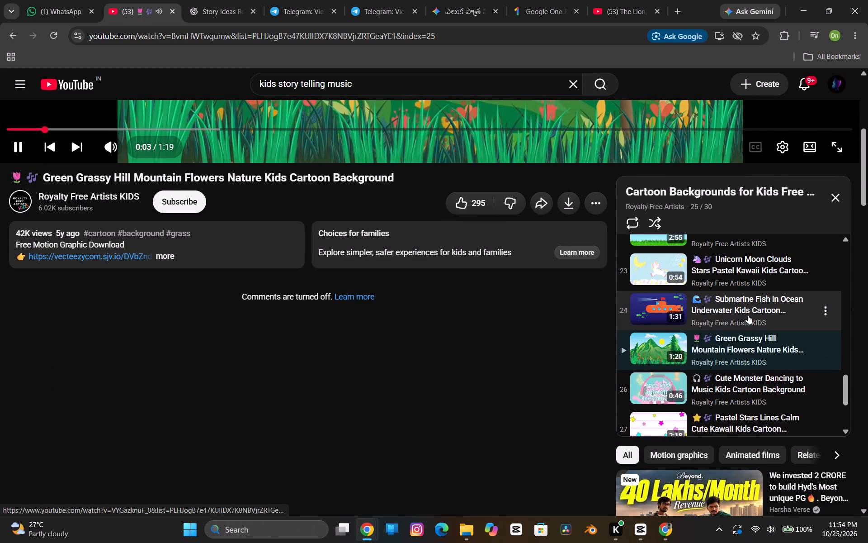
scroll(748, 315, up, 1)
click(751, 286)
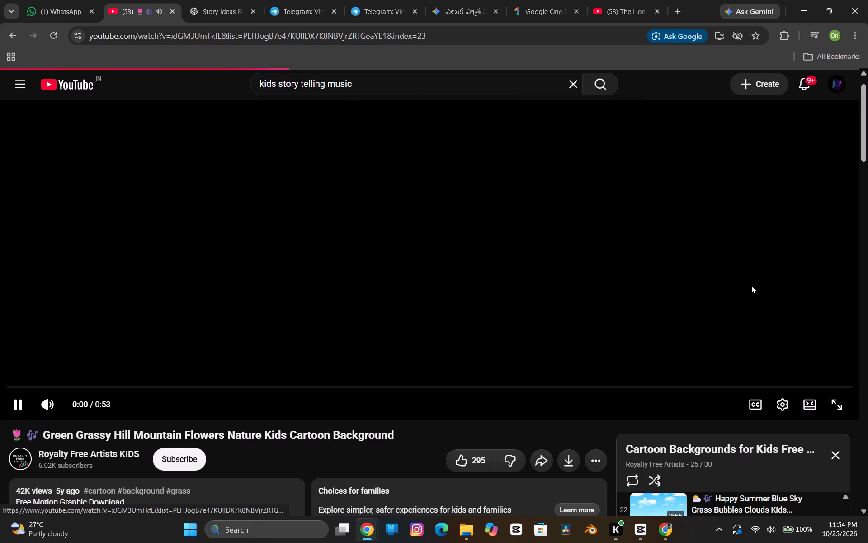
Move further back in the playlist to sample "Night Sky Full Moon Grassy Valley", followed by "Spring White Daisies Moving in the Wind".
scroll(781, 158, down, 1)
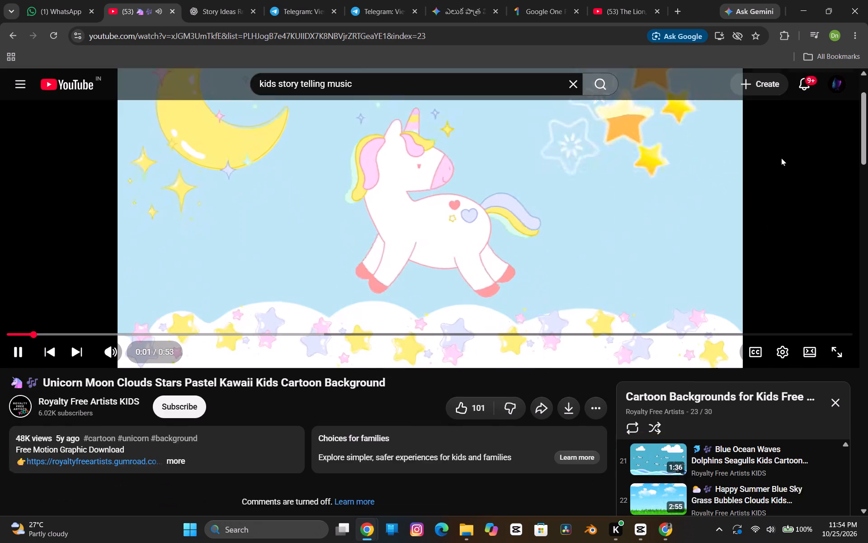
scroll(781, 158, down, 1)
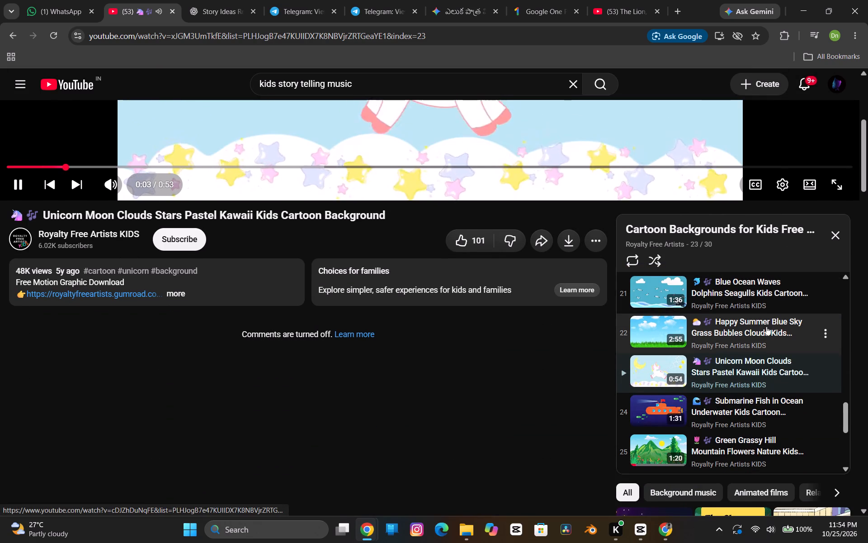
scroll(767, 328, up, 2)
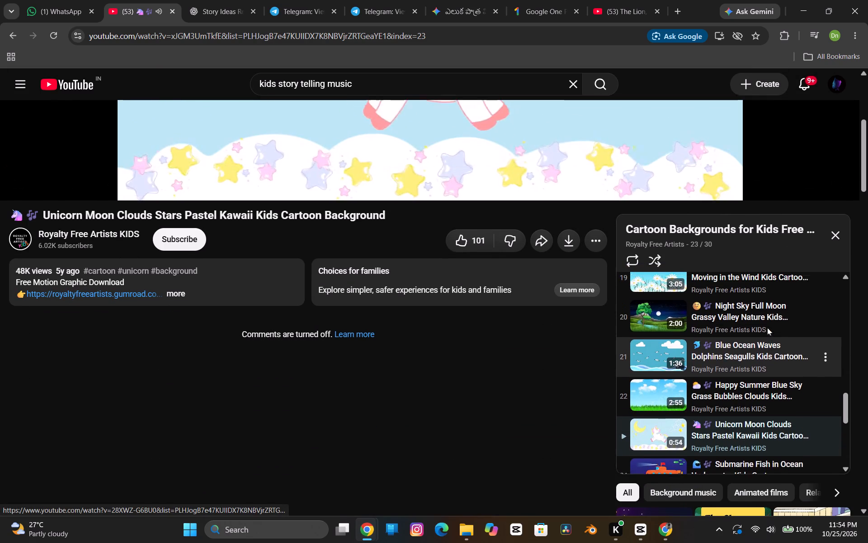
scroll(767, 328, up, 1)
click(767, 328)
scroll(767, 328, down, 3)
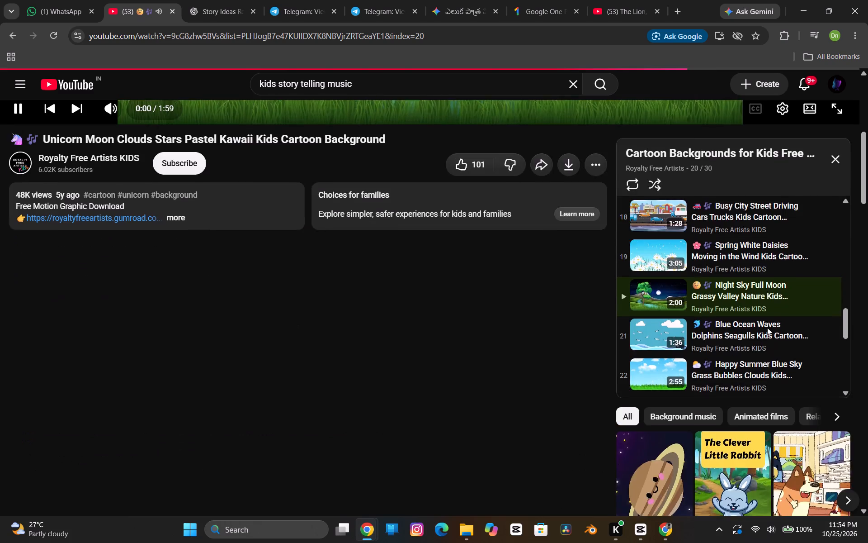
scroll(767, 328, down, 4)
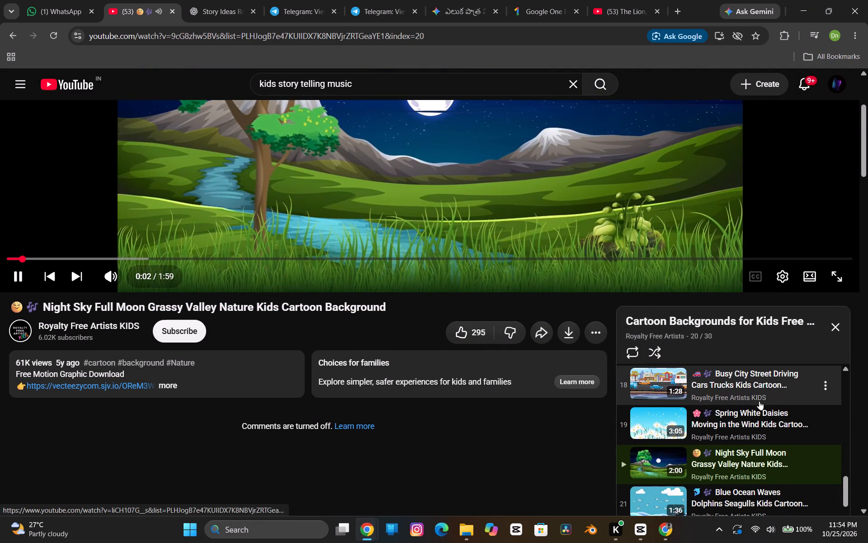
click(759, 409)
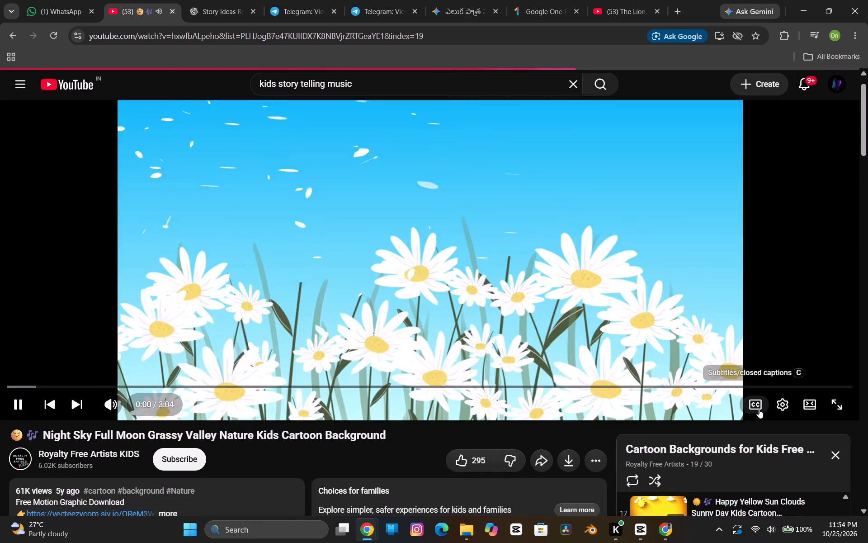
drag(759, 409, 286, 173)
Return to the previous video and replace the YouTube search with "mystery kids music".
click(14, 38)
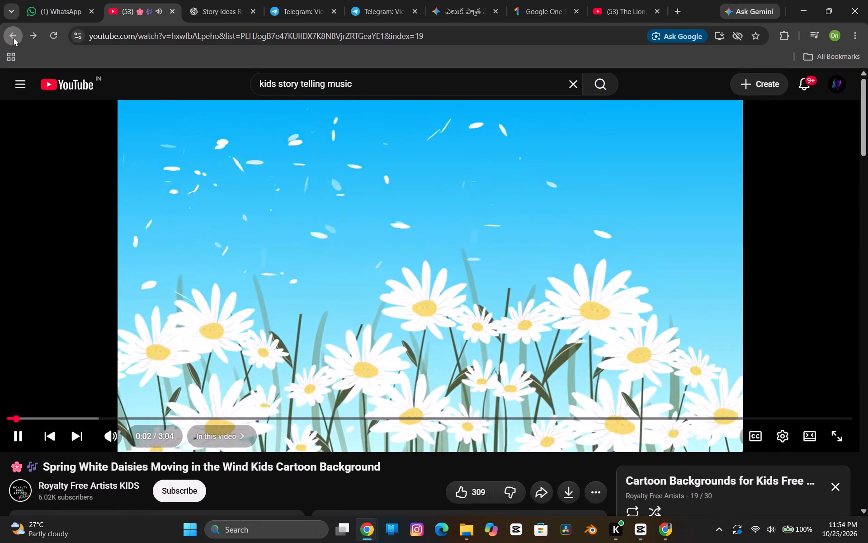
drag(377, 76, 373, 76)
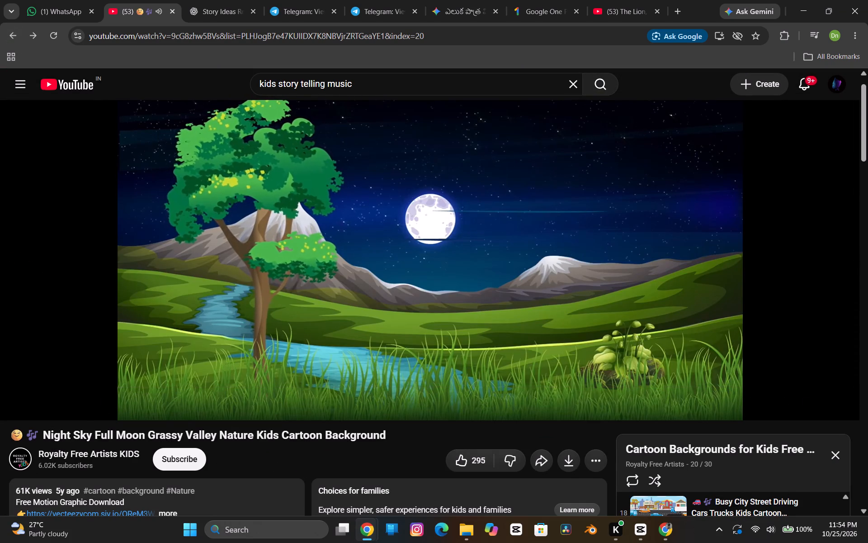
drag(373, 76, 389, 81)
drag(389, 81, 180, 105)
key(BackSpace)
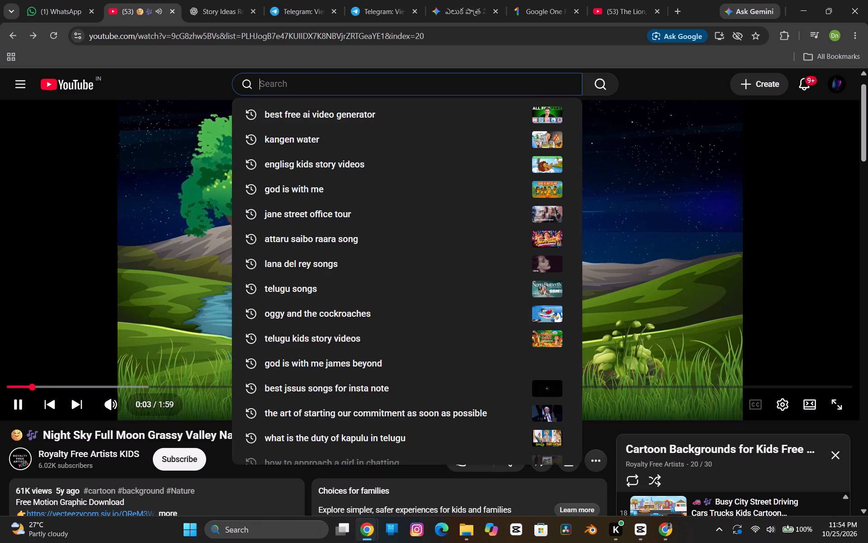
text(mystery)
key(space)
text(kids music)
key(Return)
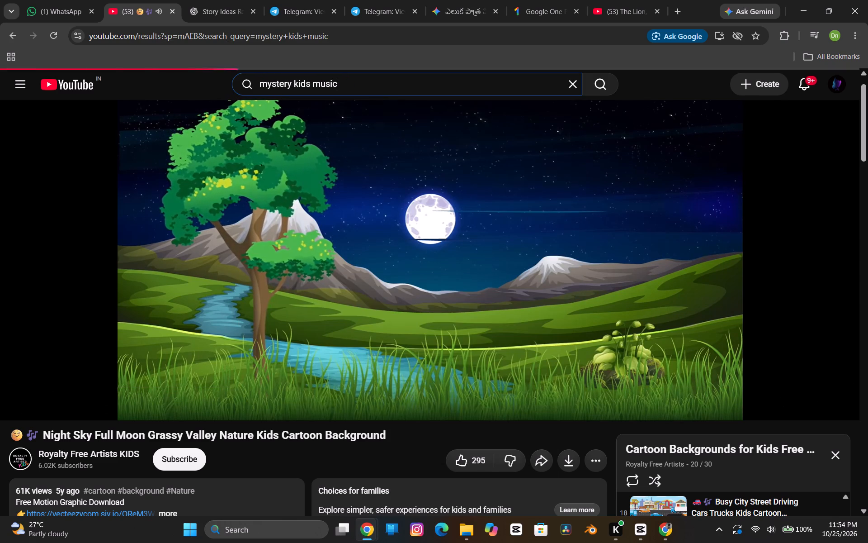
Open "Sneaky Background Music for Videos" by MrSnooze, skip the ads and sample the Sneaky Snitch and Sneaky Snooper chapters.
scroll(349, 229, down, 1)
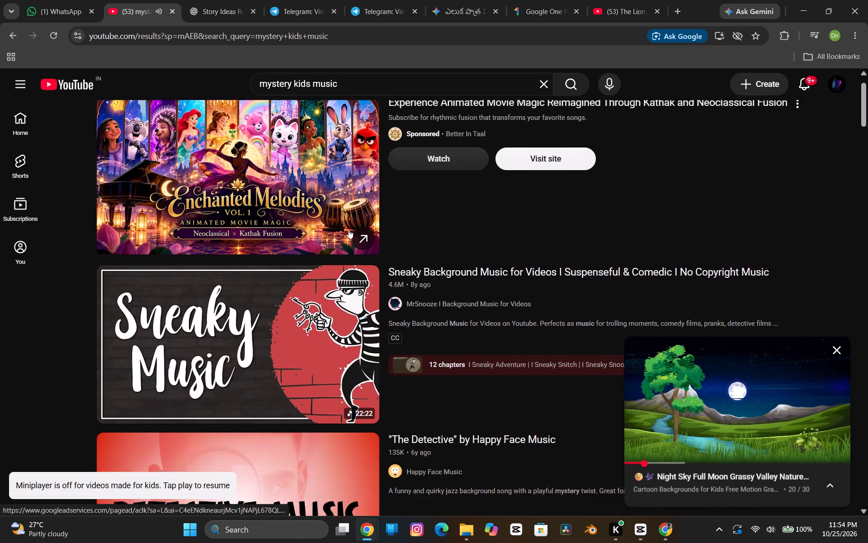
scroll(349, 229, down, 1)
click(345, 268)
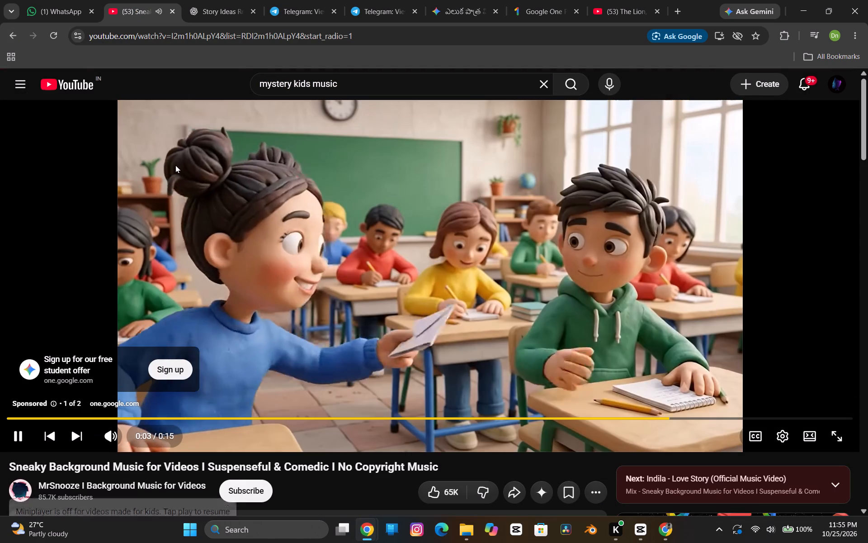
click(175, 165)
click(175, 165)
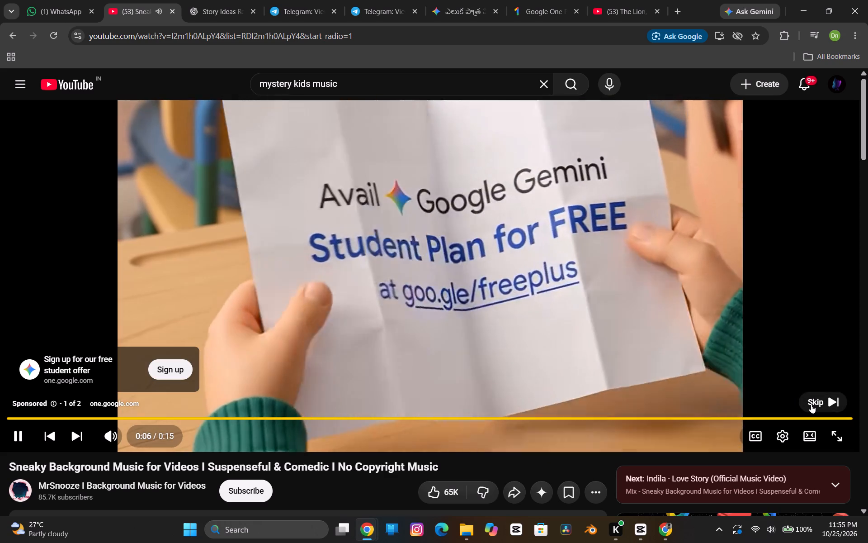
right_click(811, 404)
click(826, 395)
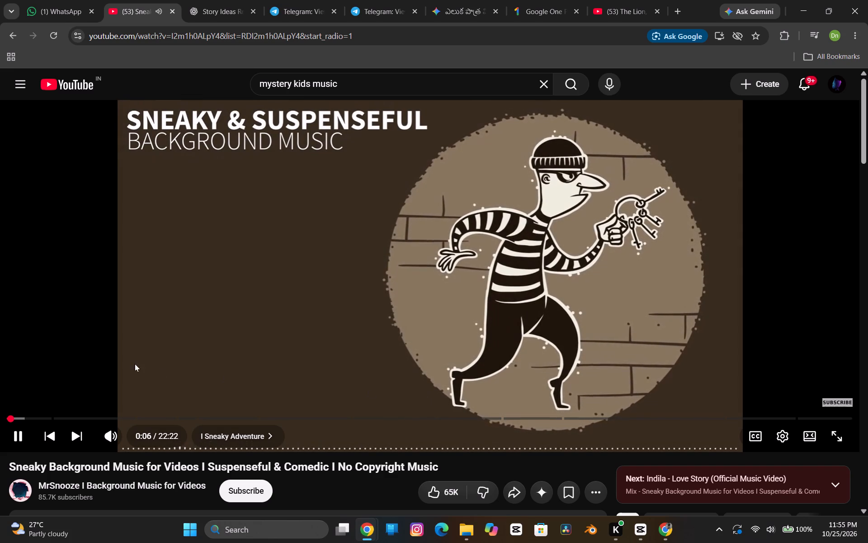
click(64, 413)
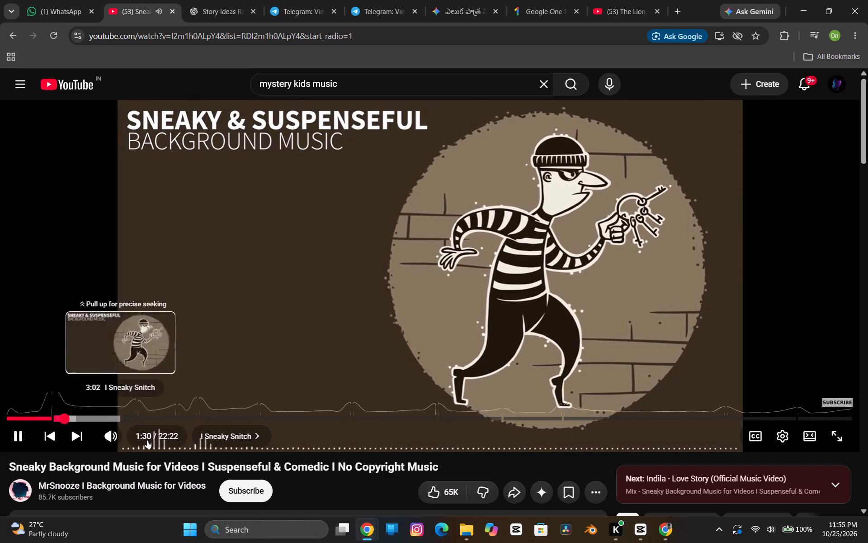
click(143, 413)
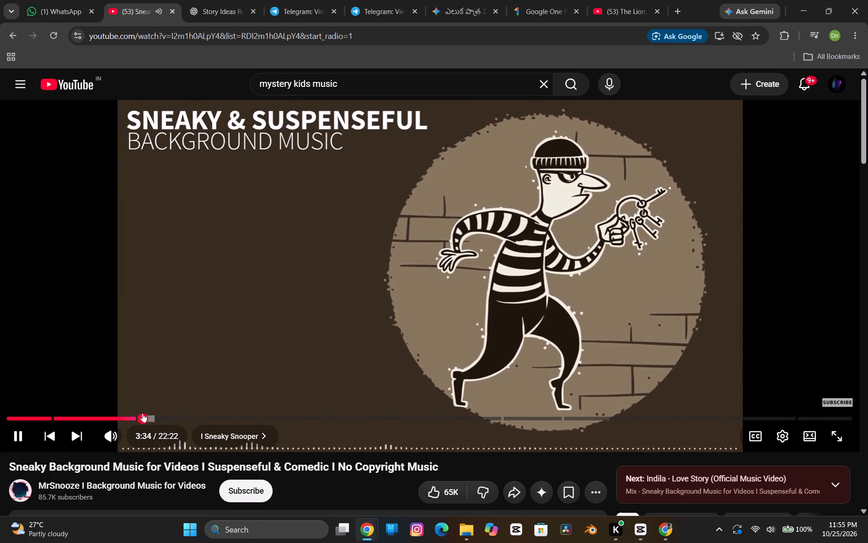
Copy the share link of the Sneaky Background Music video.
scroll(260, 455, down, 1)
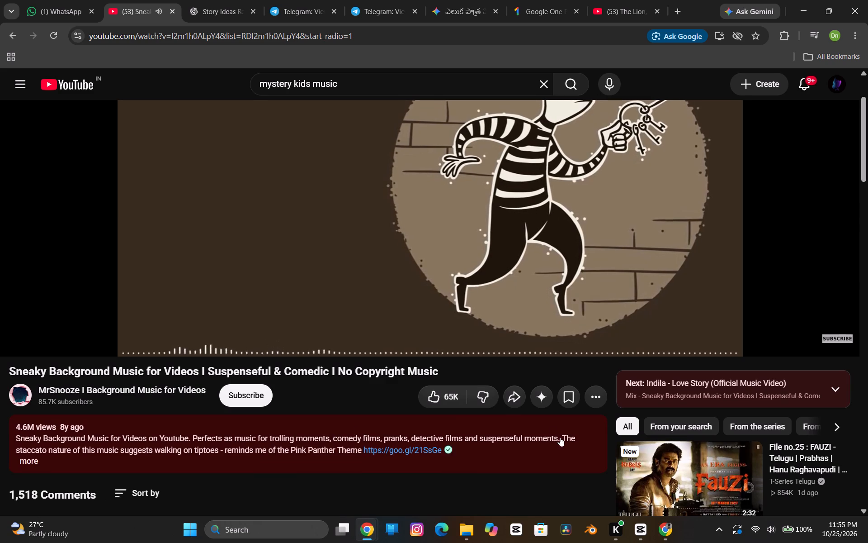
click(596, 398)
click(511, 399)
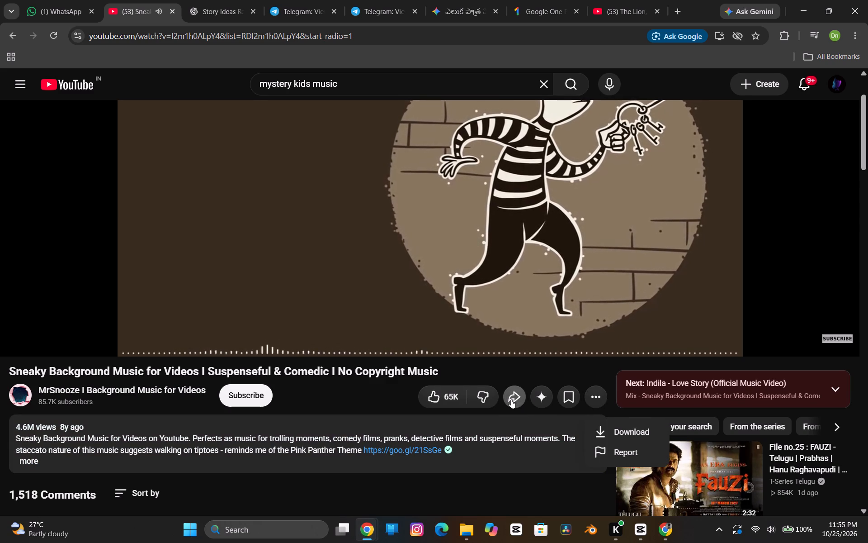
click(530, 352)
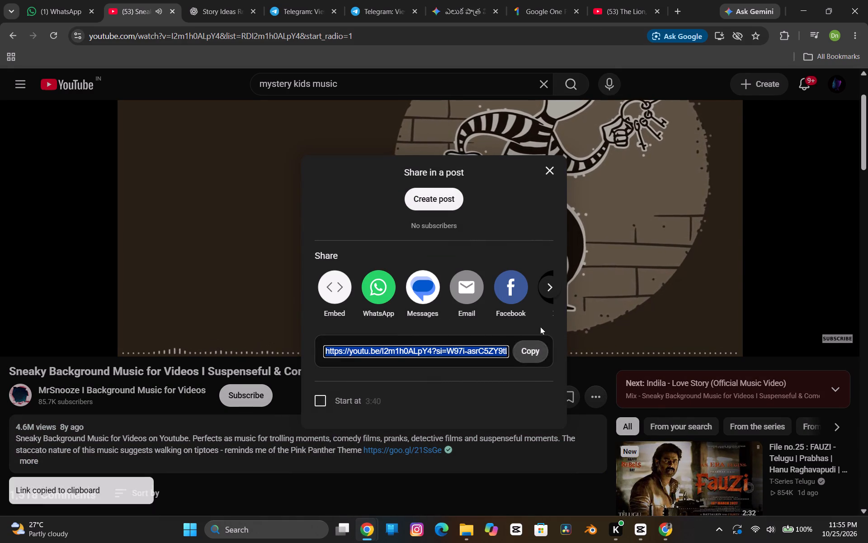
Search Google in a new tab for "yt to mp3 music converter" and open the Y2Mate YouTube to MP3 converter.
click(682, 5)
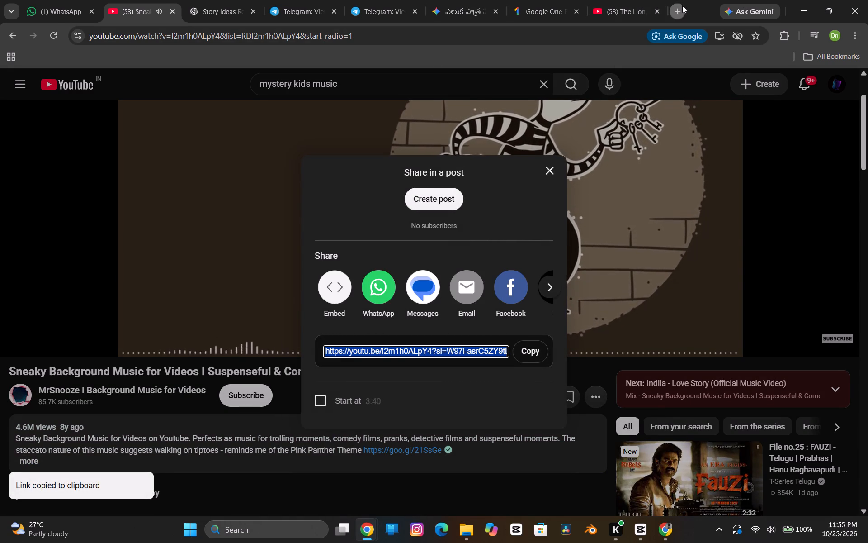
text(yt to mp)
text(3 musu)
key(BackSpace)
text(ic)
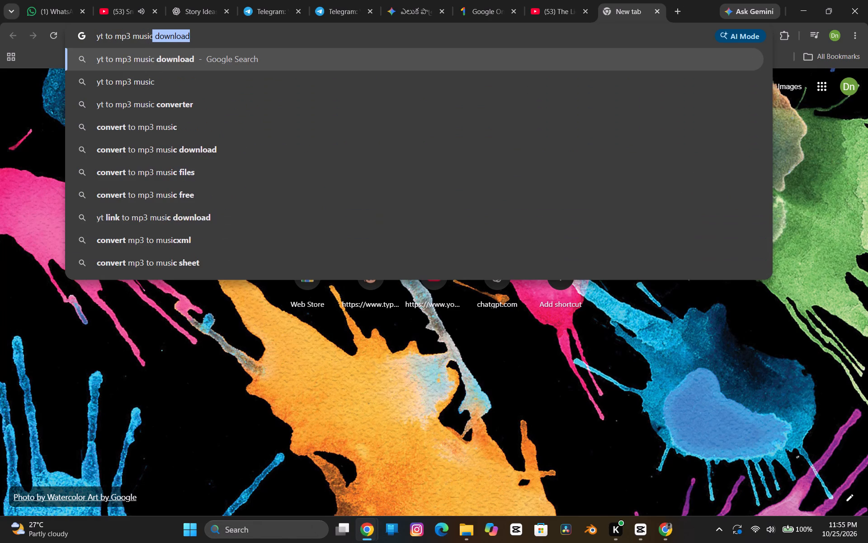
click(578, 99)
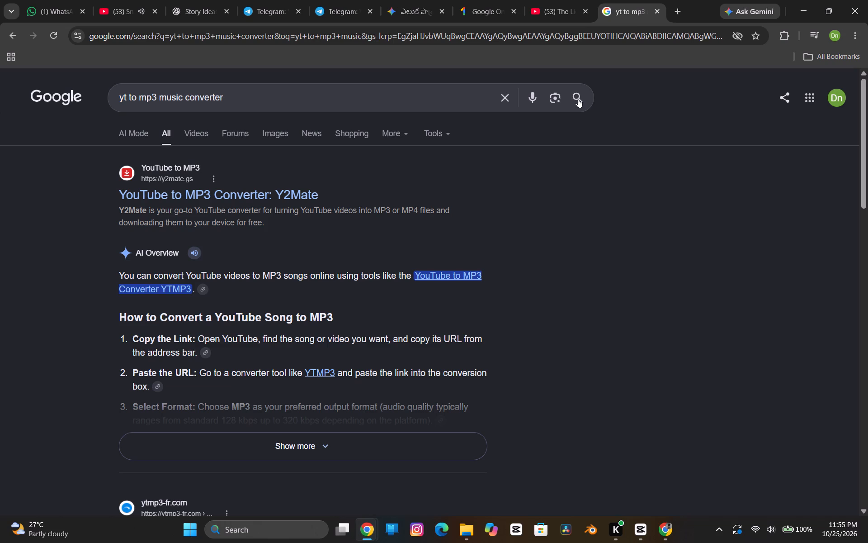
click(272, 190)
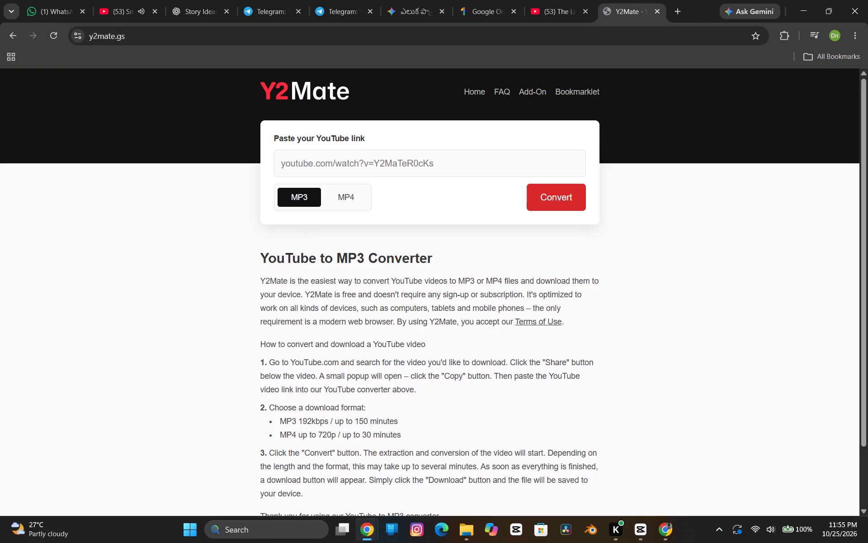
Convert the copied YouTube link to MP3 in Y2Mate.
click(337, 158)
key(ctrl+v)
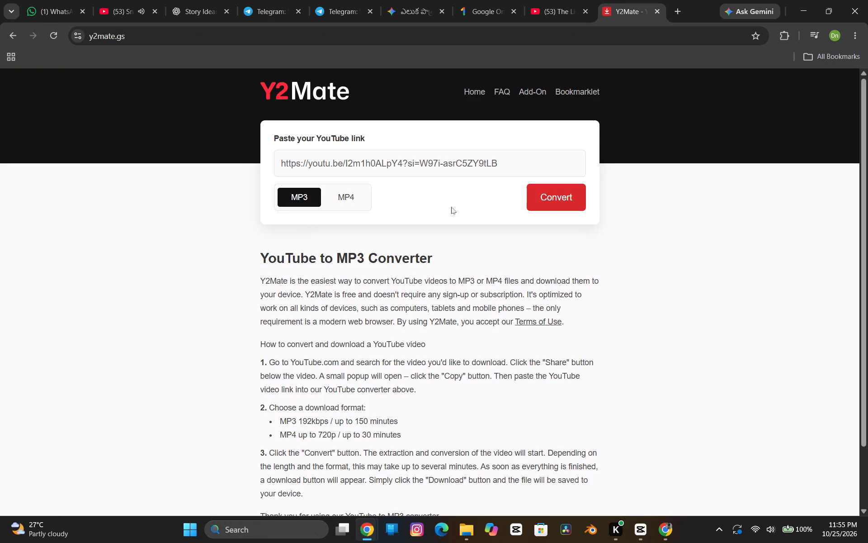
click(547, 199)
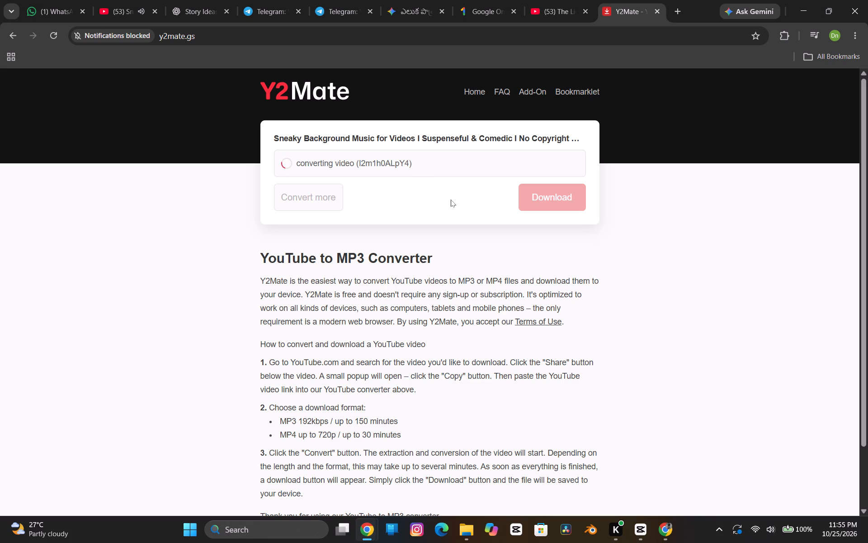
Download the converted Sneaky Background Music MP3, close the advertising page and start the download once more.
click(527, 192)
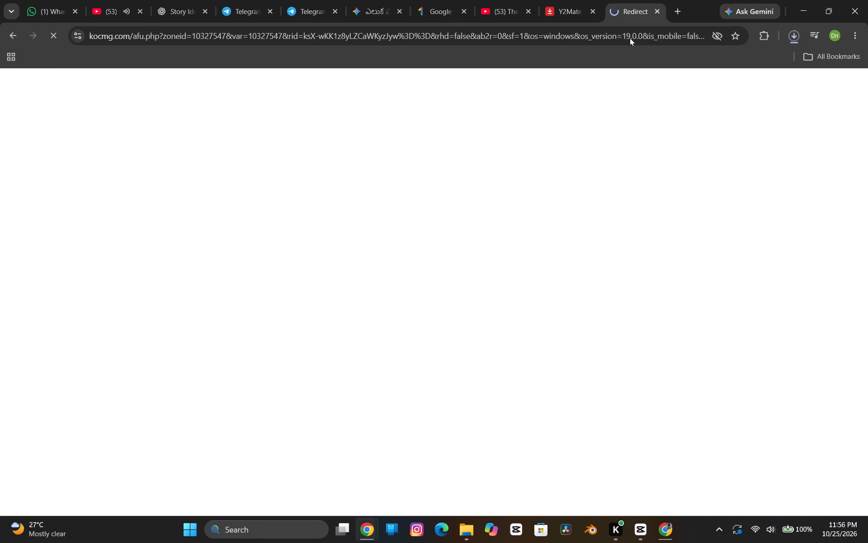
click(650, 8)
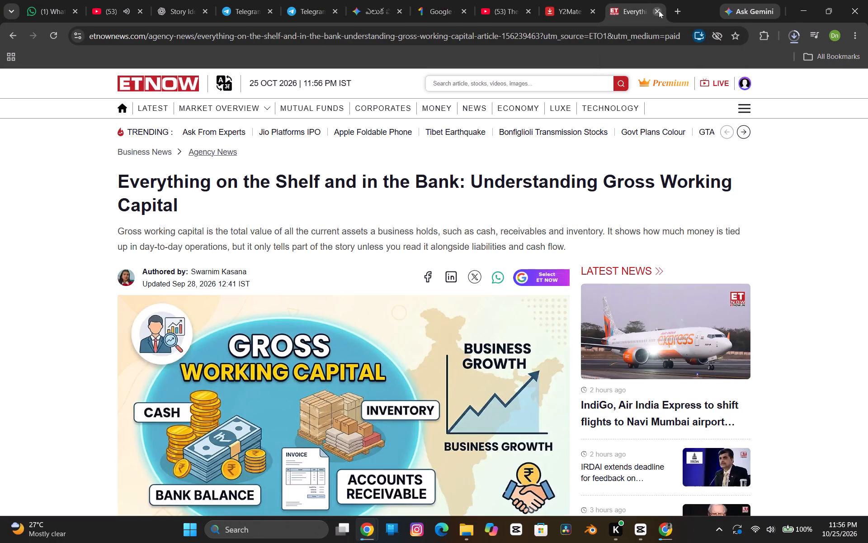
click(659, 8)
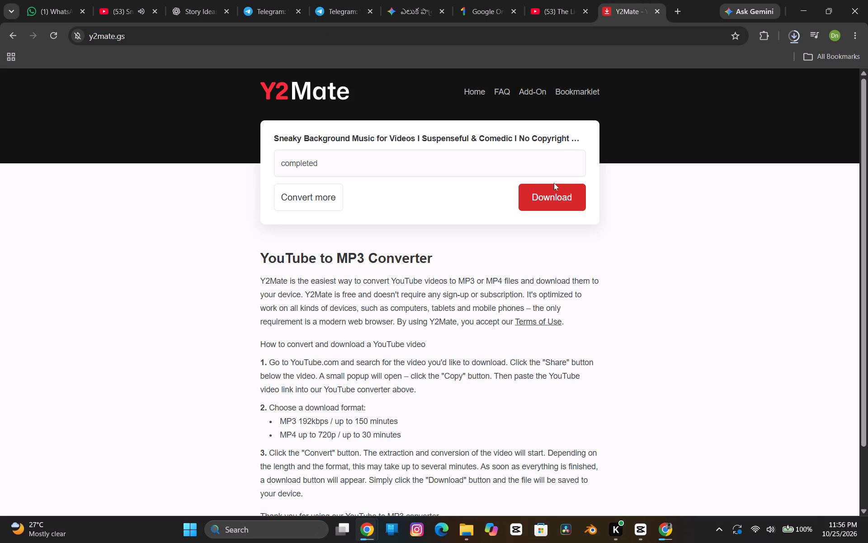
click(554, 181)
click(555, 199)
Check the recent downloads for the Sneaky Background Music MP3 and close the YouTube tab playing that video.
click(796, 36)
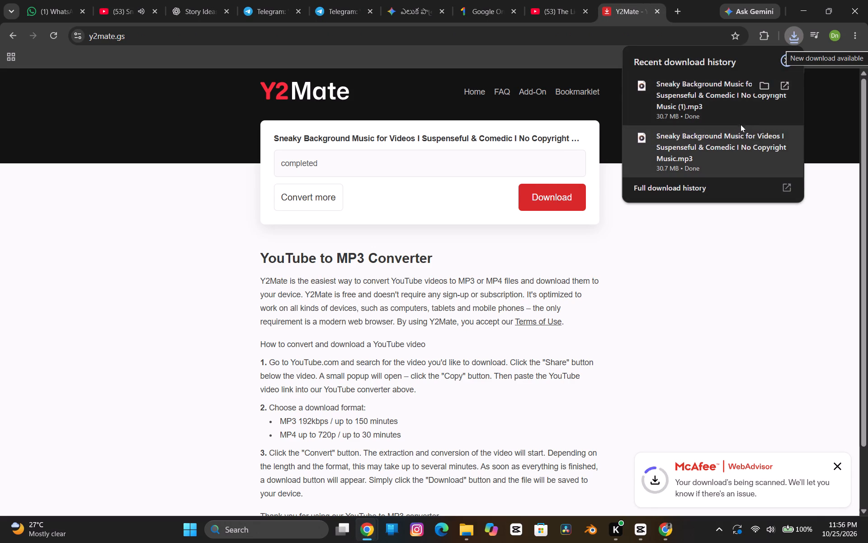
scroll(771, 162, down, 1)
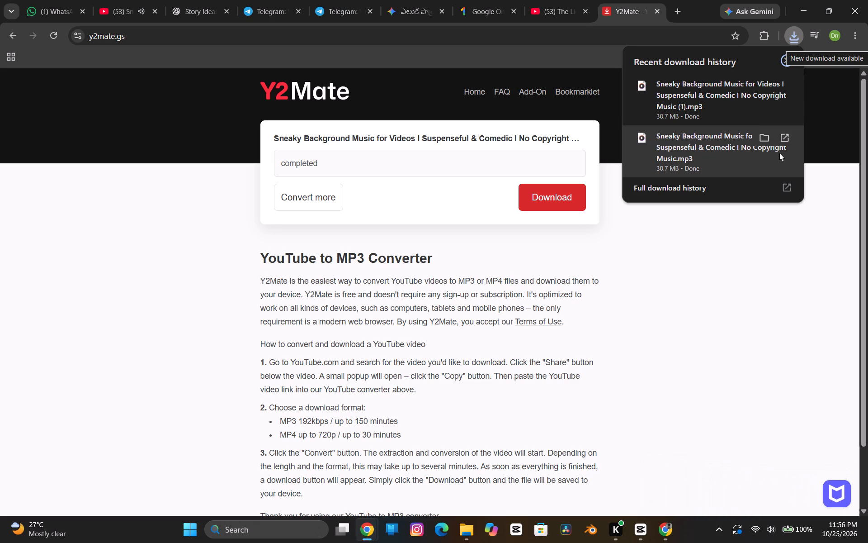
click(642, 537)
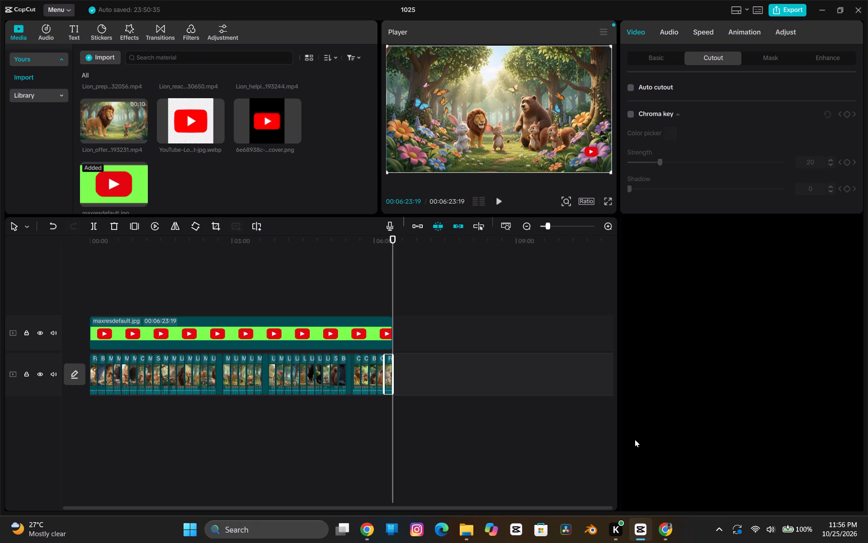
click(374, 527)
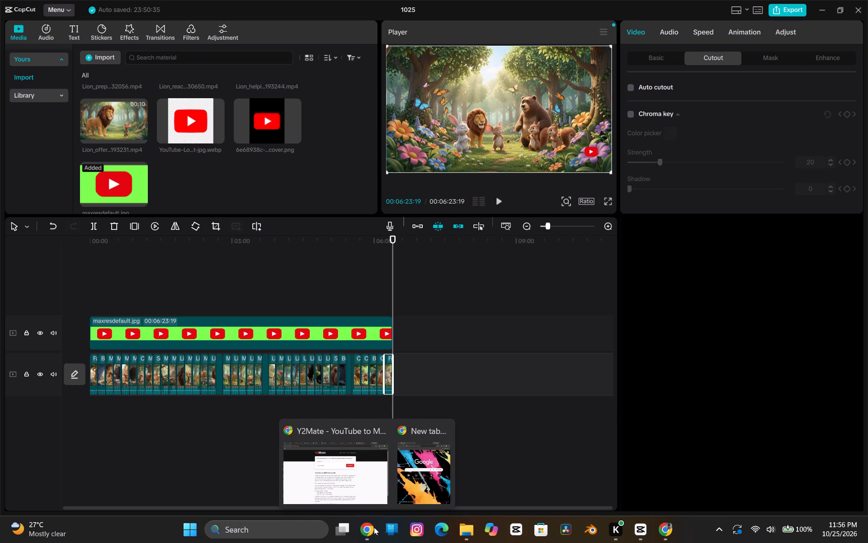
click(367, 488)
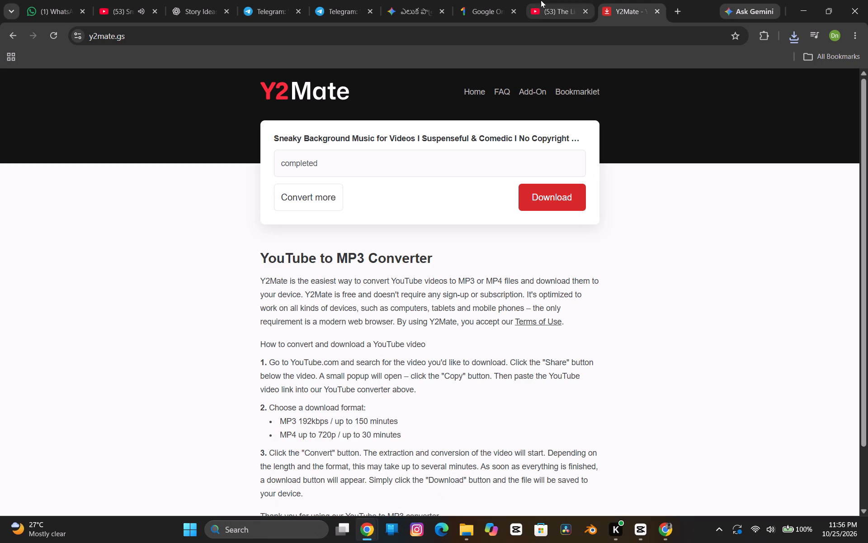
click(158, 12)
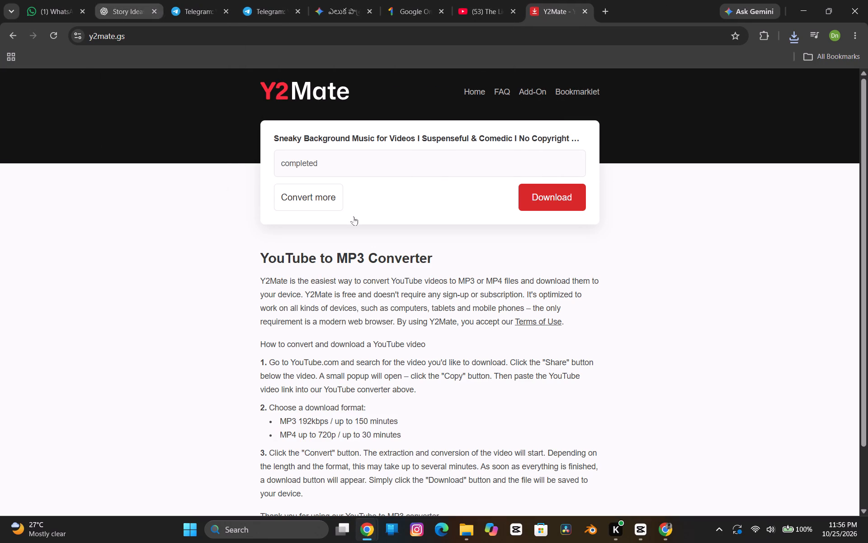
Switch to CapCut, import the downloaded Sneaky Background Music (1) MP3 and place it beneath the video clips at the timeline's start.
click(636, 534)
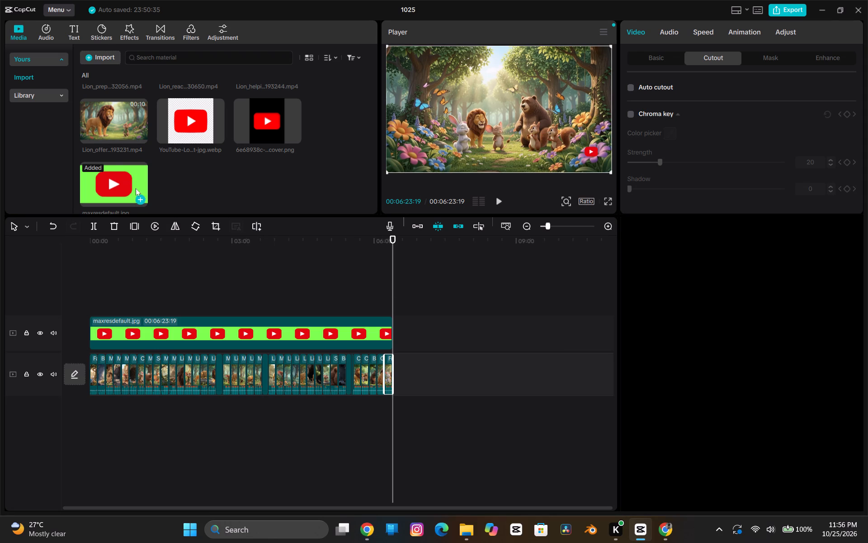
click(94, 62)
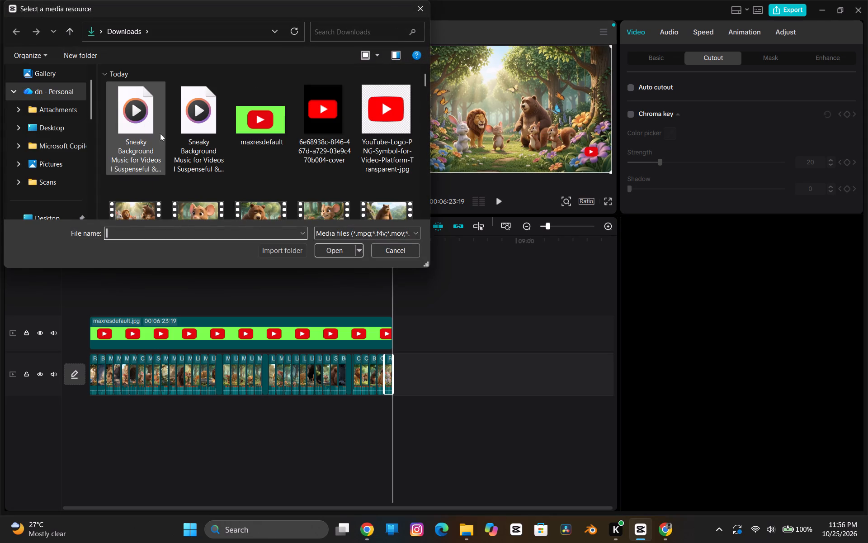
double_click(152, 126)
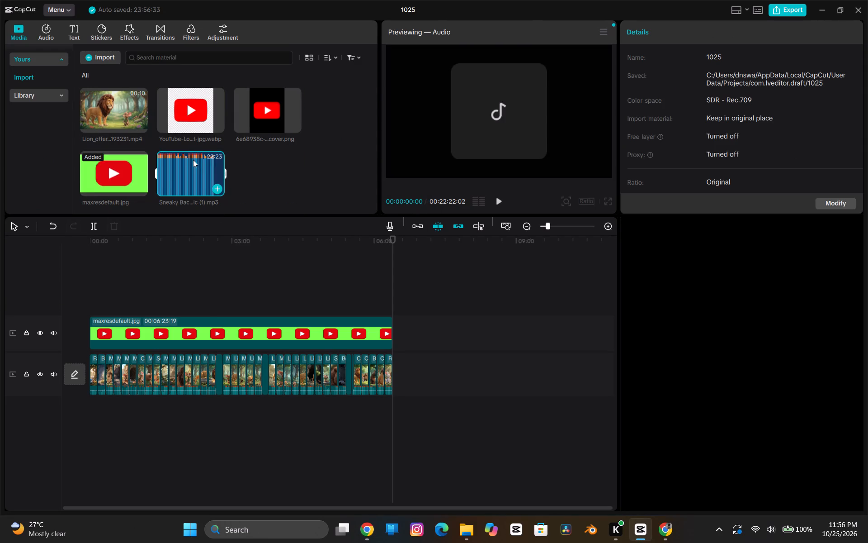
drag(193, 160, 90, 410)
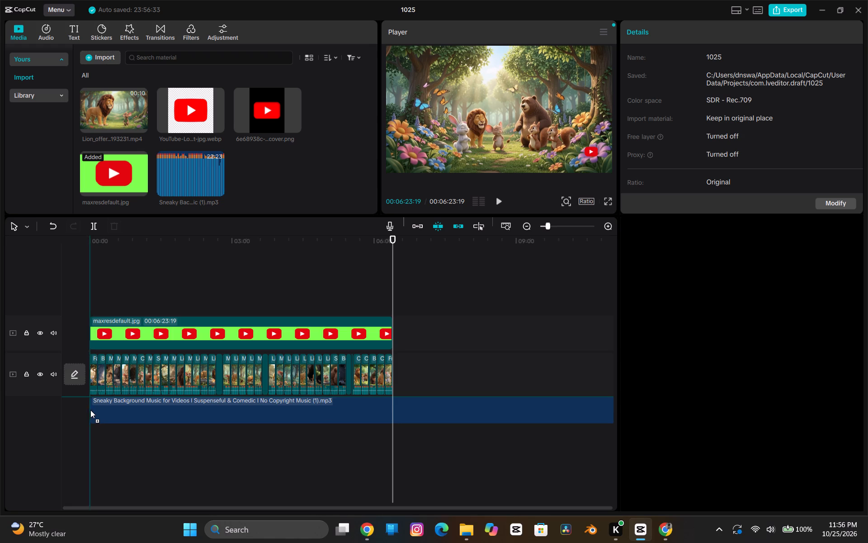
drag(90, 410, 88, 410)
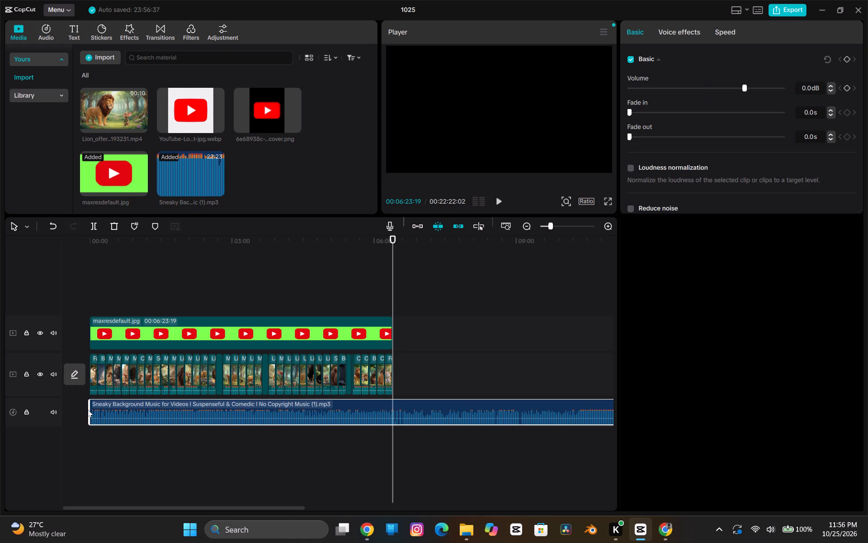
Play the cartoon from the beginning to review how the music fits the bear and mouse opening scenes.
ctrl+scroll(88, 410, up, 4)
click(99, 413)
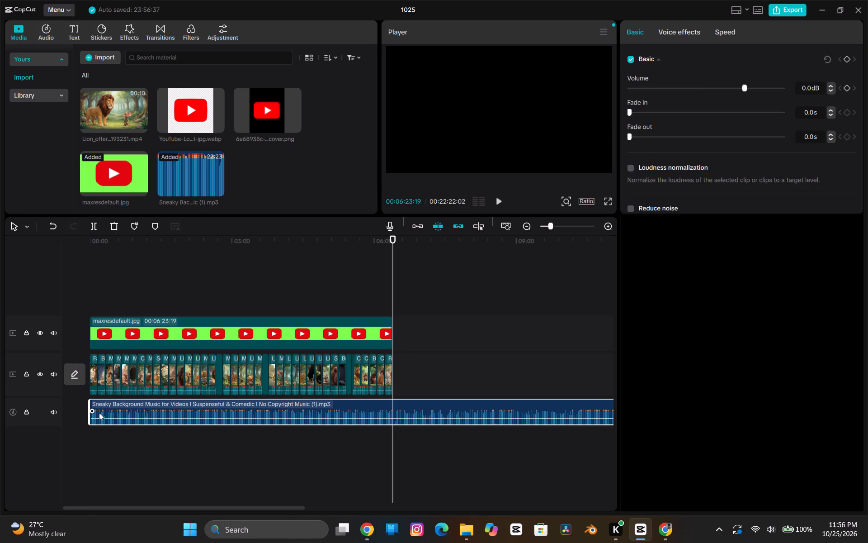
click(89, 238)
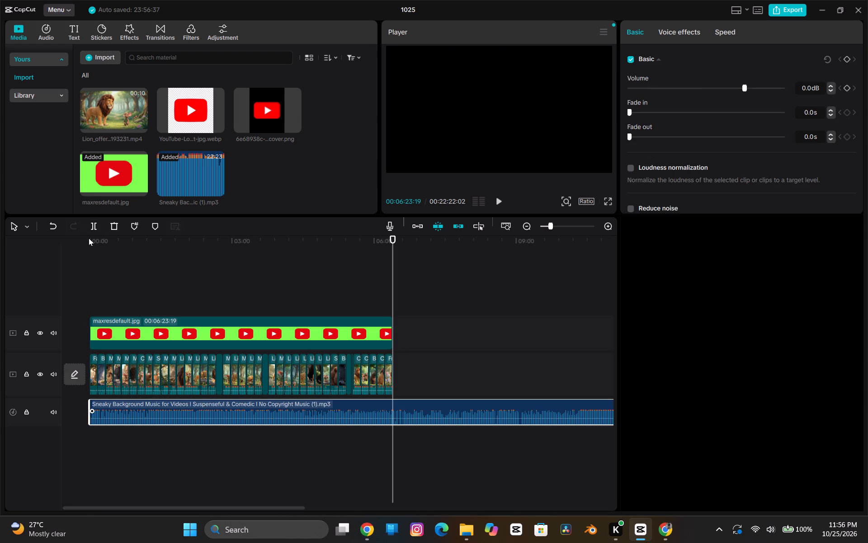
click(91, 244)
key(space)
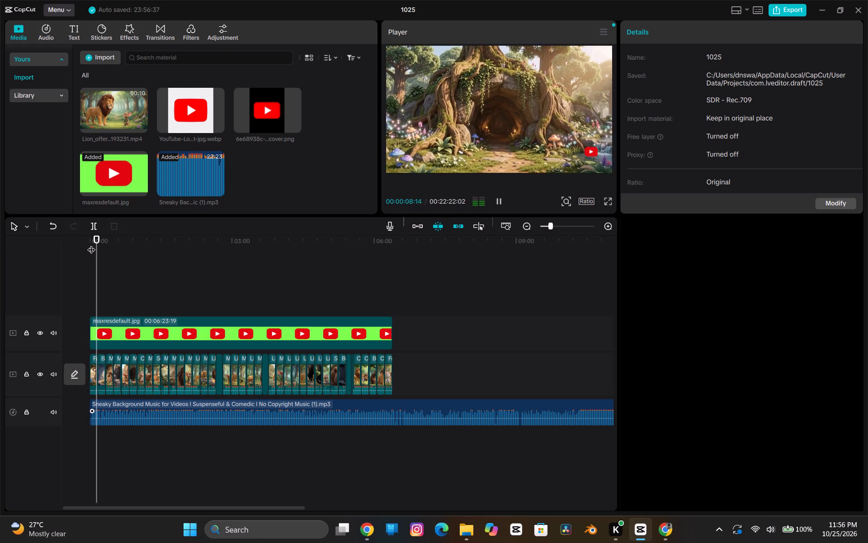
key(space)
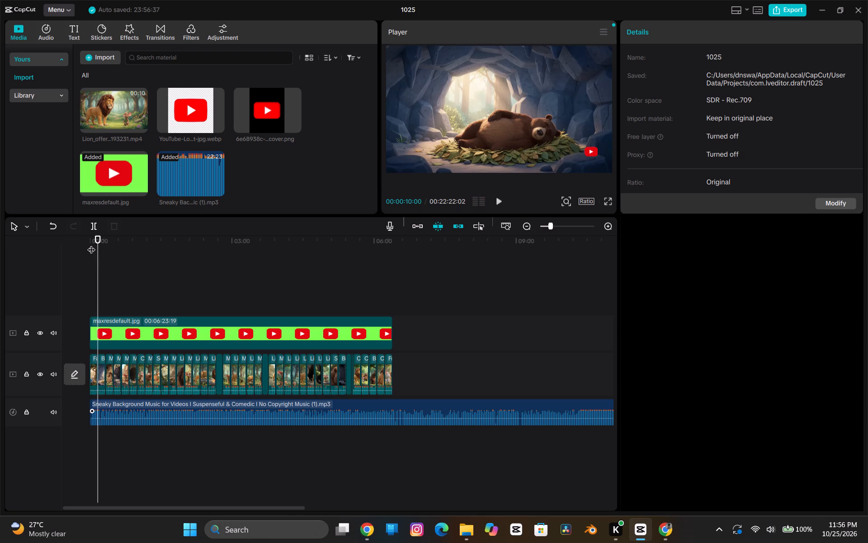
key(space)
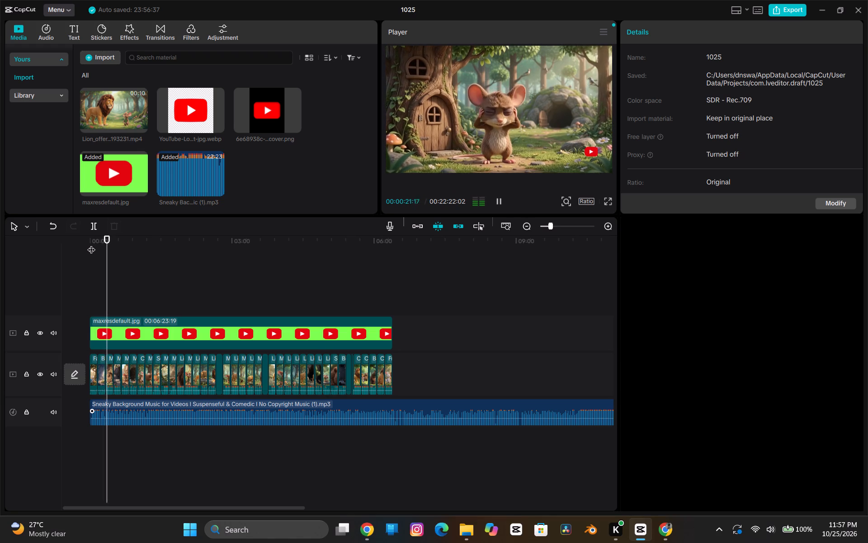
key(space)
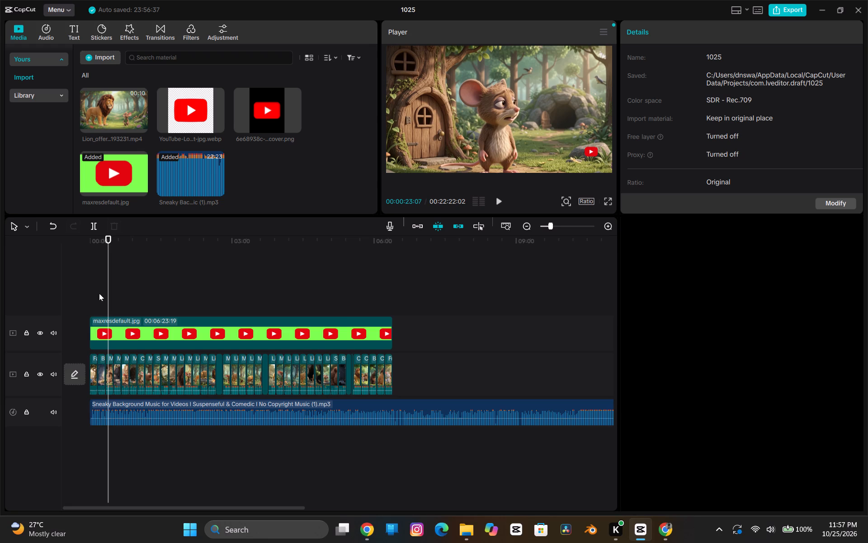
Move the music clip to start at 00:00:20:00, in line with the beginning of the Mouse_reacting clip.
key(Left)
key(Left)
key(Left)
key(Left)
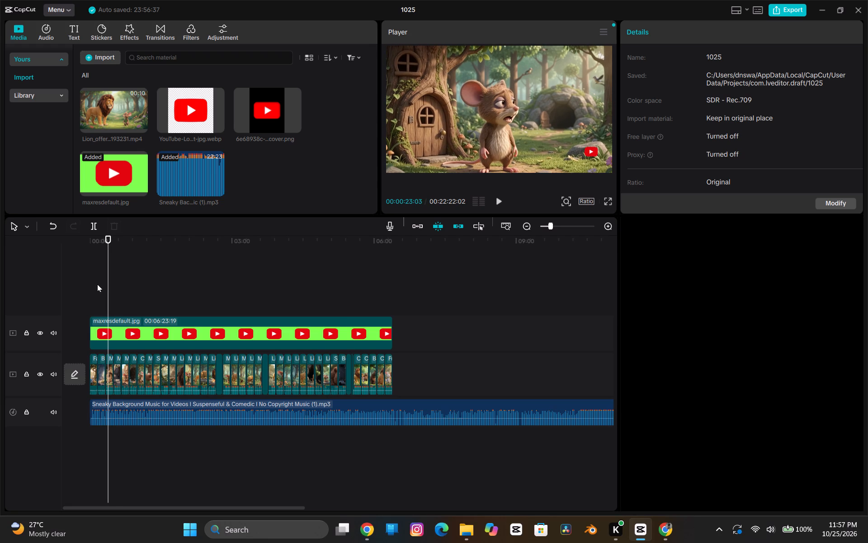
ctrl+scroll(97, 284, up, 19)
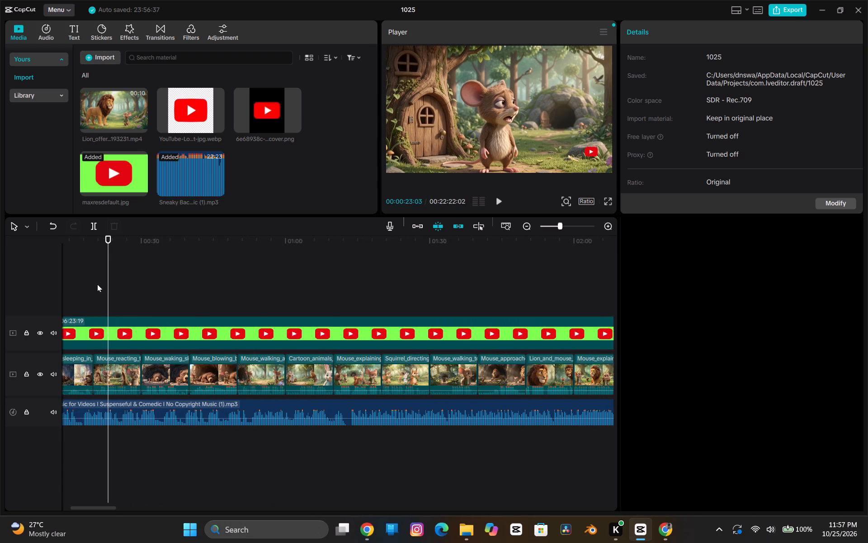
click(100, 238)
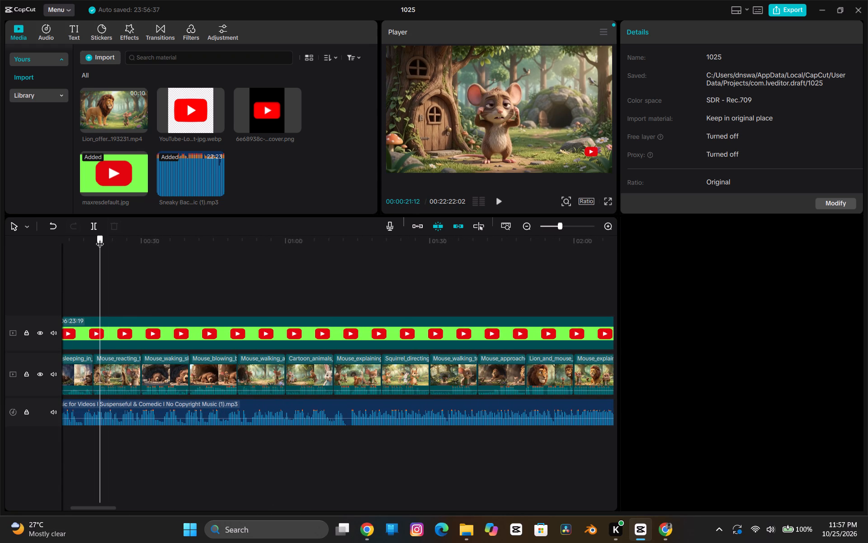
click(94, 238)
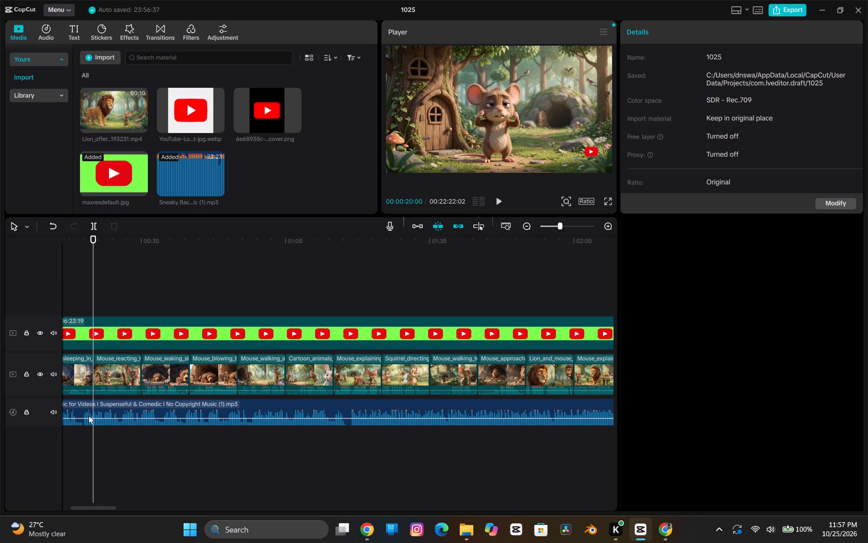
drag(89, 416, 184, 414)
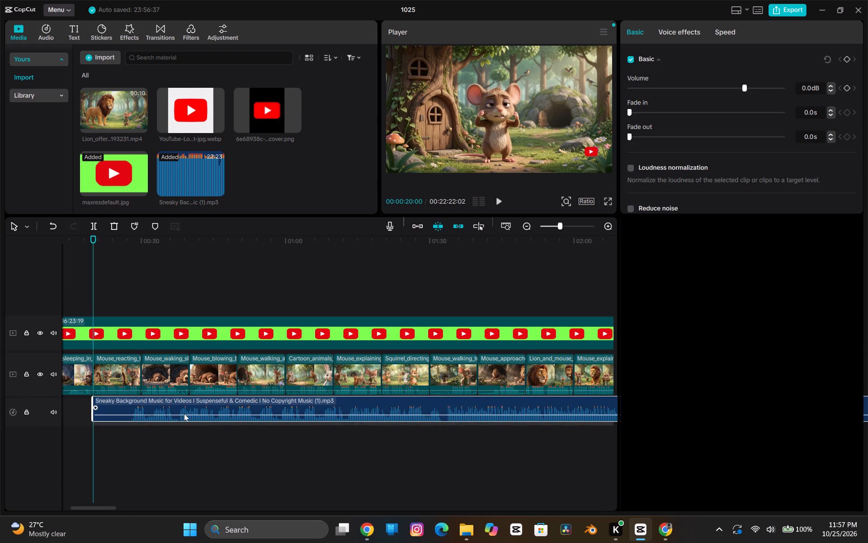
Play the music over the Mouse_reacting clip and split it at 00:00:30:00, where the Mouse_waking clip begins.
key(space)
key(space)
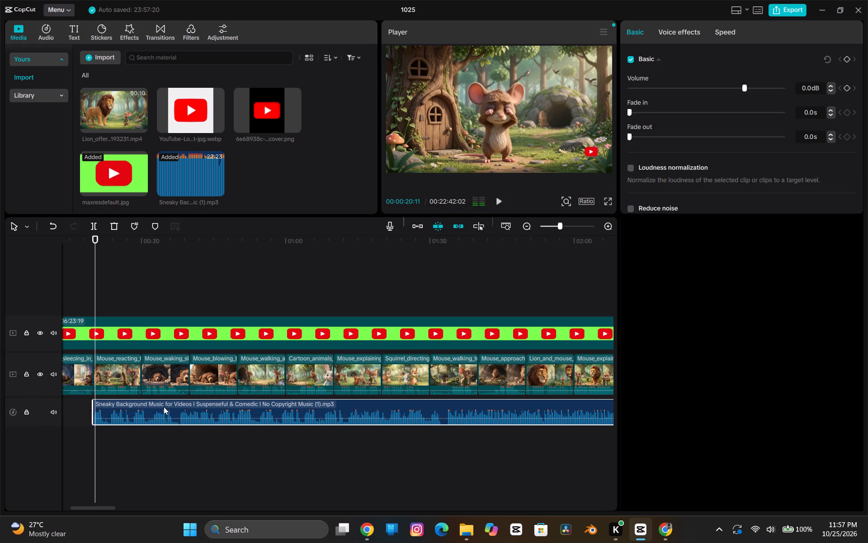
key(space)
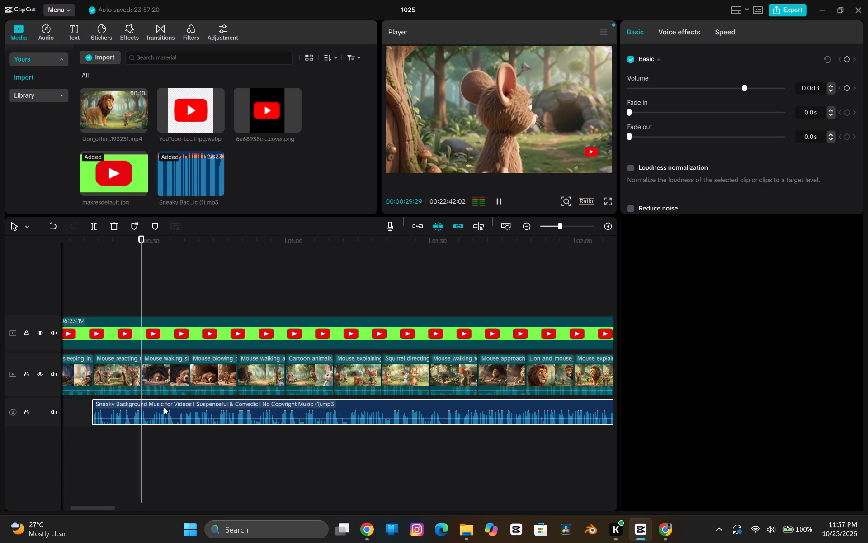
key(space)
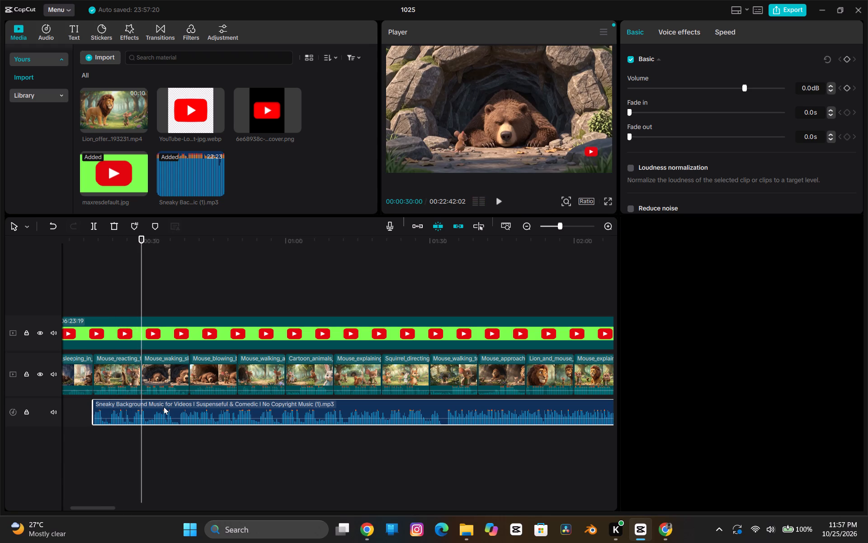
key(b)
click(142, 411)
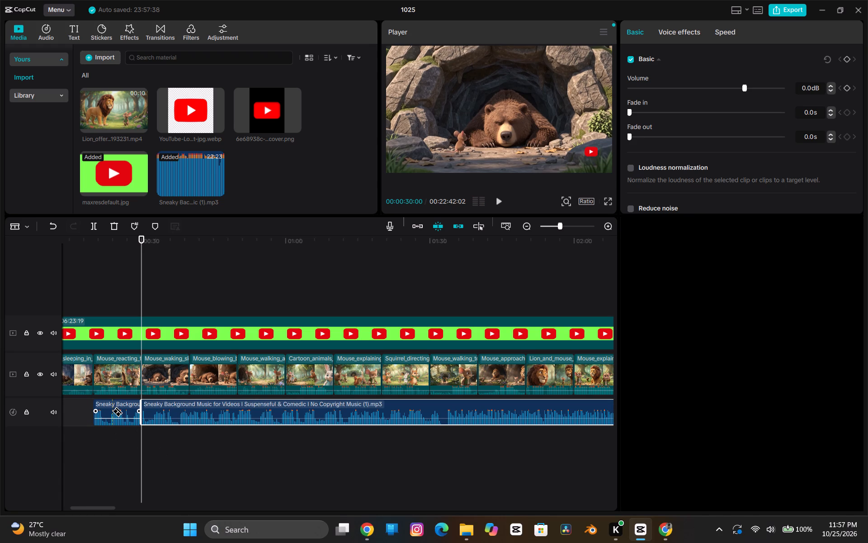
key(a)
Move the remaining music after the split to a separate audio track below, starting at about 23.5 seconds.
drag(174, 420, 142, 462)
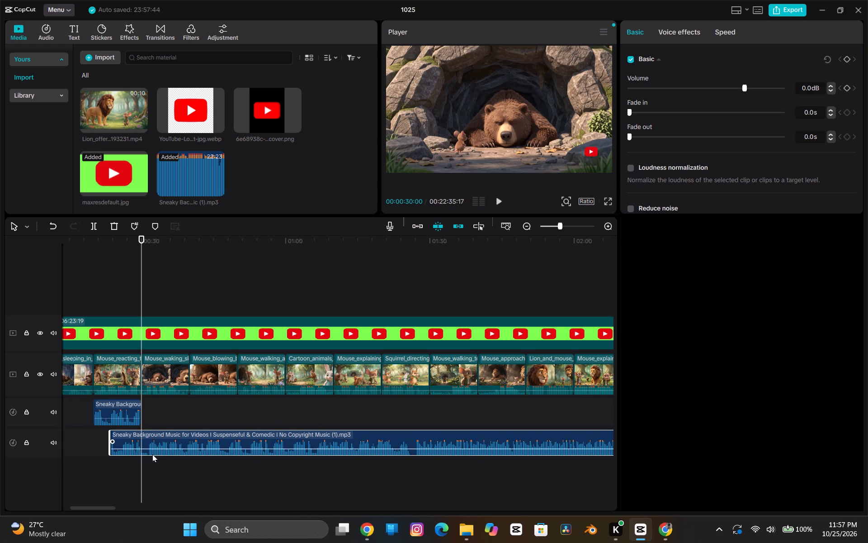
Play and sample the remaining music between 00:00:30:00 and about 00:01:32 to hear where its sections change.
key(space)
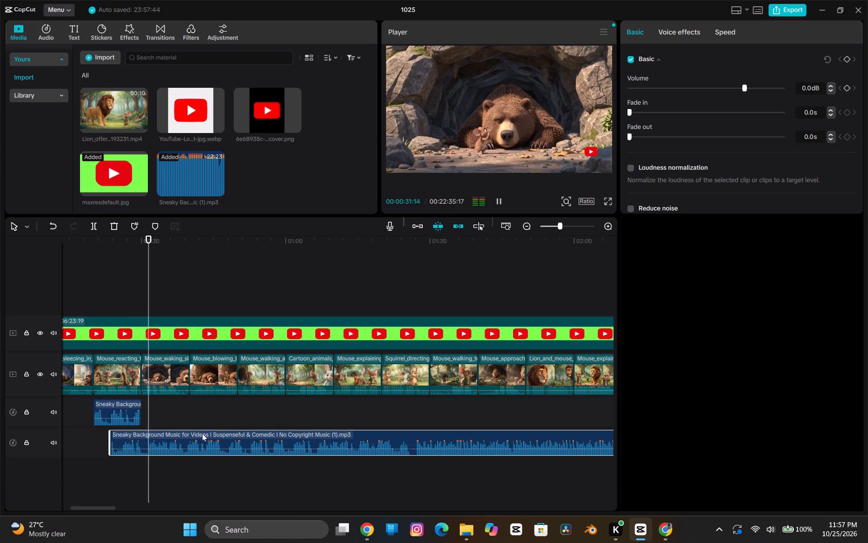
click(200, 450)
click(252, 416)
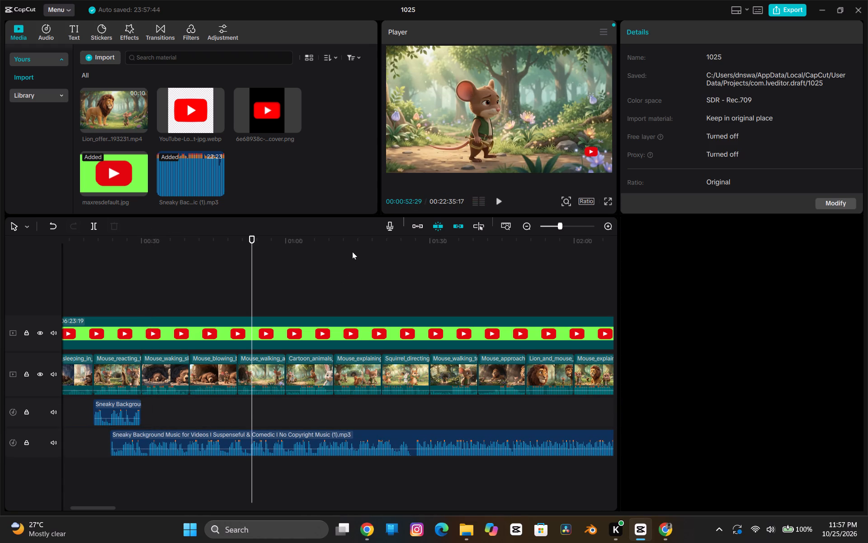
click(353, 250)
key(space)
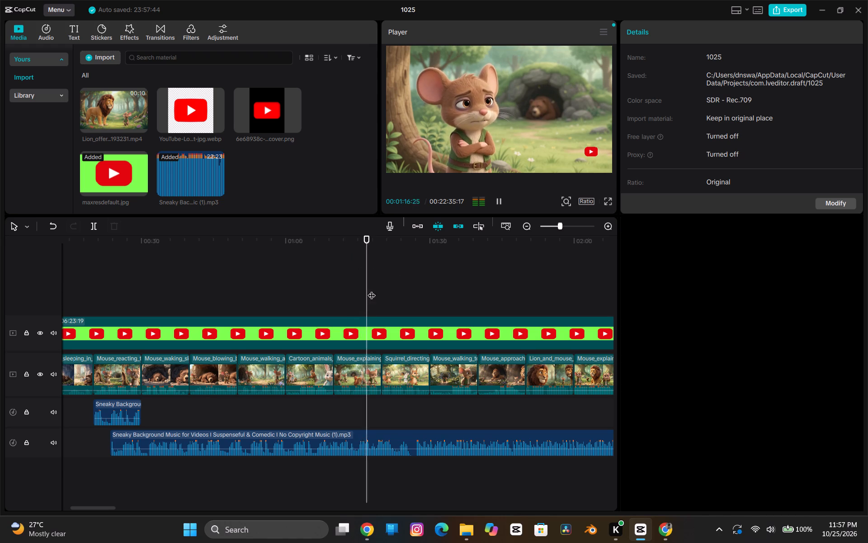
drag(337, 245, 452, 402)
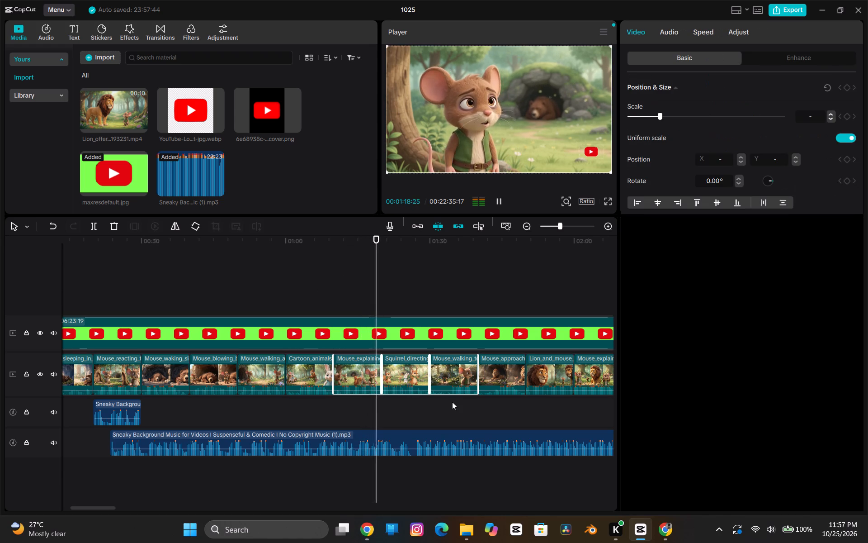
click(411, 241)
click(422, 239)
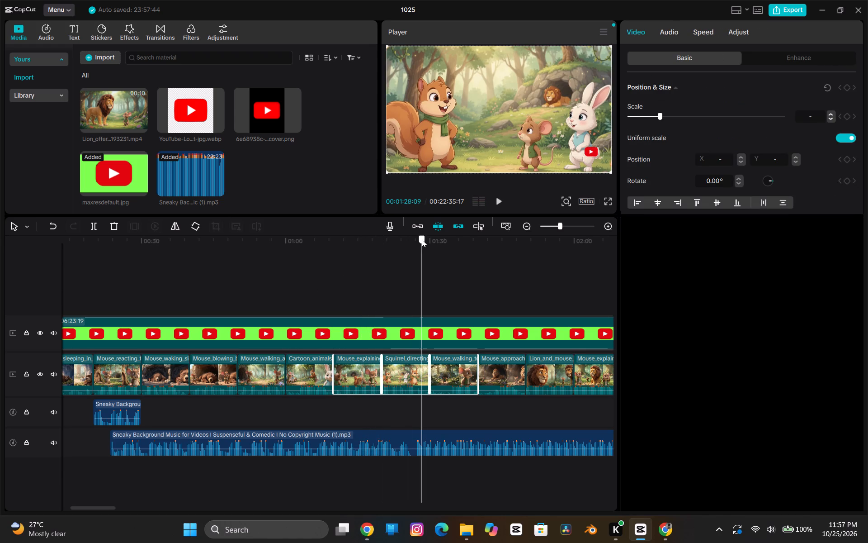
key(space)
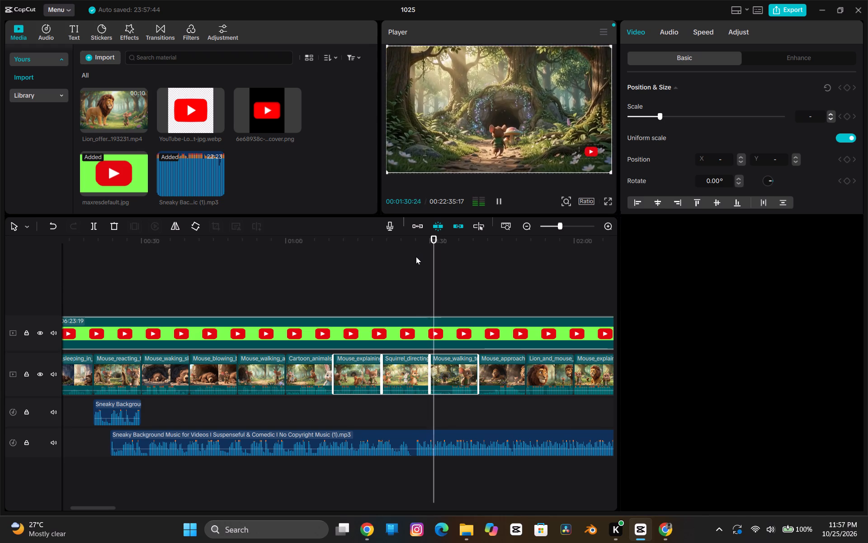
key(space)
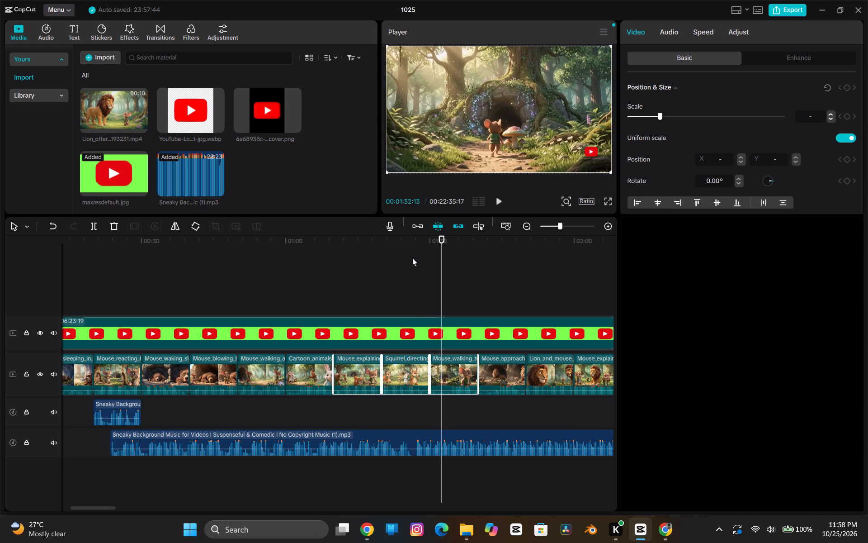
Find the music's section change over the Squirrel_directing clip and split the lower-track music there, at about 00:01:27.
click(412, 240)
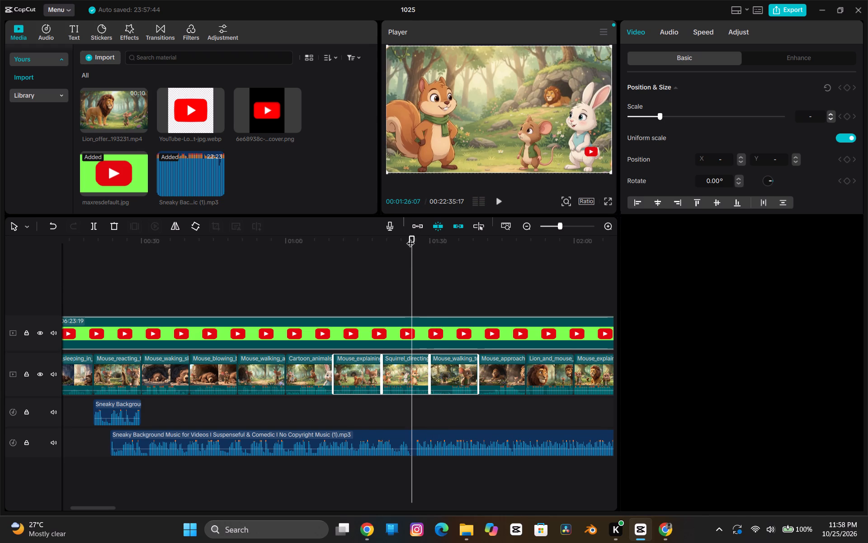
key(space)
key(space)
key(space)
key(space)
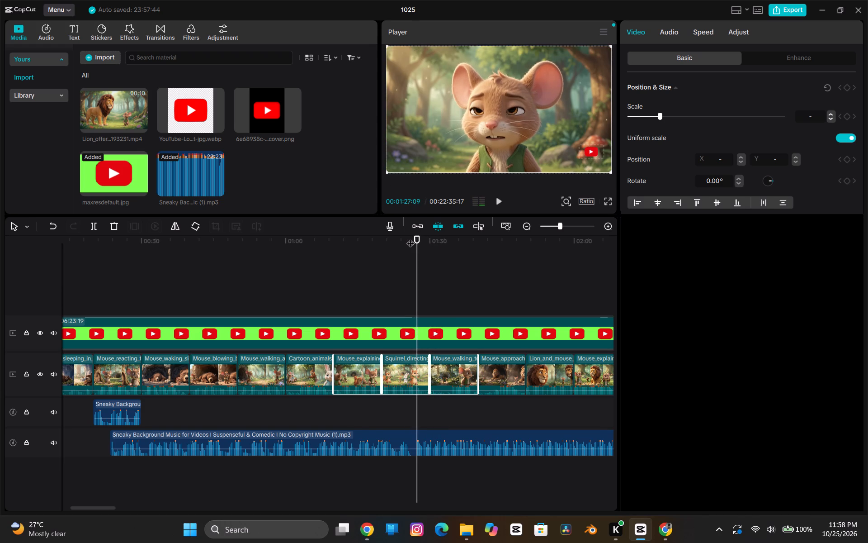
key(b)
click(420, 439)
Play the music from the split through the Mouse_approach clip and split it again at about 00:01:48.
key(space)
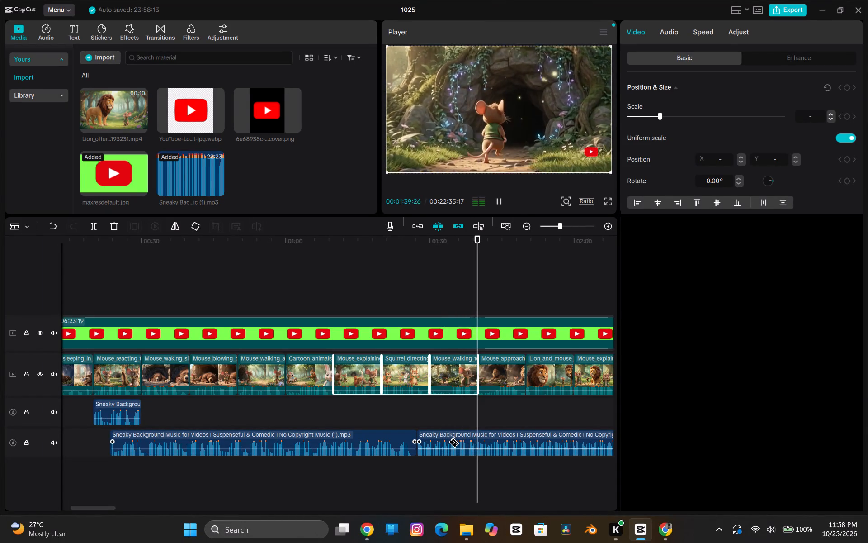
key(space)
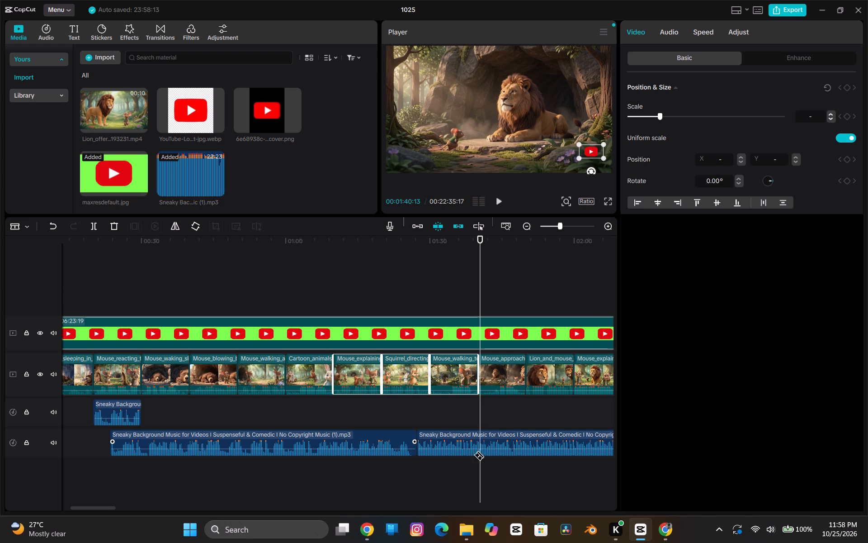
key(space)
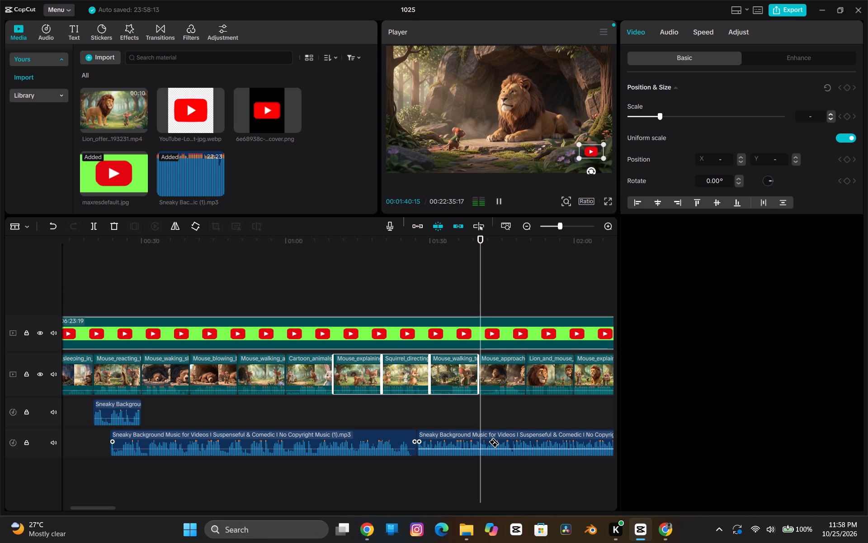
key(Right)
key(Right)
key(Right)
key(Right)
key(Right)
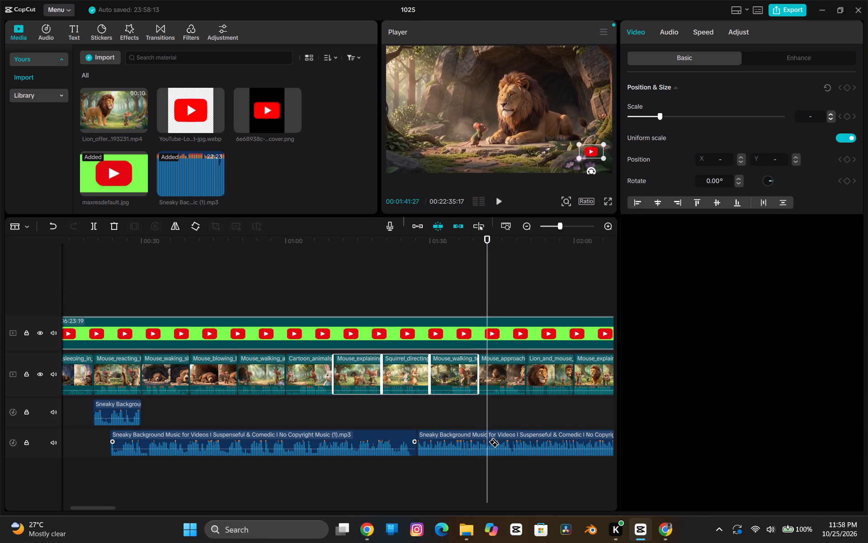
key(Right)
key(Right)
key(space)
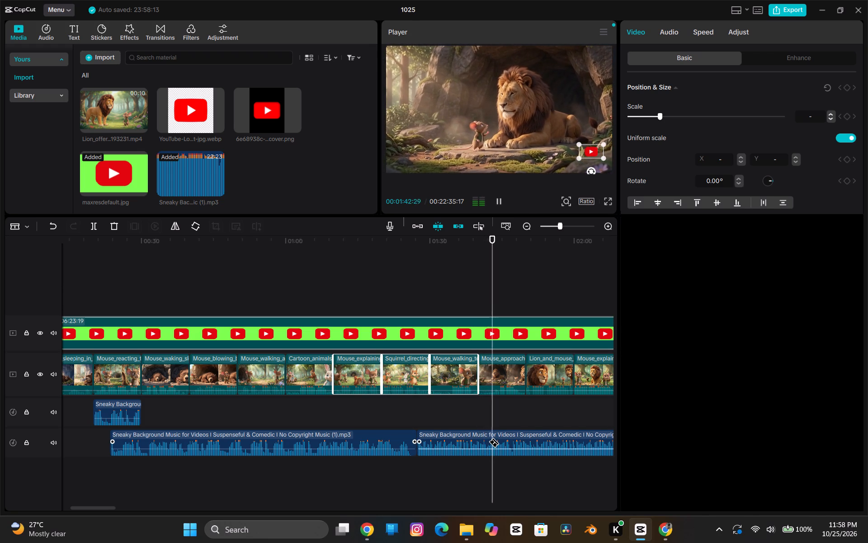
key(space)
key(space)
key(space)
key(space)
key(space)
key(space)
key(space)
key(space)
key(space)
key(space)
key(space)
key(space)
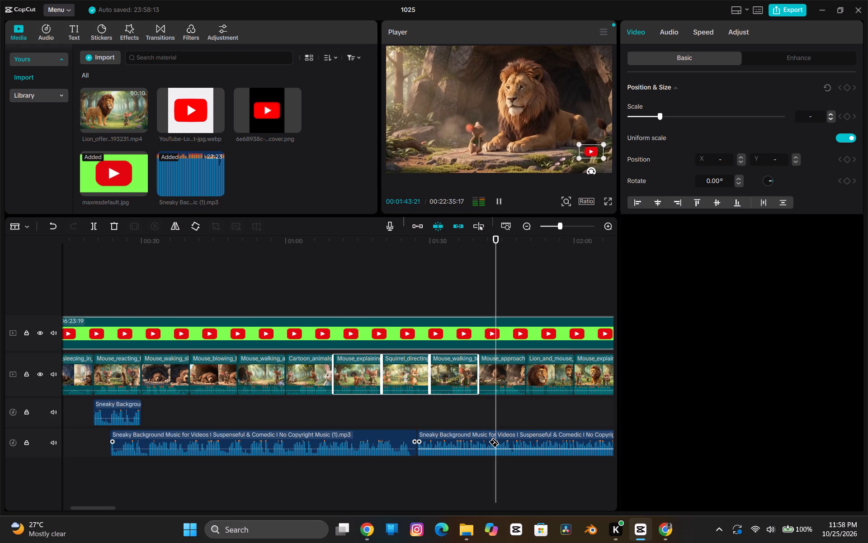
click(519, 440)
key(space)
click(519, 440)
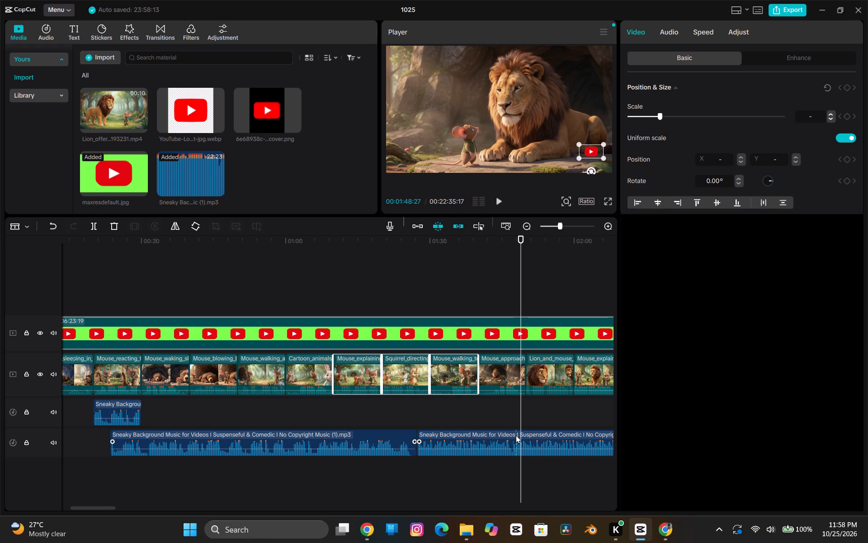
click(516, 435)
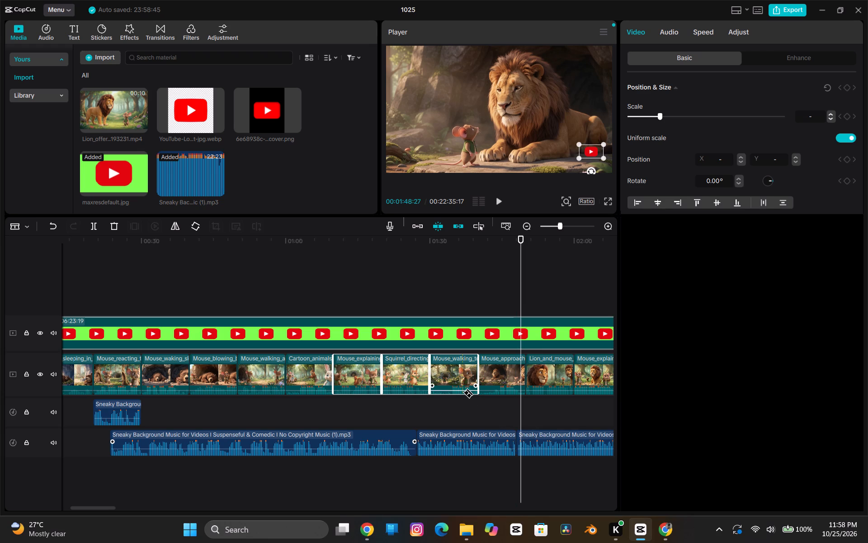
Delete the lower-track music before the 00:01:27 split and after the 00:01:48 split, keeping only the middle section.
key(a)
click(364, 436)
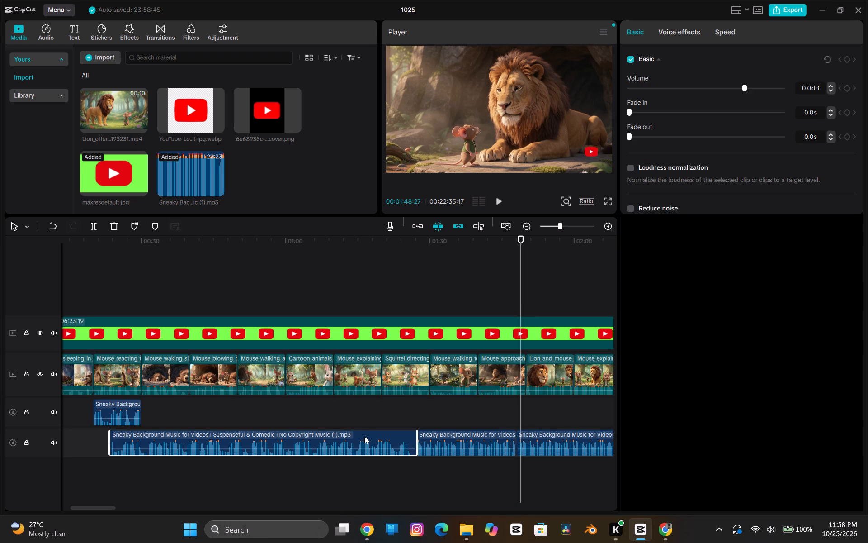
key(Delete)
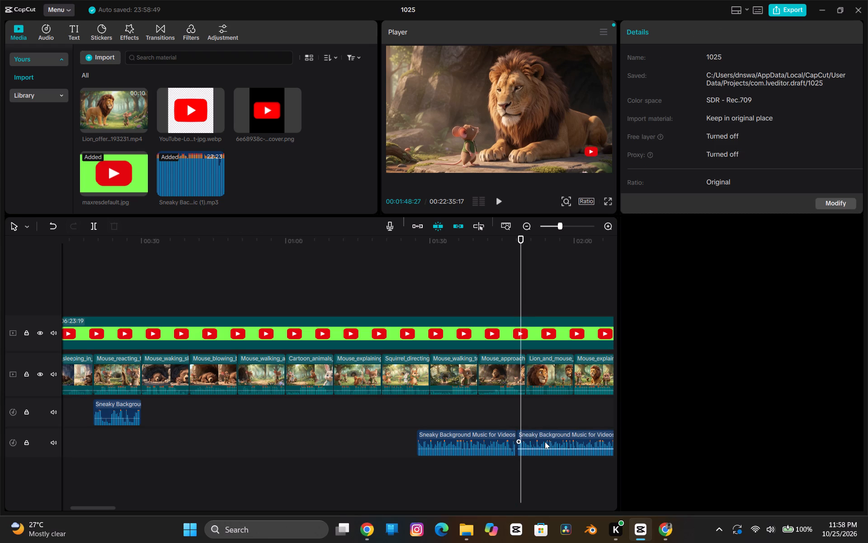
click(545, 442)
key(Delete)
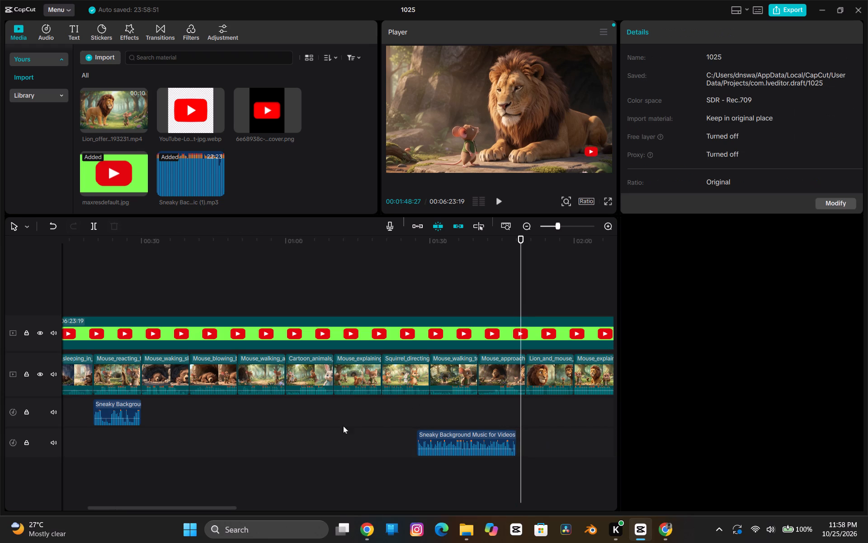
Play the short music clip from 00:00:20:00 and move it to start at about 24.5 seconds, overlapping the Mouse_waking clip.
click(92, 302)
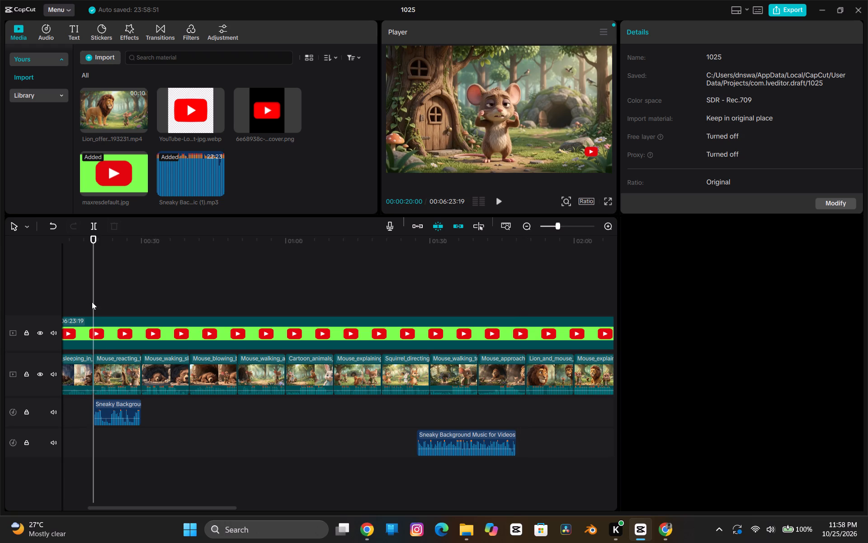
key(space)
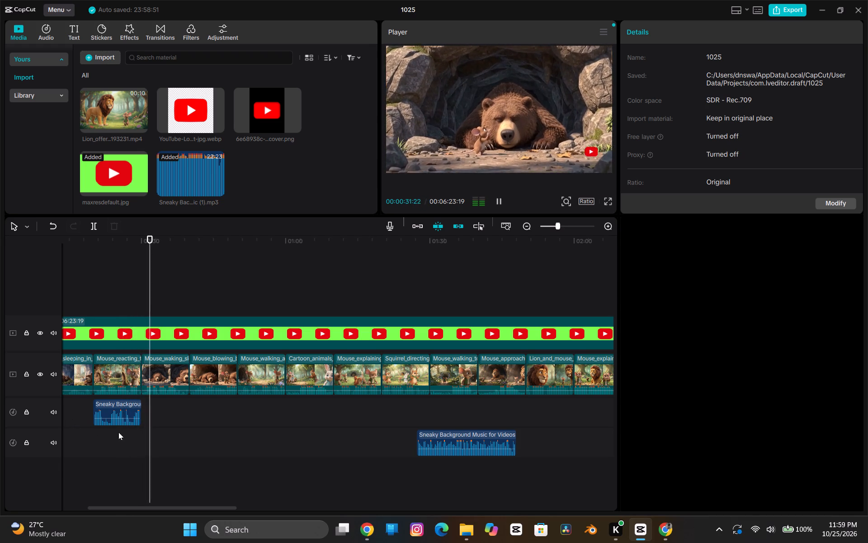
drag(113, 414, 134, 410)
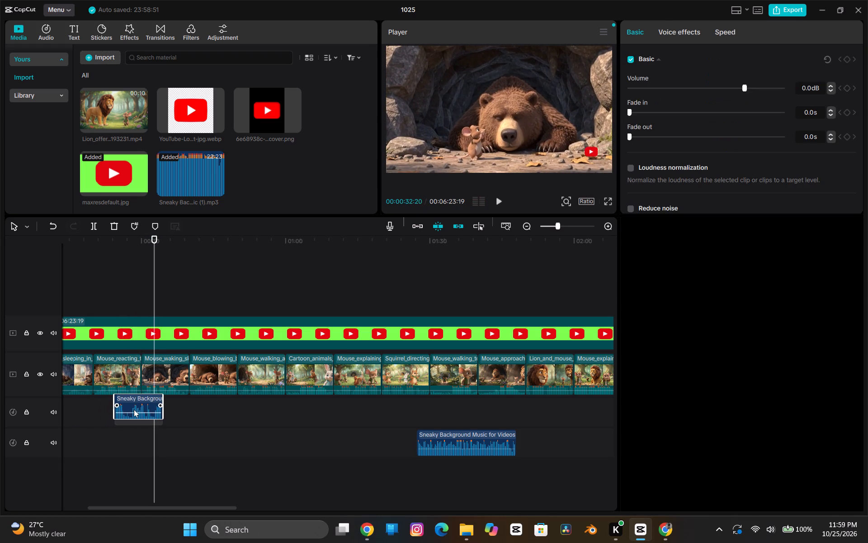
drag(134, 410, 134, 411)
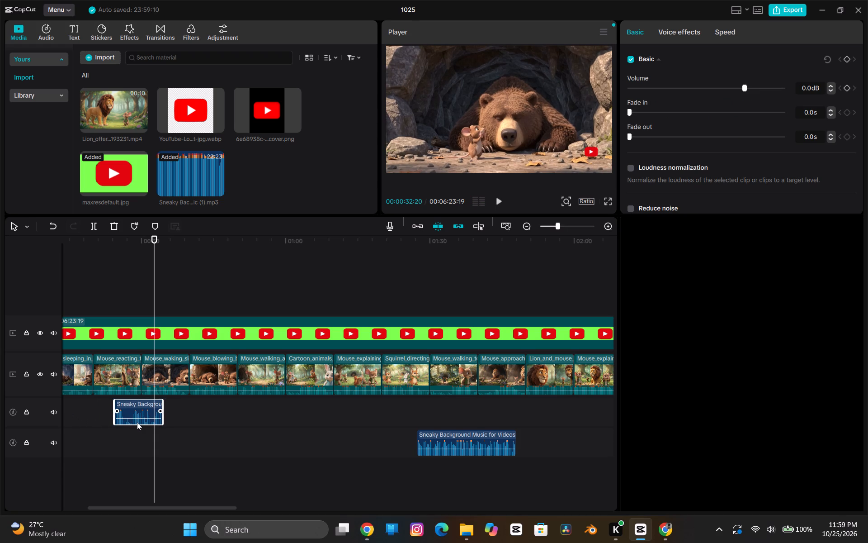
right_click(132, 417)
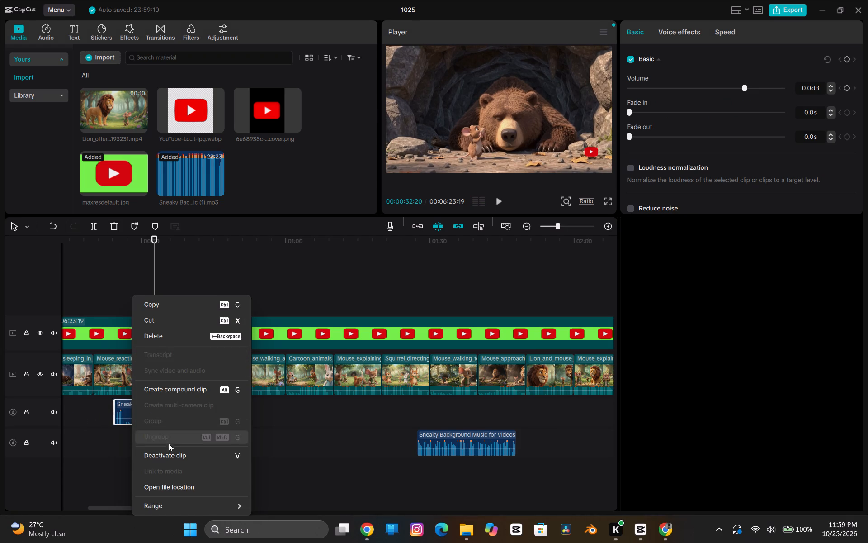
click(100, 434)
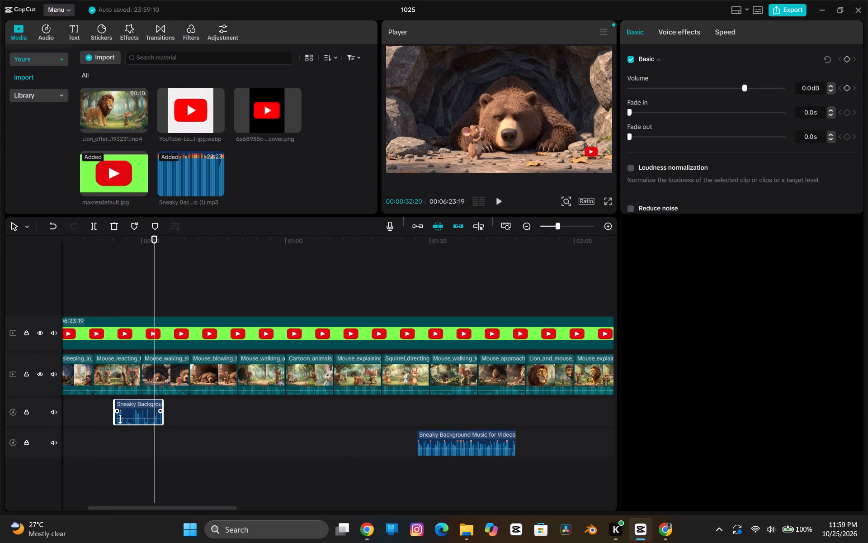
Give the short upper-track music clip a 1.8 s fade in and a 4.4 s fade out.
click(120, 419)
drag(628, 113, 635, 114)
drag(635, 114, 656, 114)
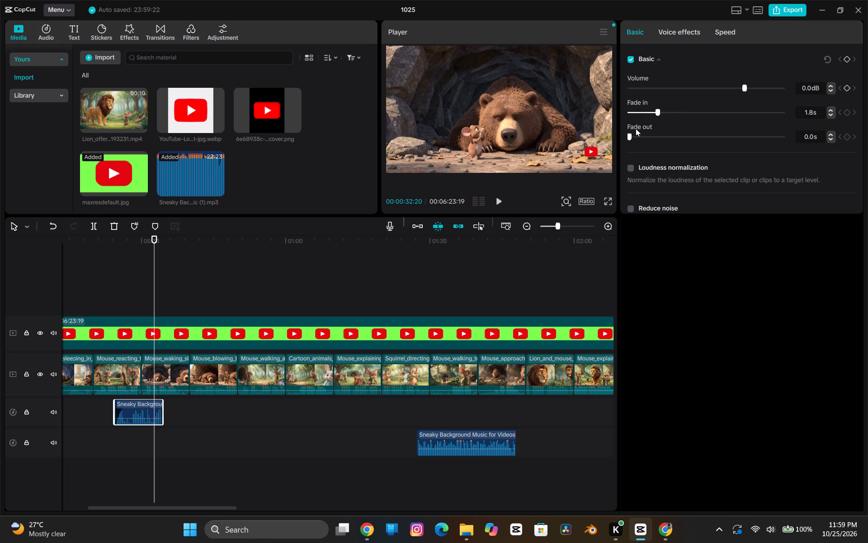
drag(631, 138, 684, 137)
drag(684, 137, 698, 133)
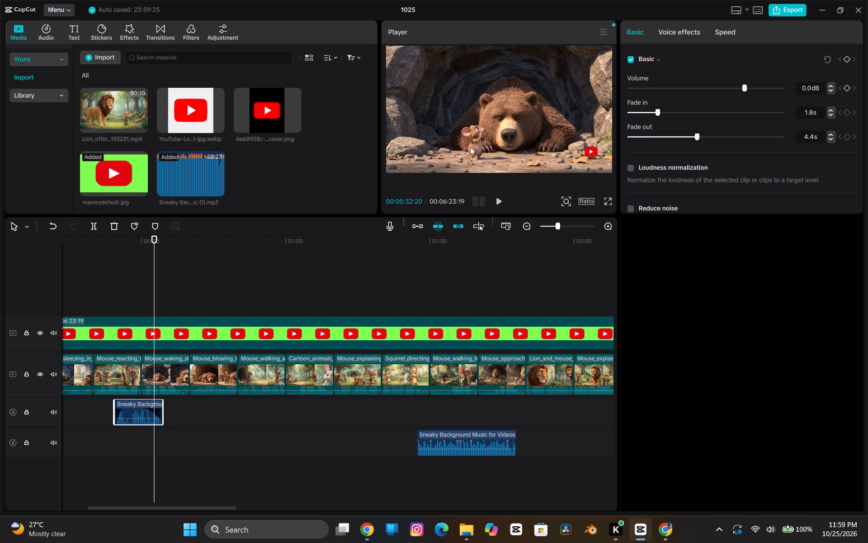
Play from about 00:00:28 into the Mouse_waking clip to check how the short music clip fades out.
key(Left)
key(Left)
key(Left)
key(Left)
key(Left)
key(Left)
key(Left)
key(Left)
key(Left)
key(Left)
key(Left)
key(Left)
key(Left)
key(Left)
key(Left)
key(Left)
key(Left)
key(Left)
key(Left)
key(Left)
key(Left)
click(470, 147)
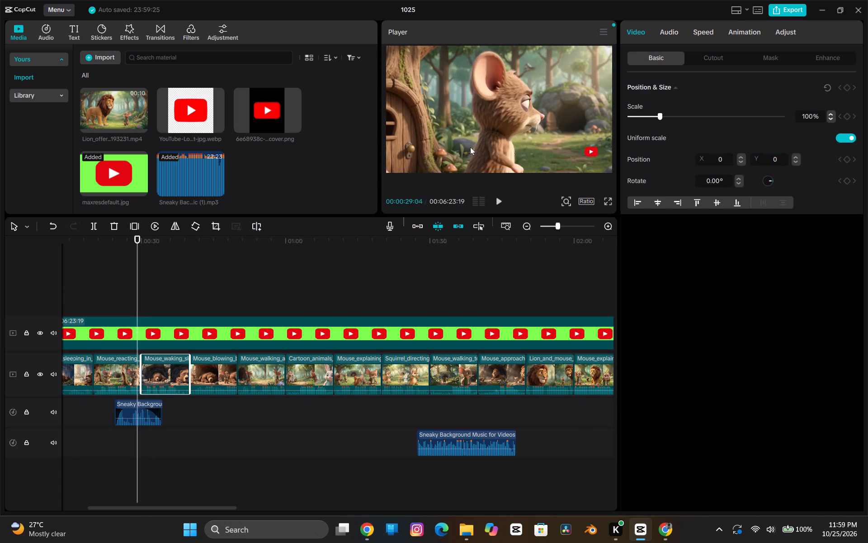
key(shift+Left)
key(shift+Left)
key(shift+Left)
key(shift+Left)
key(shift+Left)
key(shift+Left)
key(shift+Left)
key(shift+Left)
key(shift+Left)
key(shift+Left)
key(shift+Left)
key(shift+Left)
key(shift+Left)
key(shift+Left)
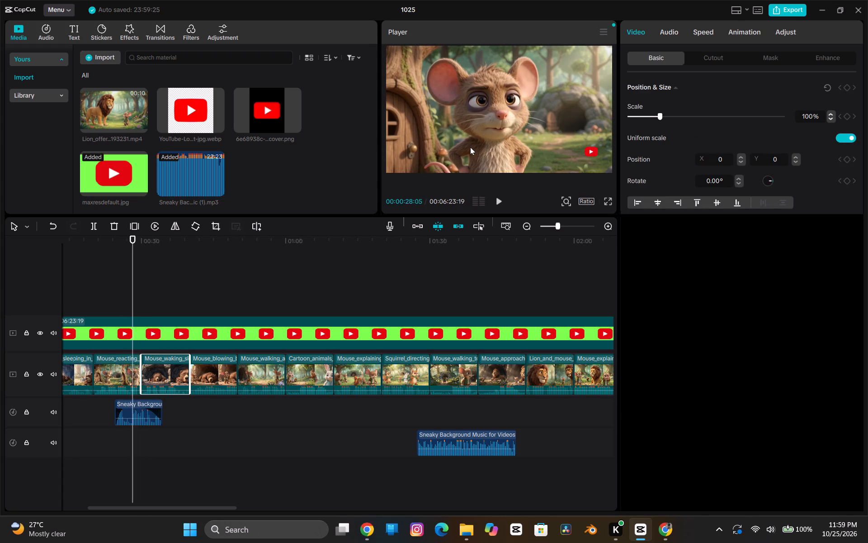
key(space)
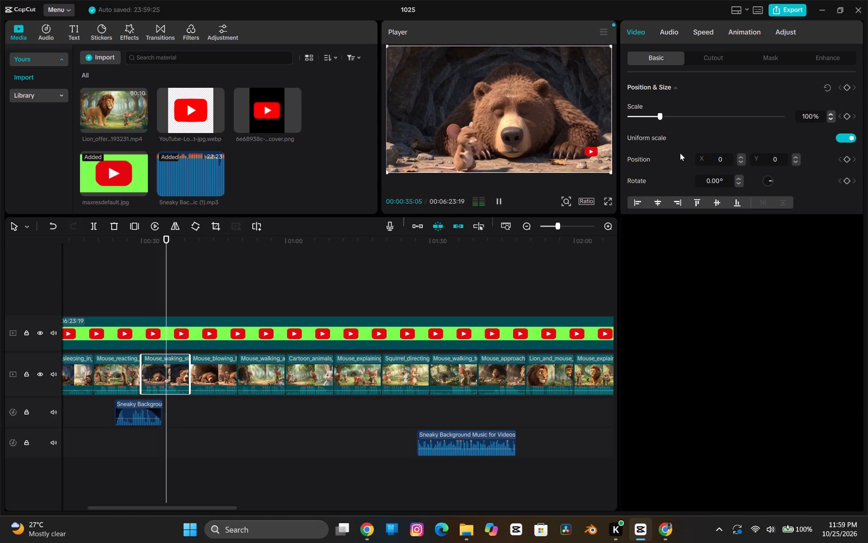
Lengthen the fade out of the short Sneaky Background Music clip to 5.3 s.
click(138, 410)
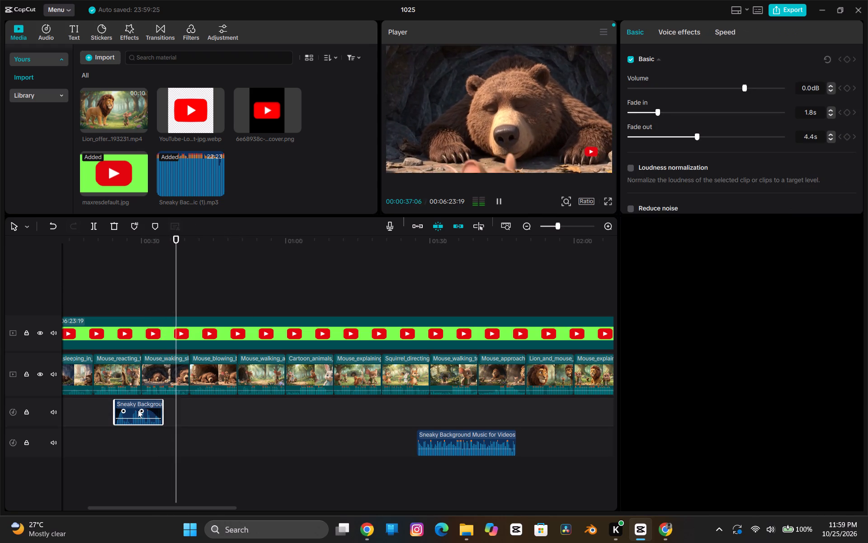
key(space)
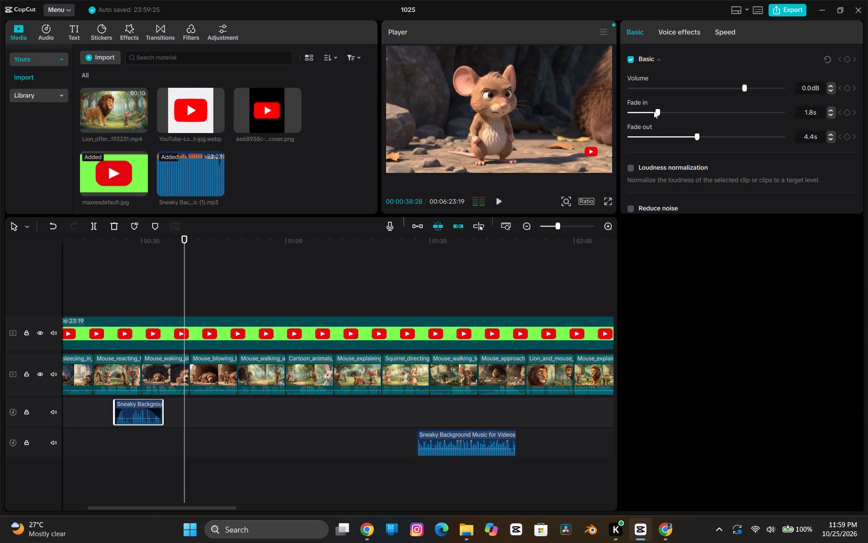
drag(697, 138, 698, 138)
drag(698, 138, 711, 138)
Play on from 00:00:38:28 into the Mouse_walking clip, and move the longer music clip onto the first audio track, starting at about 47.6 seconds.
key(space)
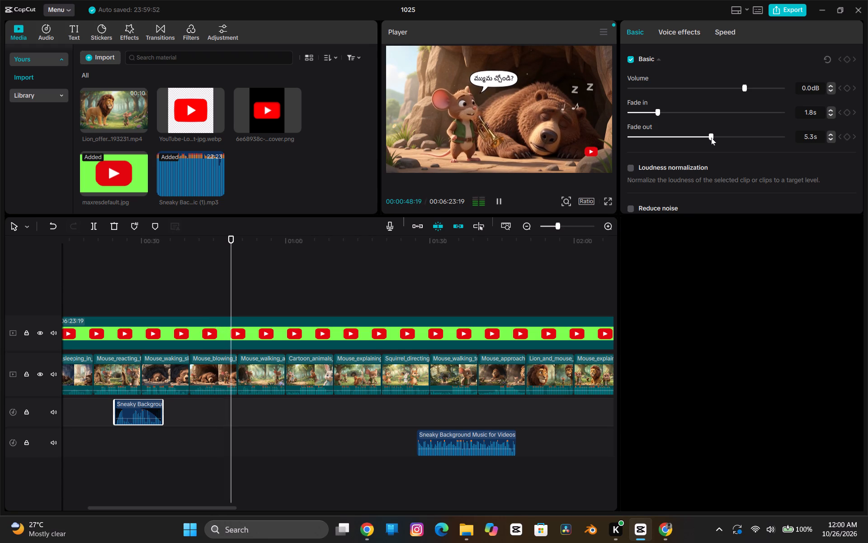
key(space)
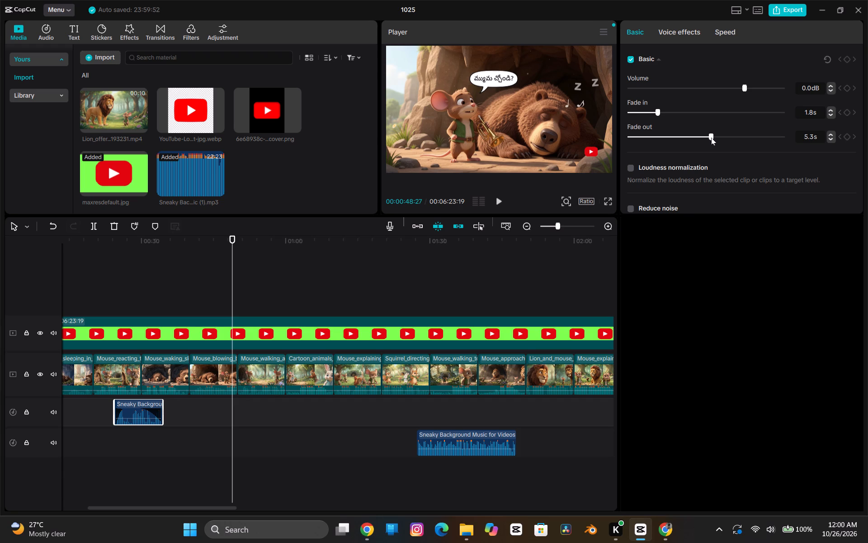
key(space)
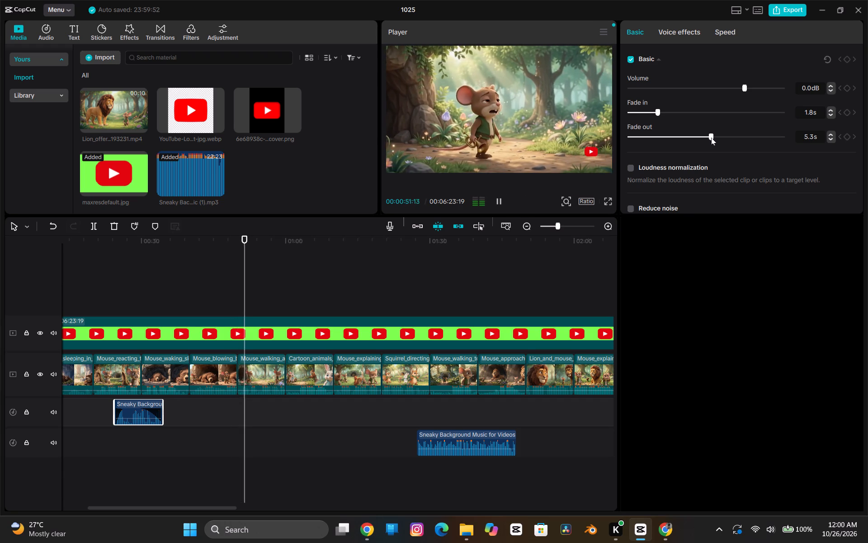
key(space)
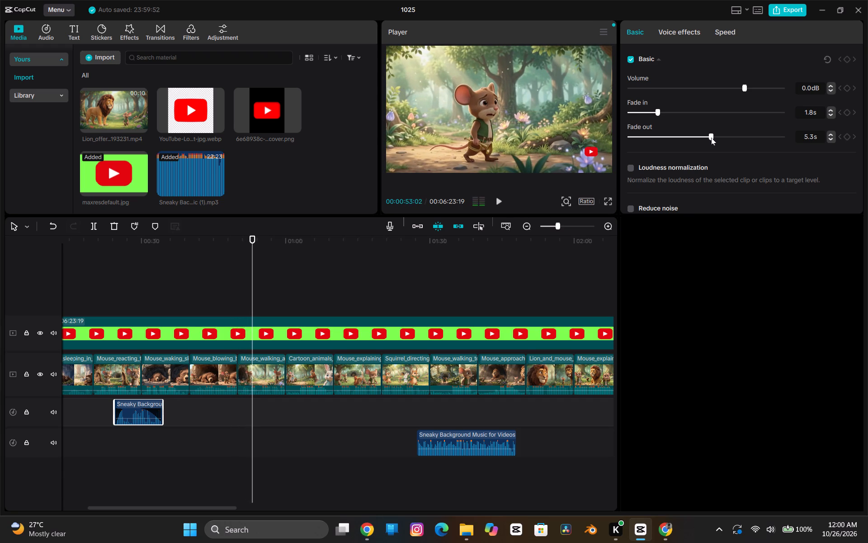
key(Left)
key(Left)
key(Left)
key(Left)
key(Left)
key(Left)
key(Left)
key(Left)
key(Left)
key(Left)
key(Left)
key(Left)
key(Left)
key(Left)
key(Left)
key(Left)
key(Left)
key(Left)
key(Left)
key(Left)
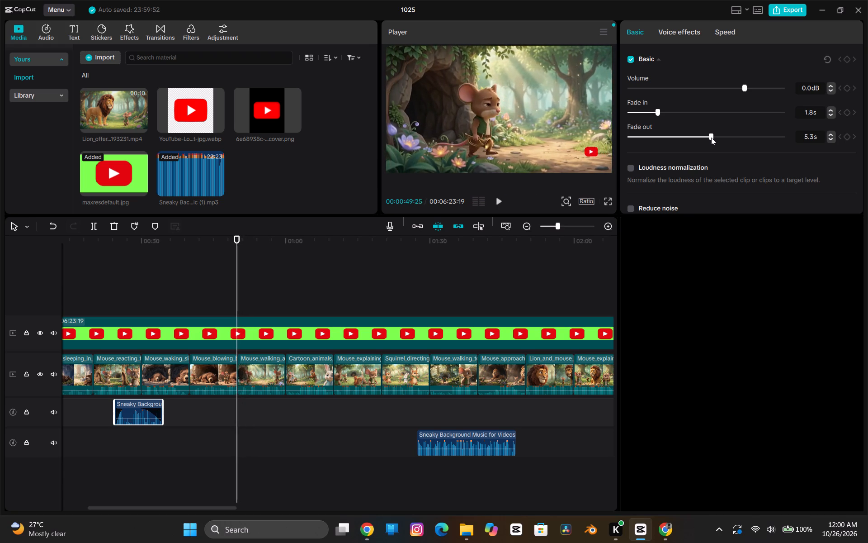
key(Right)
key(Right)
key(Right)
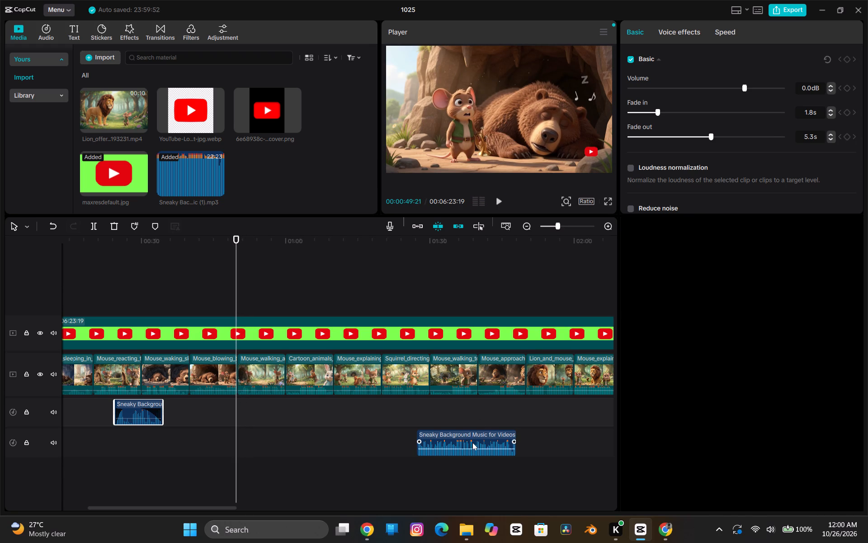
drag(472, 443, 281, 410)
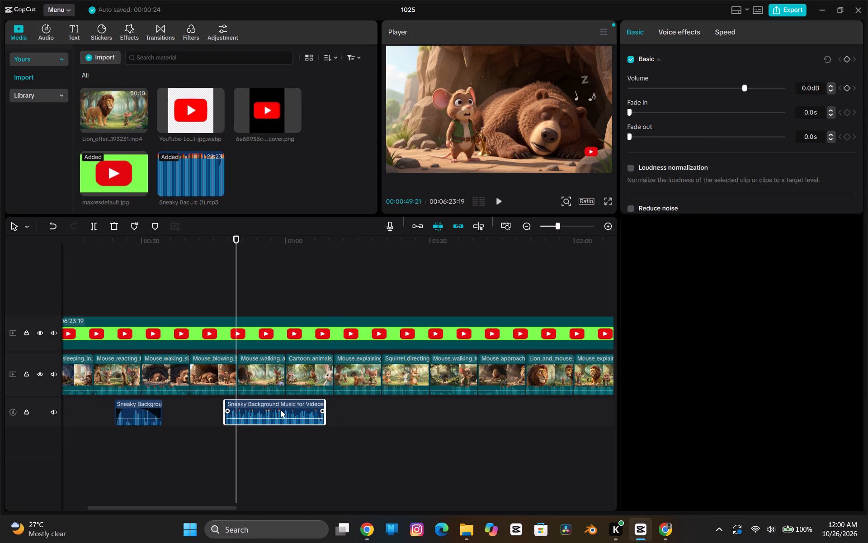
Paste two copies of the longer music clip at 00:00:49:21 onto separate tracks below it, and reselect the original.
key(ctrl+c)
key(ctrl+v)
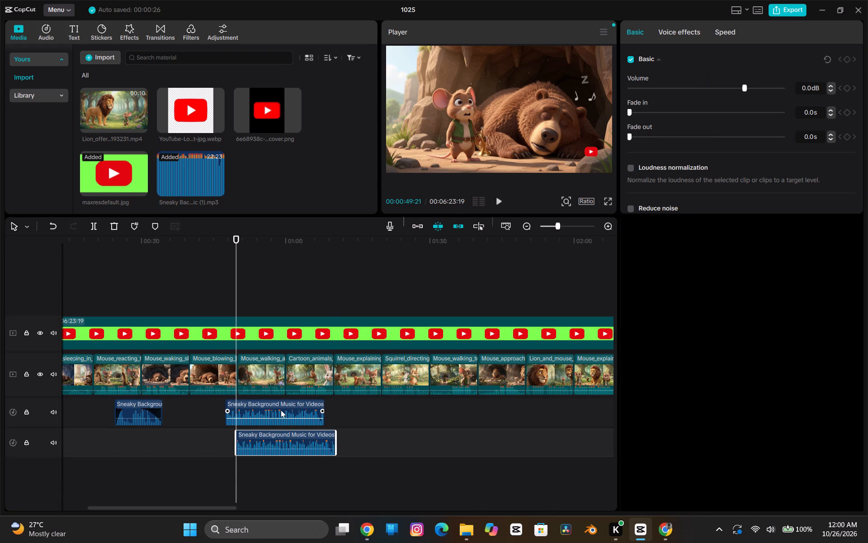
key(ctrl+v)
click(276, 409)
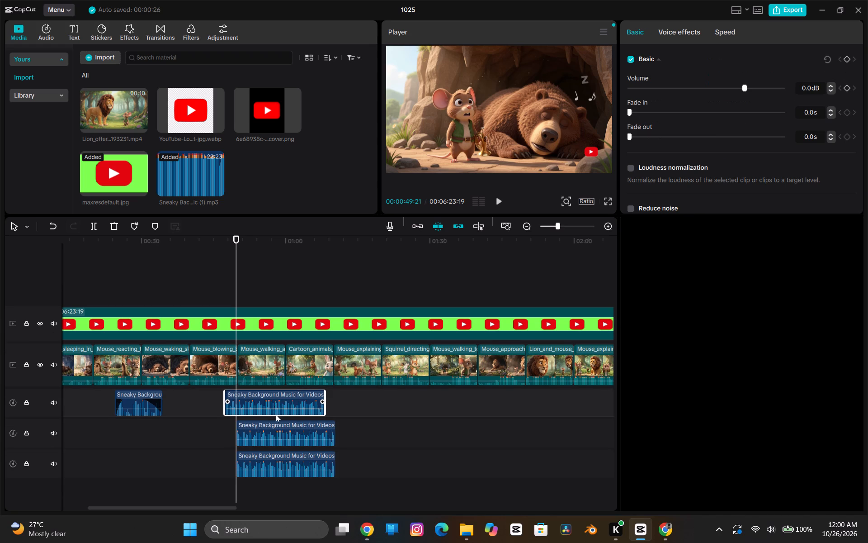
Mute and lock the two lower audio tracks holding the music copies.
click(51, 432)
click(56, 465)
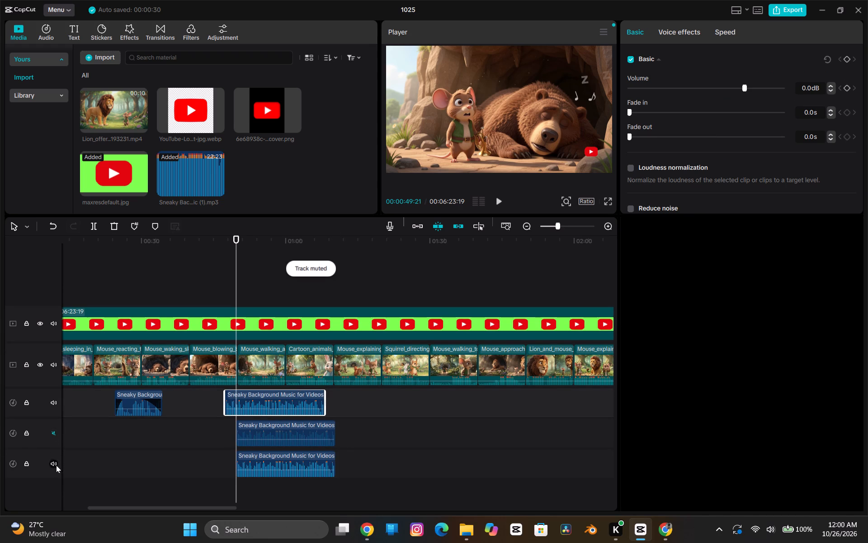
click(22, 430)
click(26, 462)
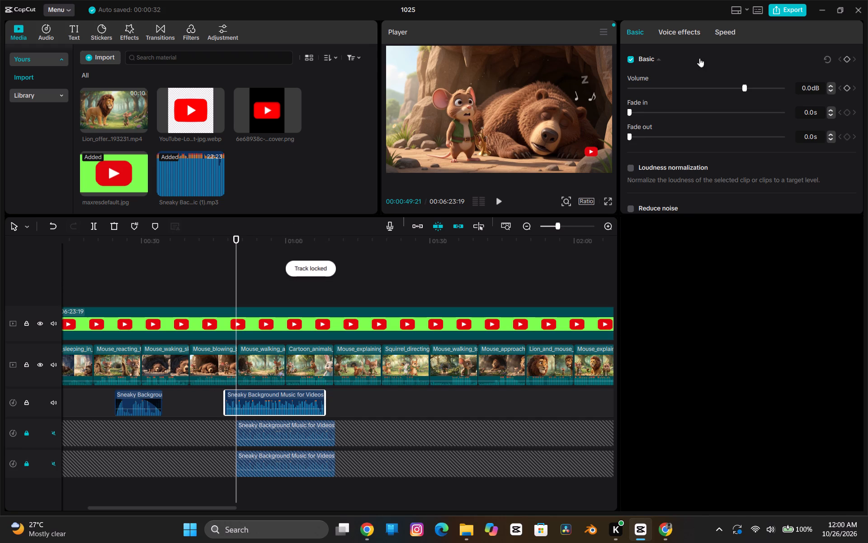
Give the longer music clip on the first audio track a 4.3 s fade in and play it to 00:01:03:20.
drag(630, 110, 675, 103)
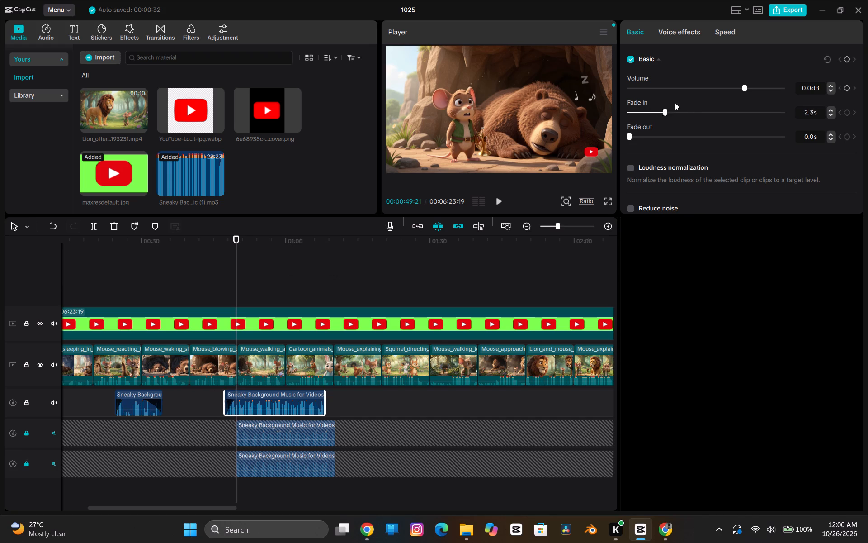
drag(675, 103, 695, 87)
key(space)
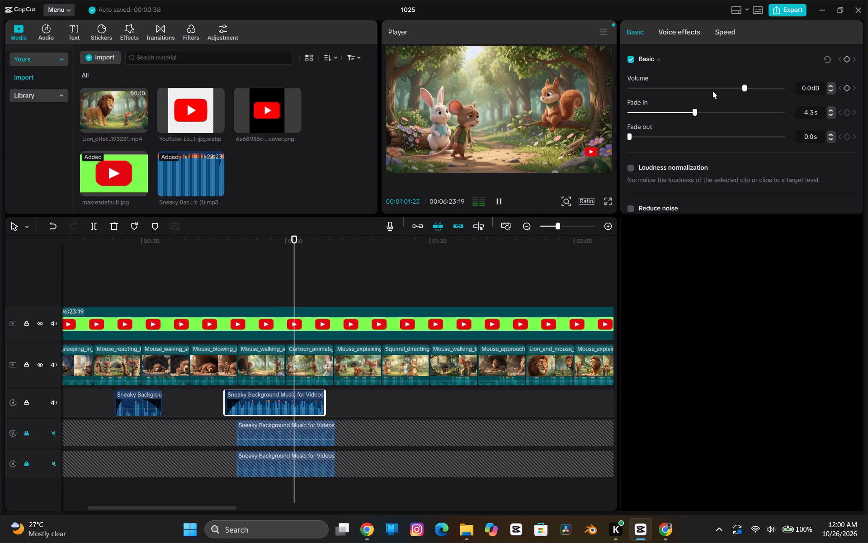
key(space)
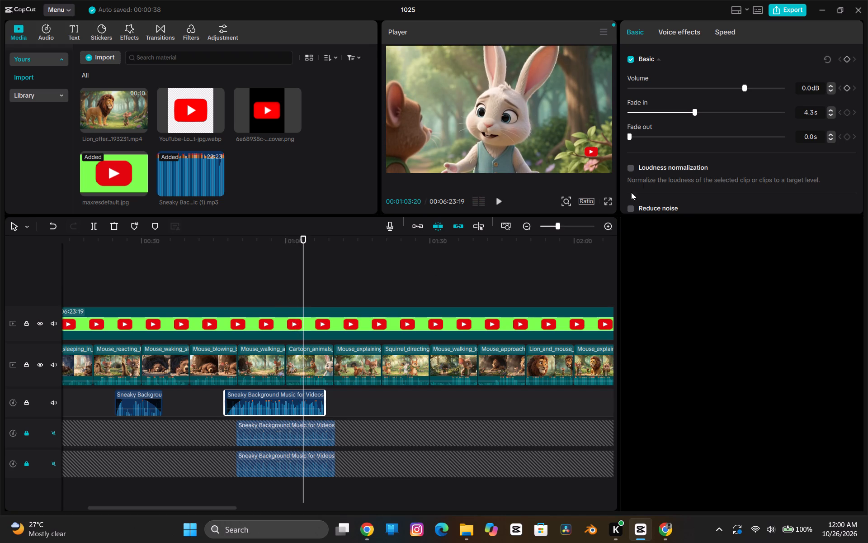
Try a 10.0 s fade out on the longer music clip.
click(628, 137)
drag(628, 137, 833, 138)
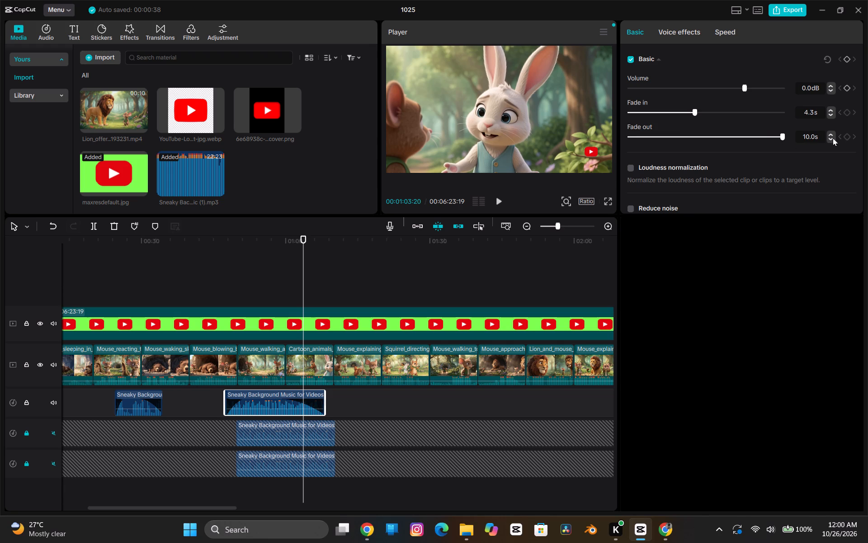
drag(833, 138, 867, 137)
Split the longer music clip at 00:01:03:06, within the Cartoon_animals scene, and delete the part after the split.
key(space)
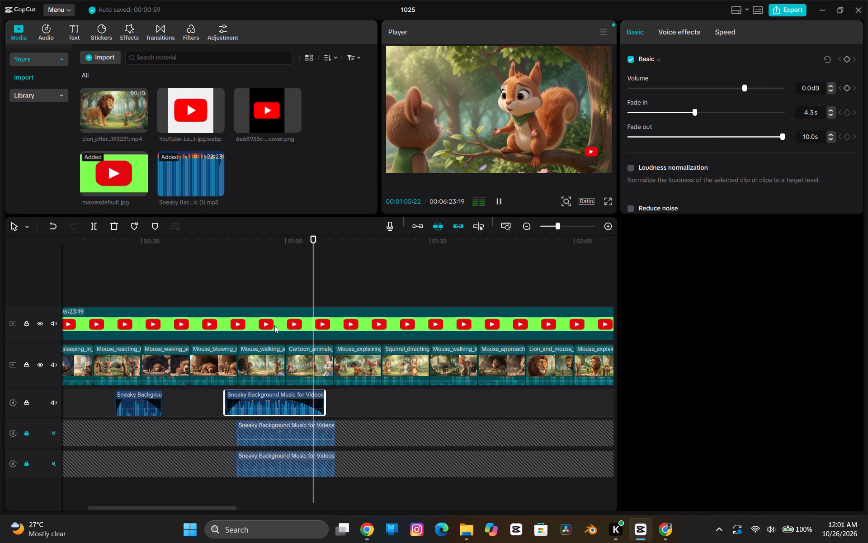
key(space)
key(Left)
key(Left)
key(Left)
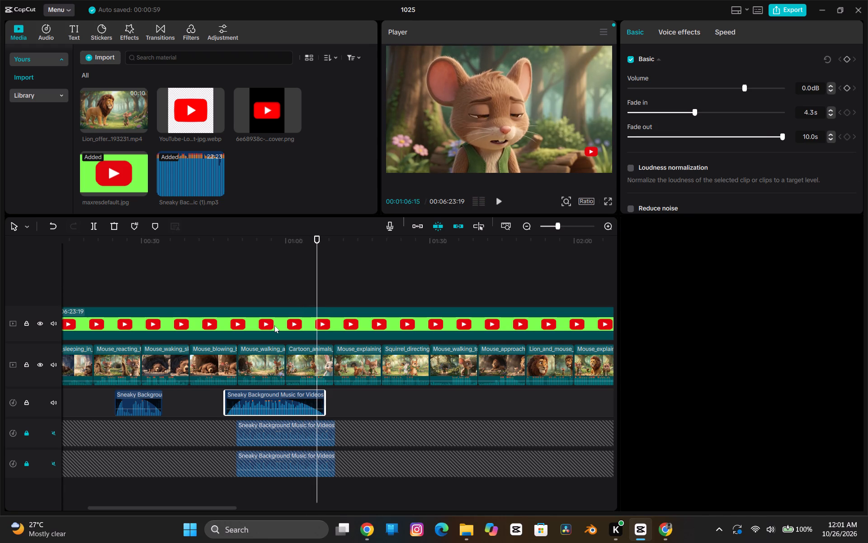
key(Left)
key(Left)
key(Left)
key(Left)
key(Left)
key(Left)
key(Left)
key(Left)
key(Left)
key(Left)
key(Left)
key(Left)
key(Left)
key(Left)
key(Left)
key(Left)
key(Left)
key(Left)
key(Left)
key(Left)
key(Left)
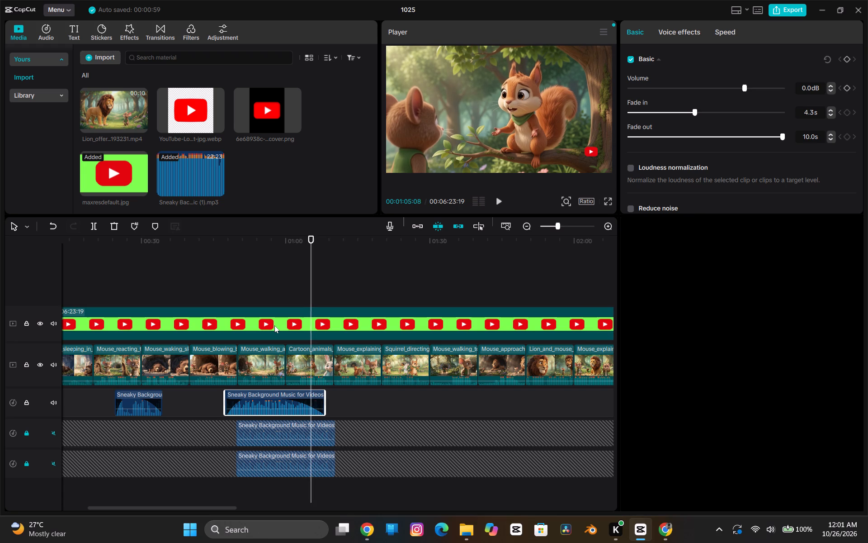
key(Left)
key(Left)
key(Left)
key(Left)
key(Left)
key(Left)
key(Left)
key(Left)
key(Left)
key(Left)
key(Left)
key(Left)
key(Left)
key(Left)
key(Left)
key(Left)
key(Left)
key(Left)
key(Left)
key(Left)
key(Left)
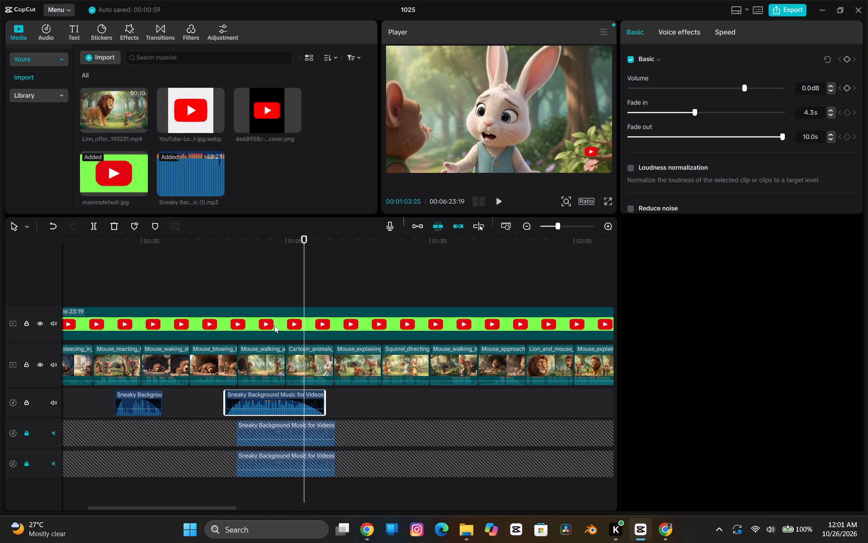
key(Left)
key(Left)
key(Left)
key(Left)
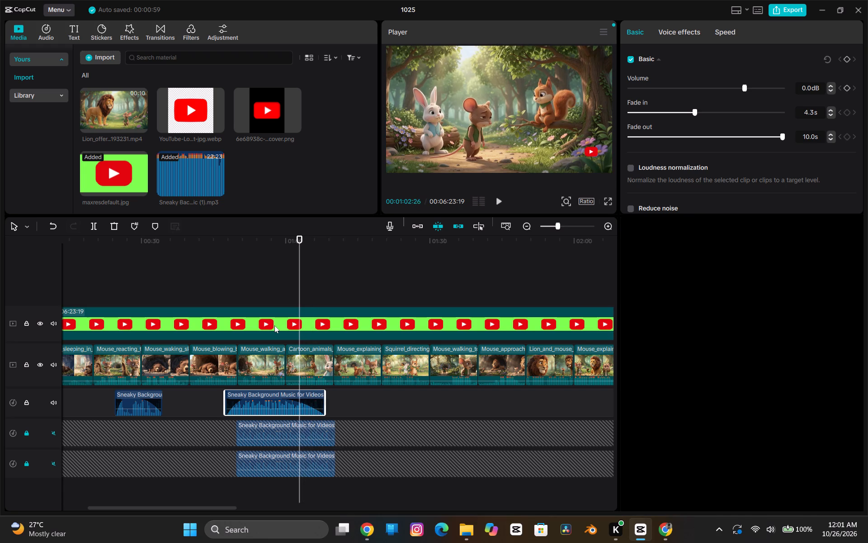
key(space)
key(space)
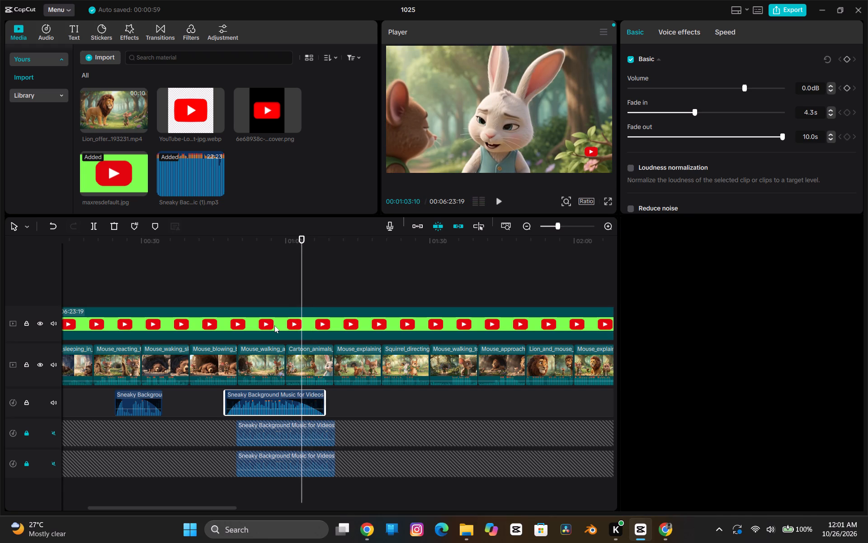
key(Left)
key(Left)
key(Left)
key(Left)
key(b)
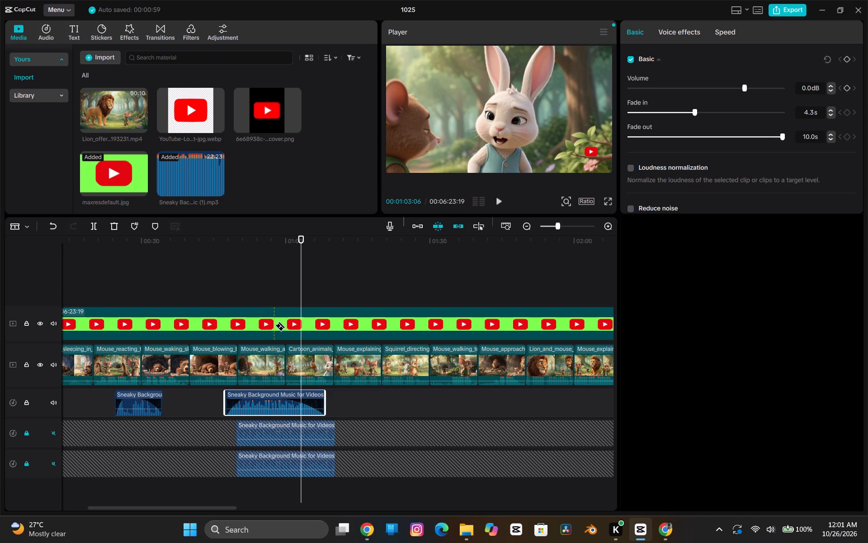
click(303, 402)
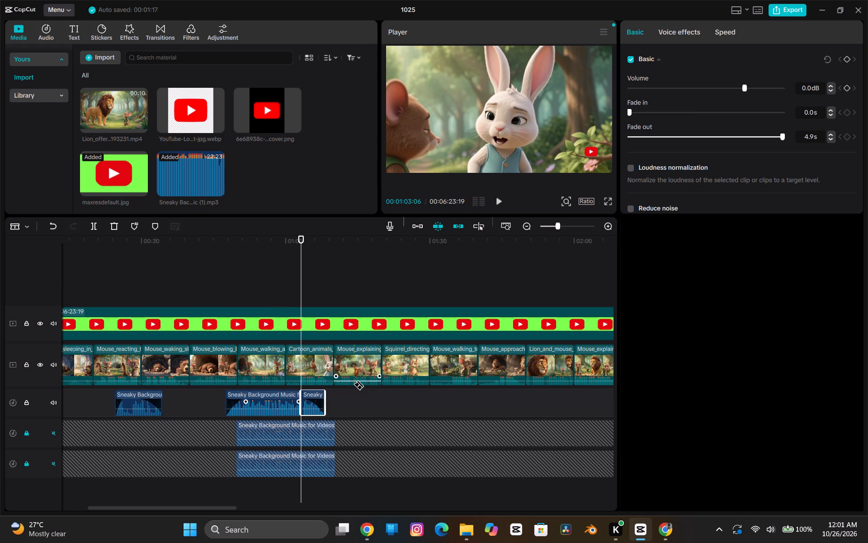
key(Delete)
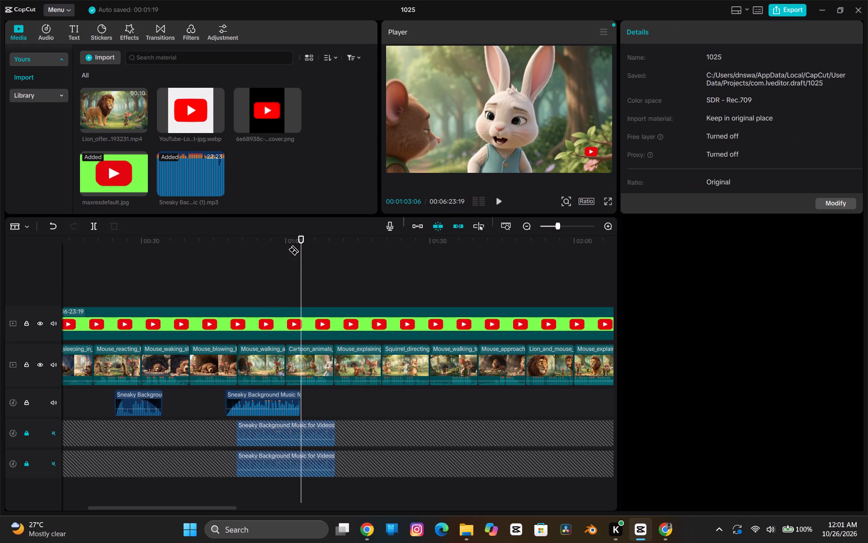
Replay the trimmed music clip's ending from about 00:01:00 and give the clip a 2.3 s fade out.
key(a)
click(288, 249)
key(space)
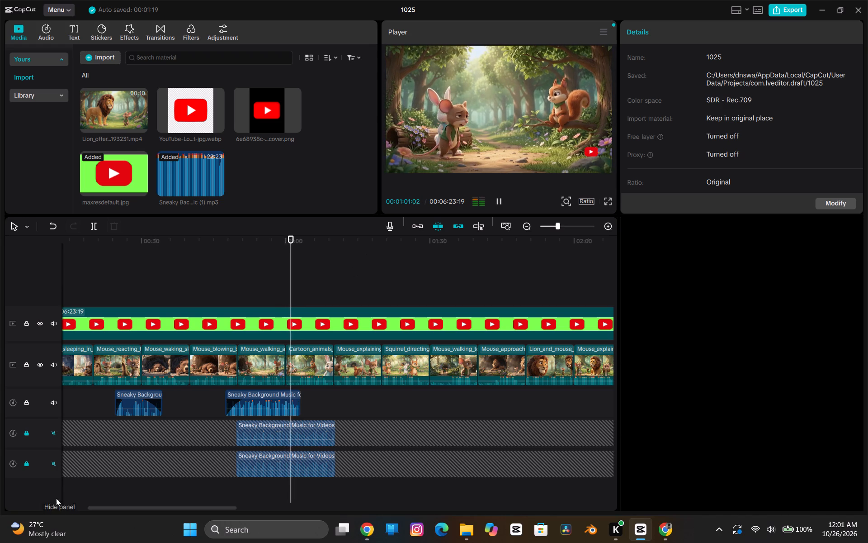
click(253, 406)
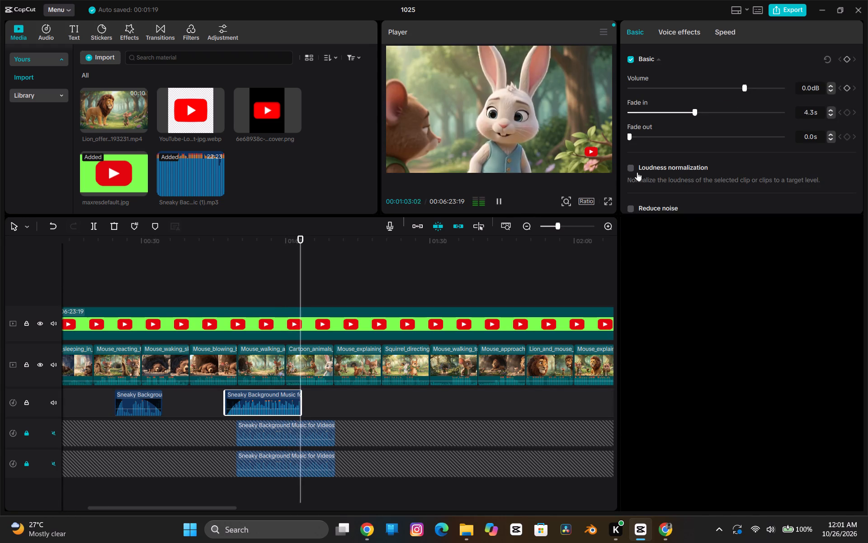
drag(629, 137, 648, 138)
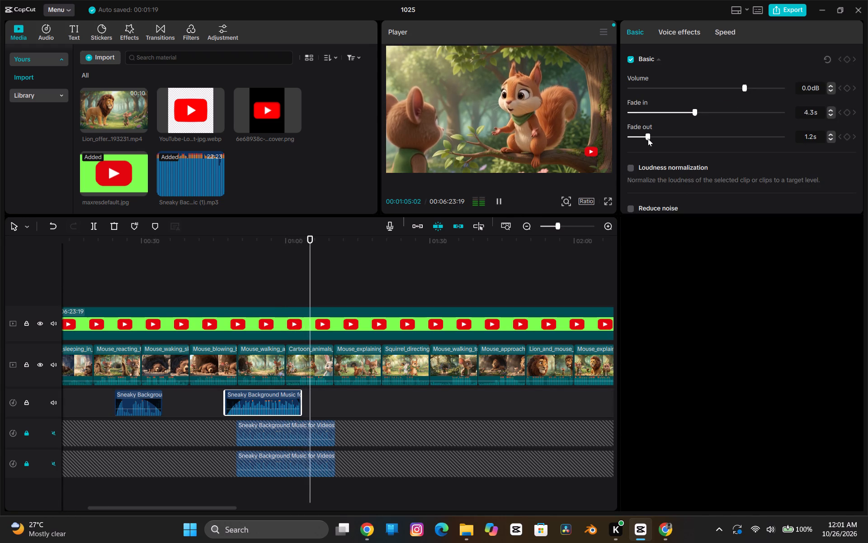
drag(648, 138, 648, 140)
drag(648, 136, 663, 137)
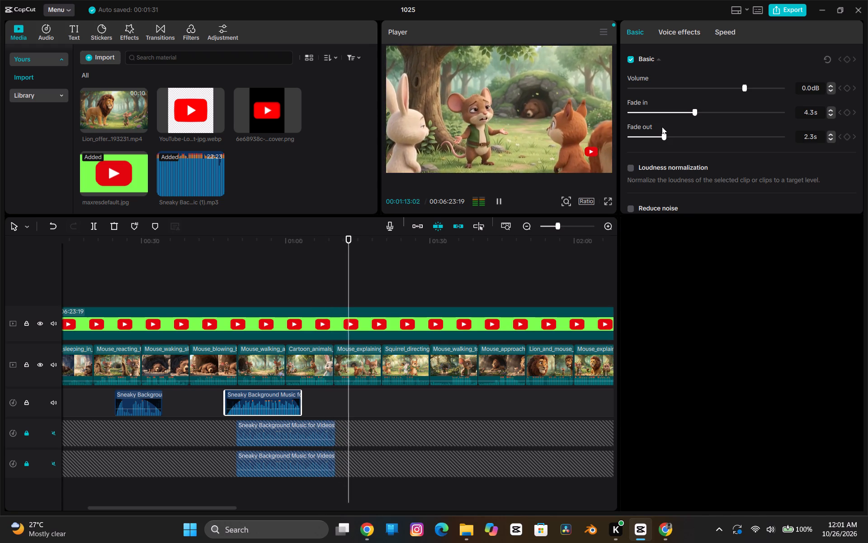
Step back to about 00:01:11 and replay the Mouse_explaining scene to judge where more music is needed.
key(Left)
key(Left)
key(Left)
key(Left)
key(Left)
key(Left)
key(Left)
key(Left)
key(Left)
key(Left)
key(Left)
key(Left)
key(Left)
key(Left)
key(Left)
key(Left)
key(Left)
key(Left)
key(Left)
key(Left)
key(Left)
key(Left)
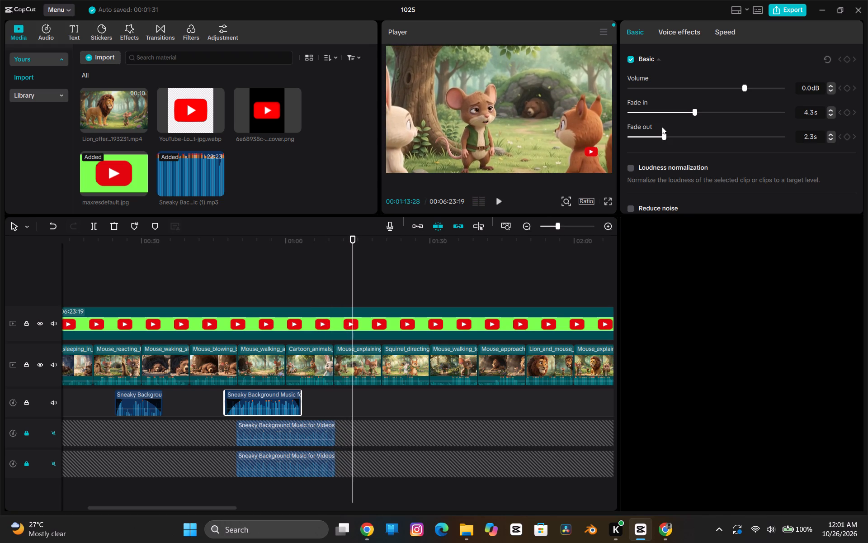
key(Left)
key(Left)
key(Left)
key(Left)
key(Left)
key(Left)
key(Left)
key(Left)
key(Left)
key(Left)
key(Left)
key(Left)
key(Left)
key(Left)
key(Left)
key(Left)
key(Left)
key(Left)
key(Left)
key(Left)
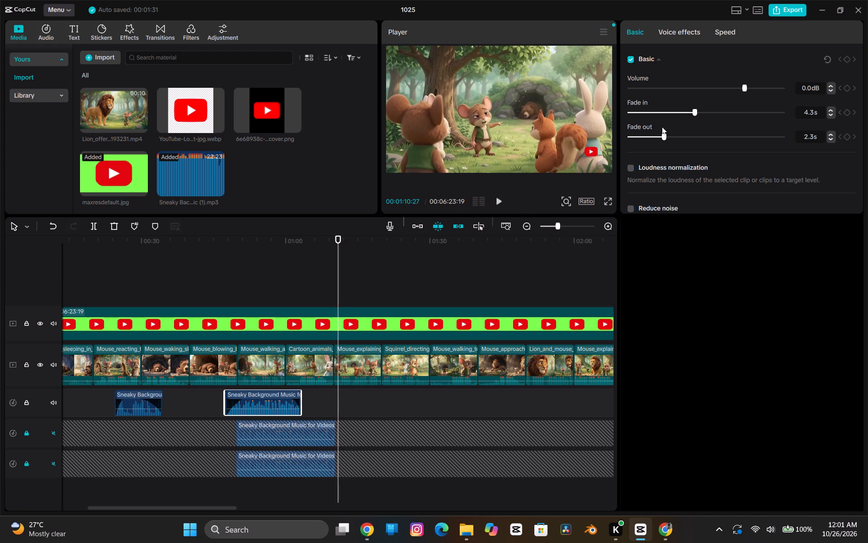
key(Left)
key(space)
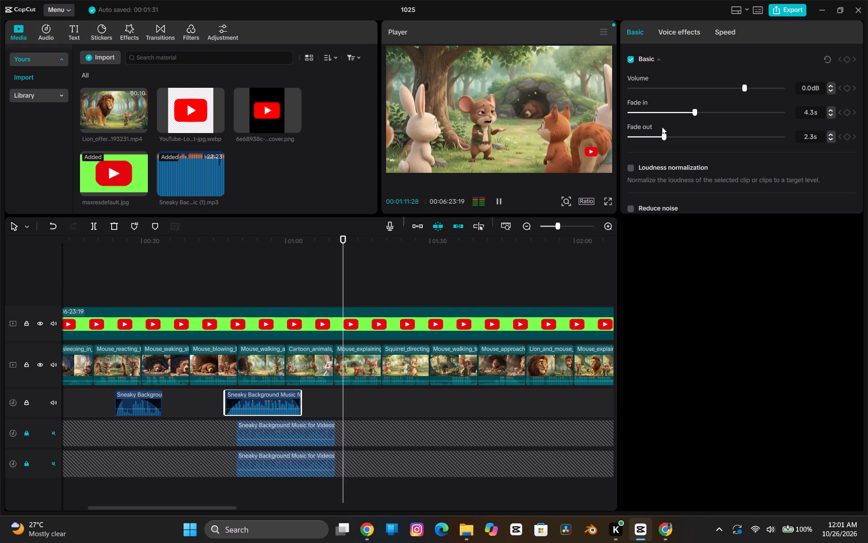
key(space)
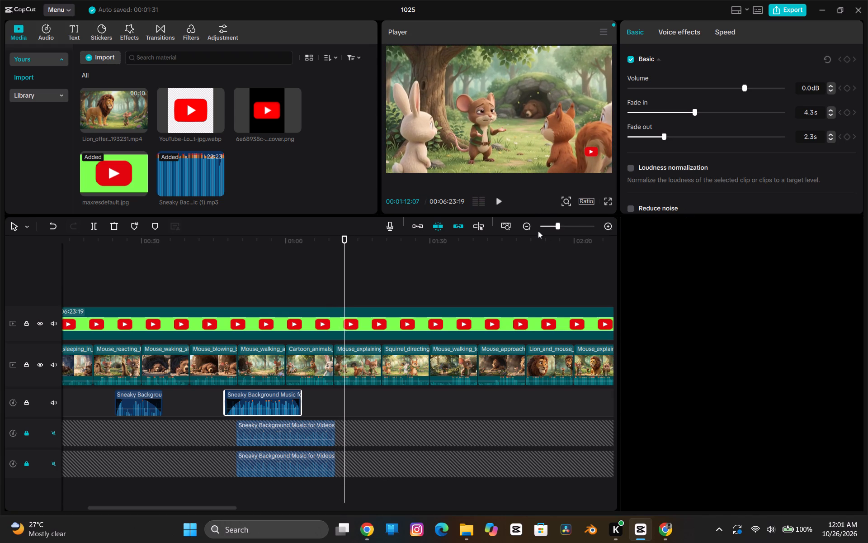
key(space)
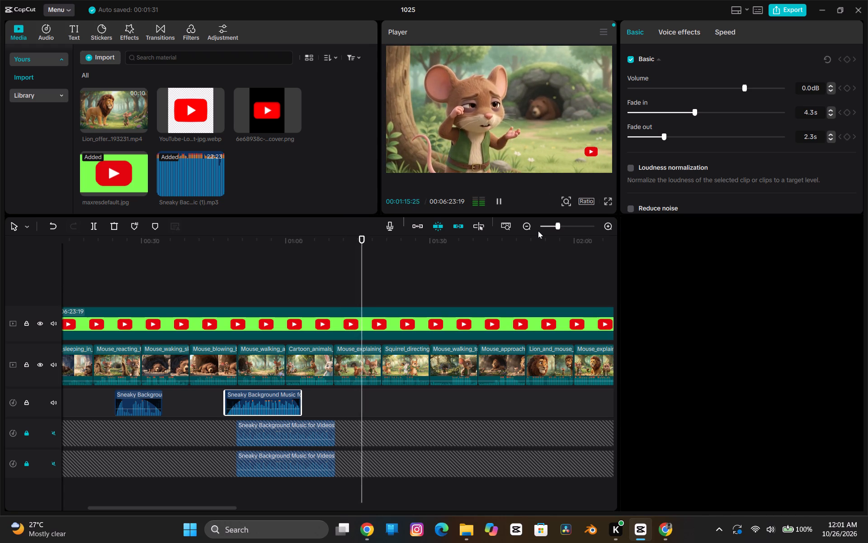
Copy the first short faded music clip to about 00:01:09, just before the Mouse_explaining scene, and replay it with the scene.
click(142, 406)
key(ctrl+c)
key(ctrl+v)
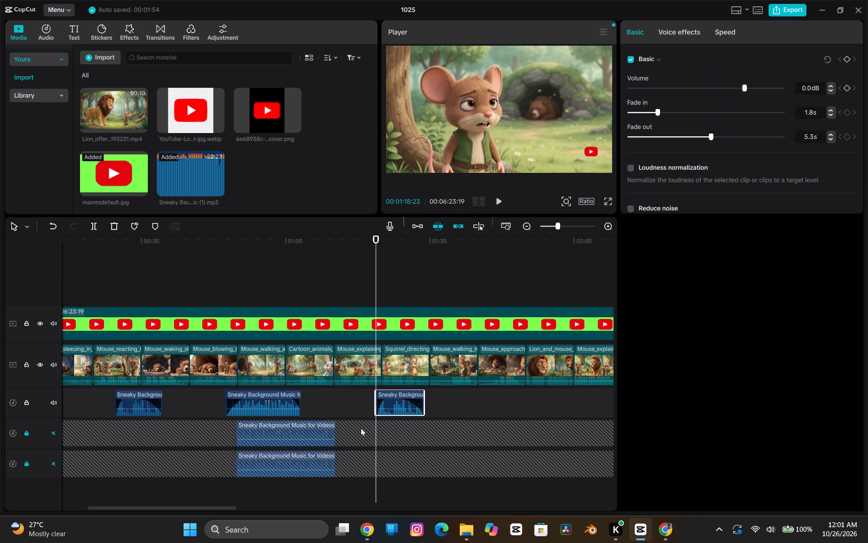
drag(408, 401, 376, 398)
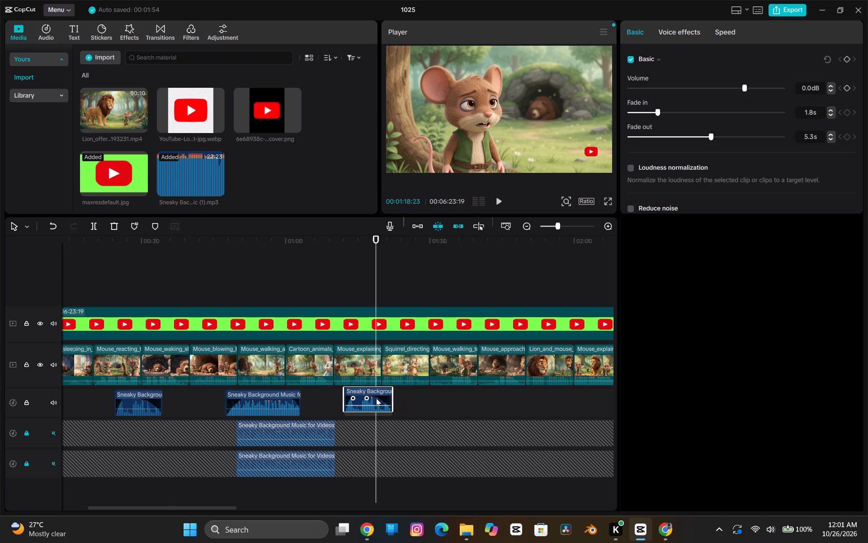
drag(376, 398, 378, 406)
key(space)
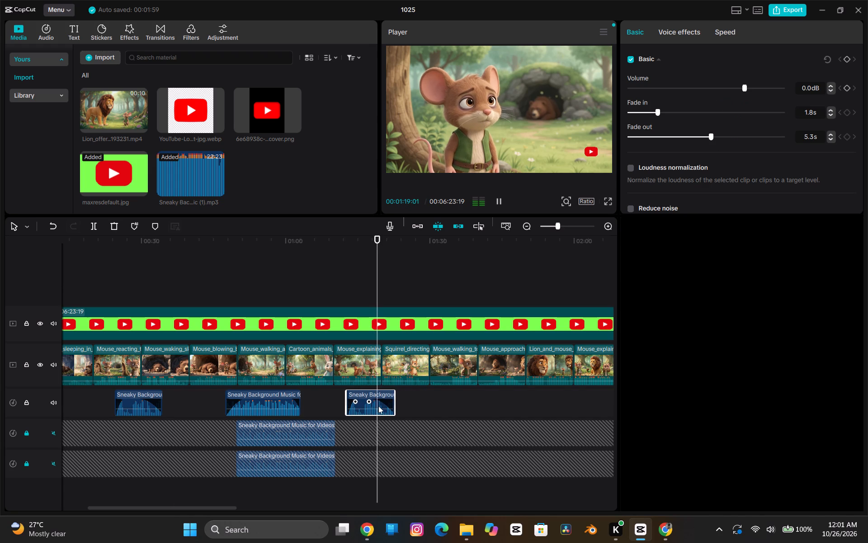
click(328, 236)
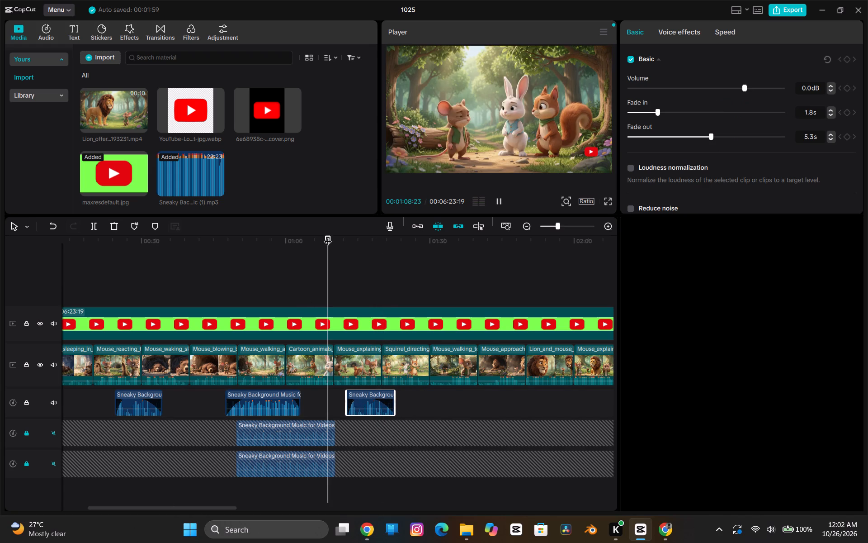
key(space)
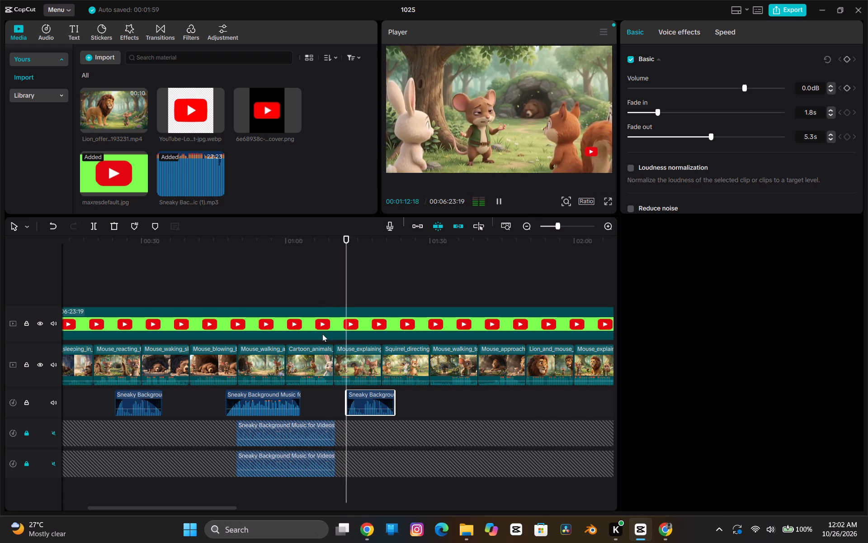
drag(376, 398, 358, 398)
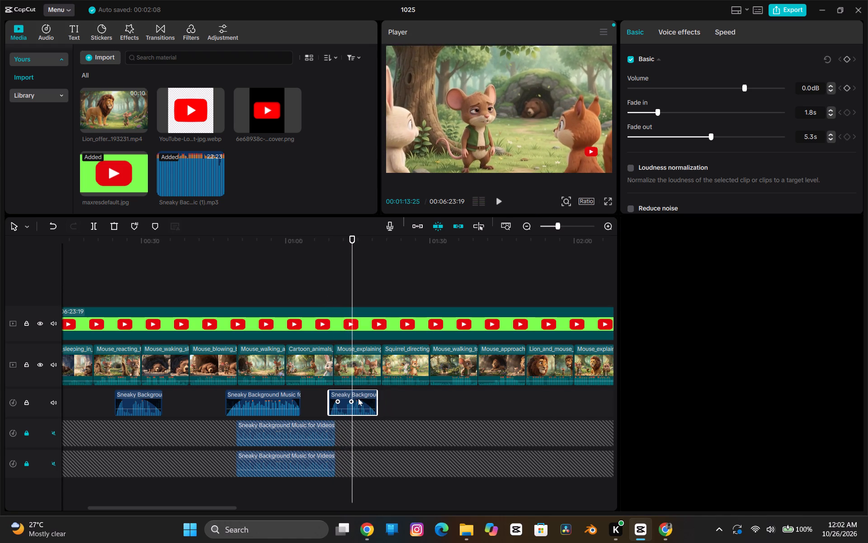
click(320, 247)
key(space)
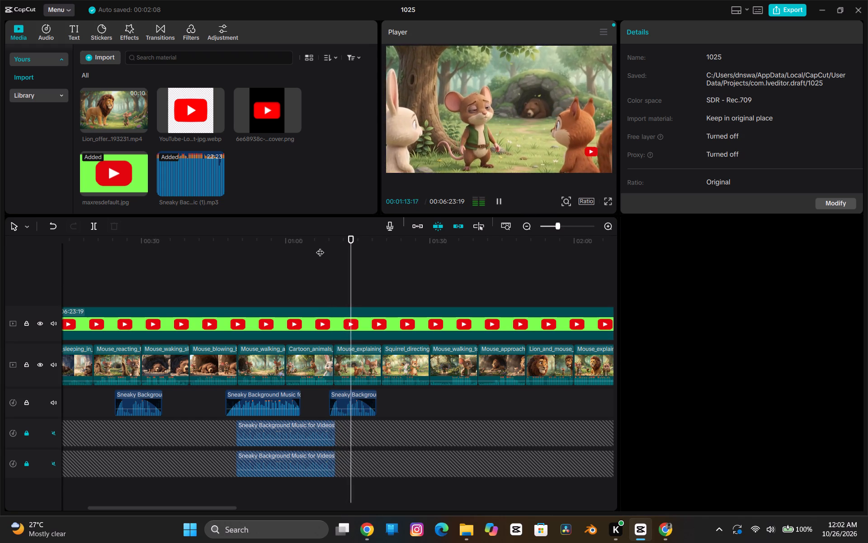
Lower the volume of the short music clip under the Mouse_explaining scene, trying -25.9 dB and -16.0 dB before a slightly louder level.
click(352, 401)
drag(744, 88, 693, 91)
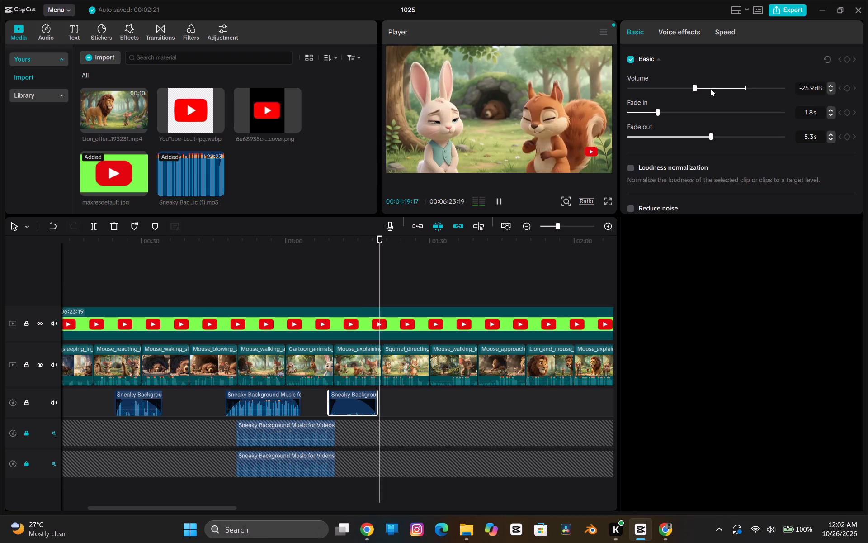
click(712, 89)
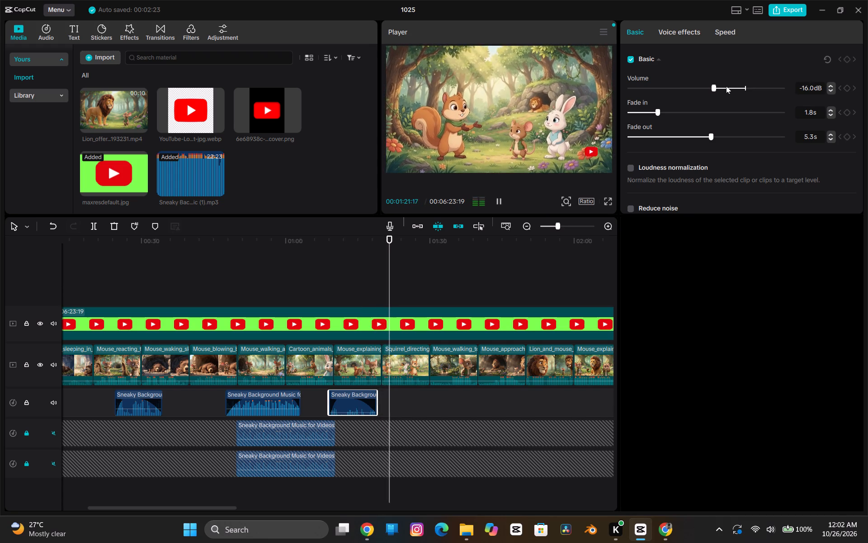
click(726, 86)
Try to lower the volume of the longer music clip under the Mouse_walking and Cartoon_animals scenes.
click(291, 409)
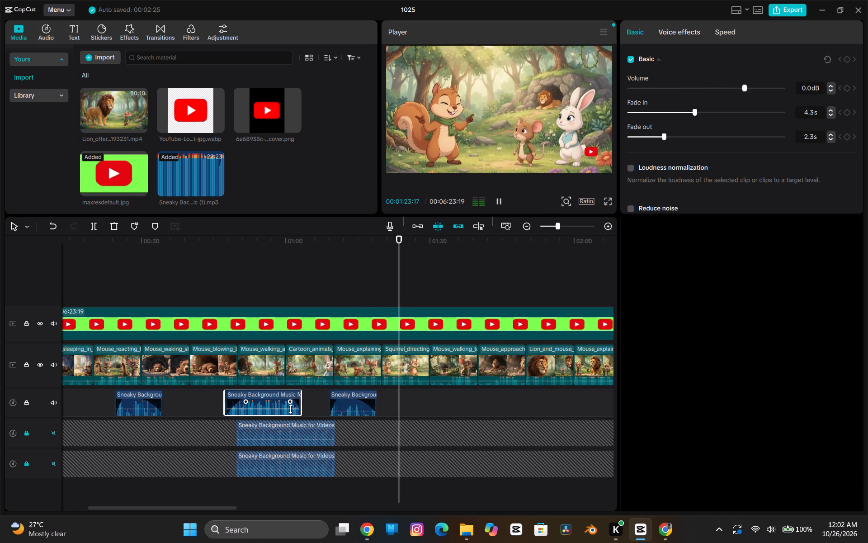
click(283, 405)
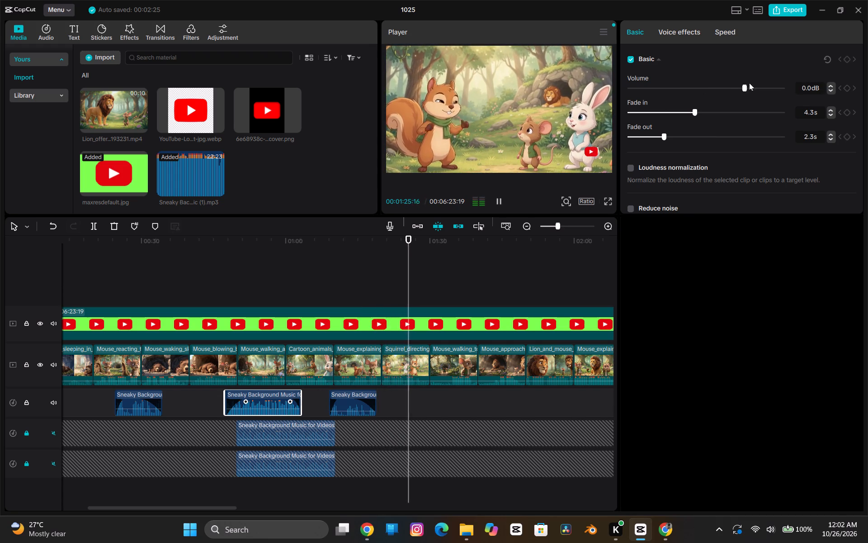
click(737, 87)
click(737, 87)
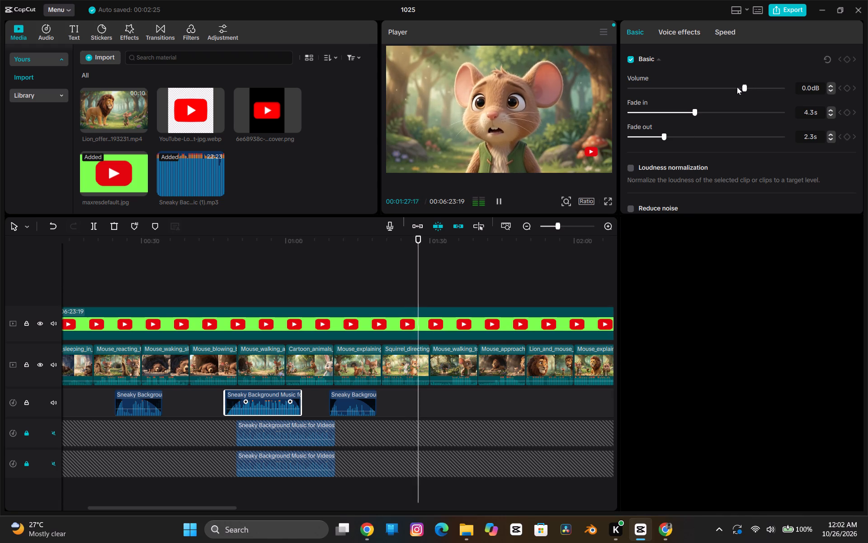
Paste another copy of the short faded music clip and place it at the Mouse_approach scene's start, about 00:01:40.
key(ctrl+v)
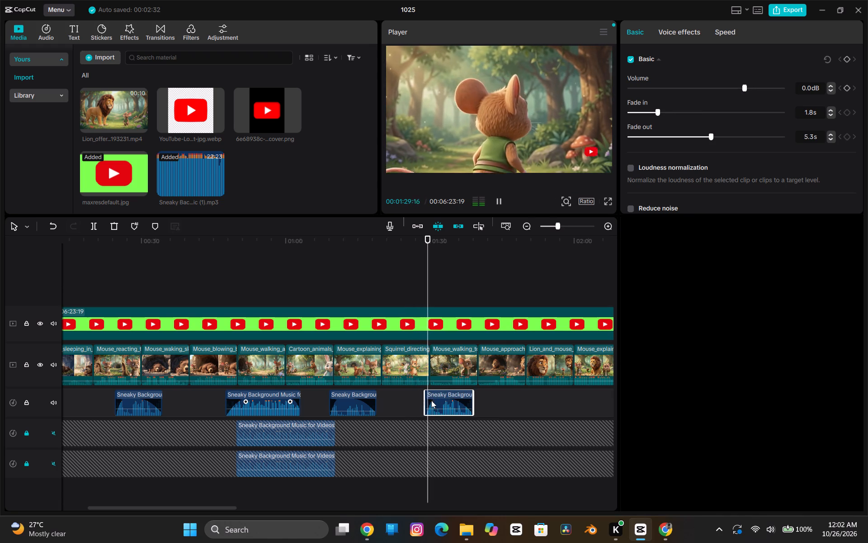
drag(441, 400, 416, 401)
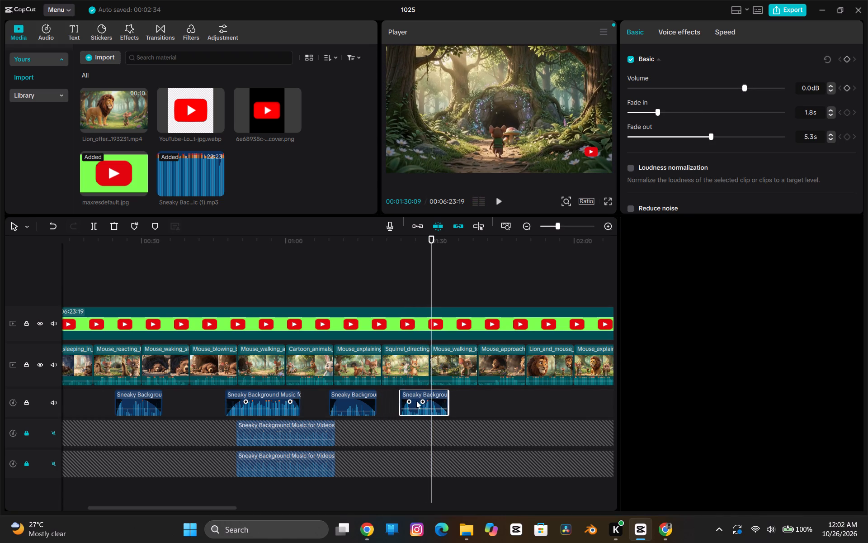
click(386, 244)
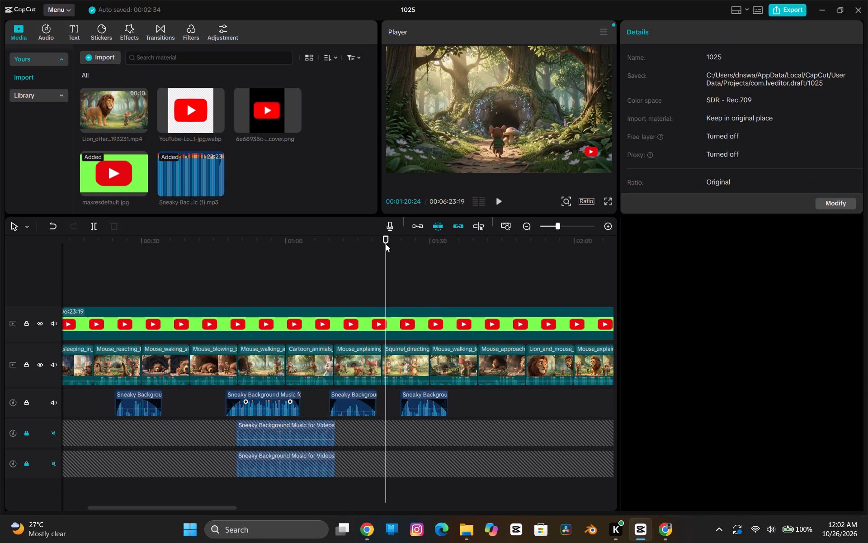
key(space)
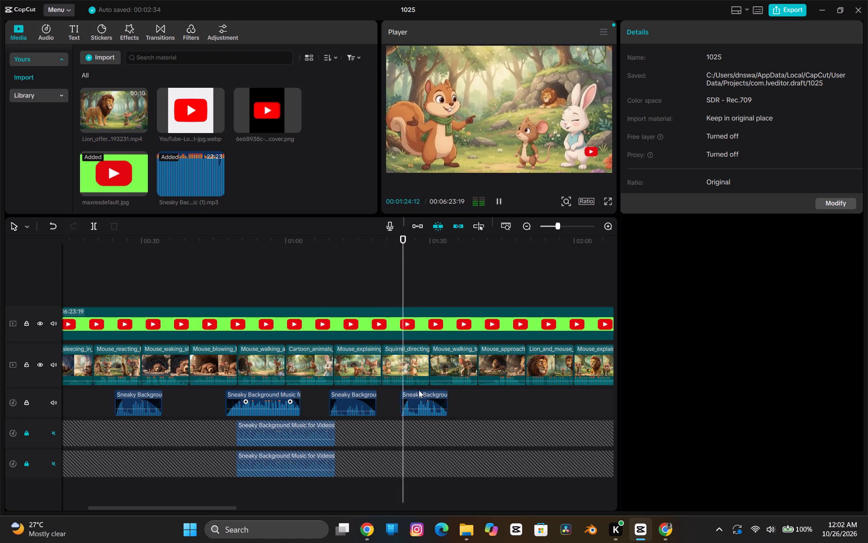
drag(419, 398, 467, 395)
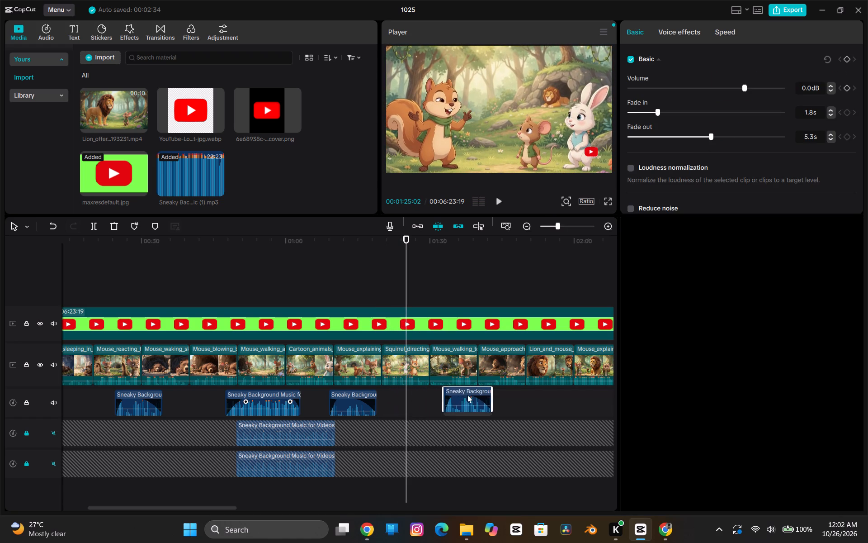
drag(467, 395, 495, 395)
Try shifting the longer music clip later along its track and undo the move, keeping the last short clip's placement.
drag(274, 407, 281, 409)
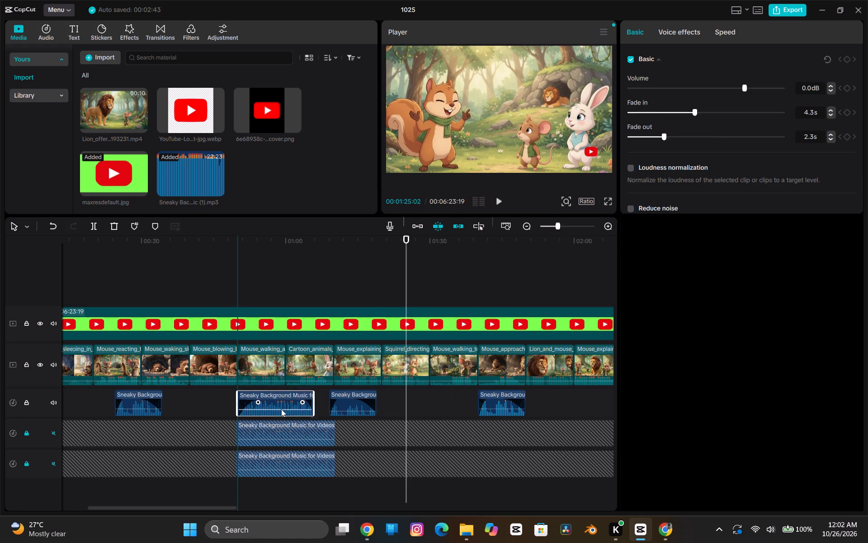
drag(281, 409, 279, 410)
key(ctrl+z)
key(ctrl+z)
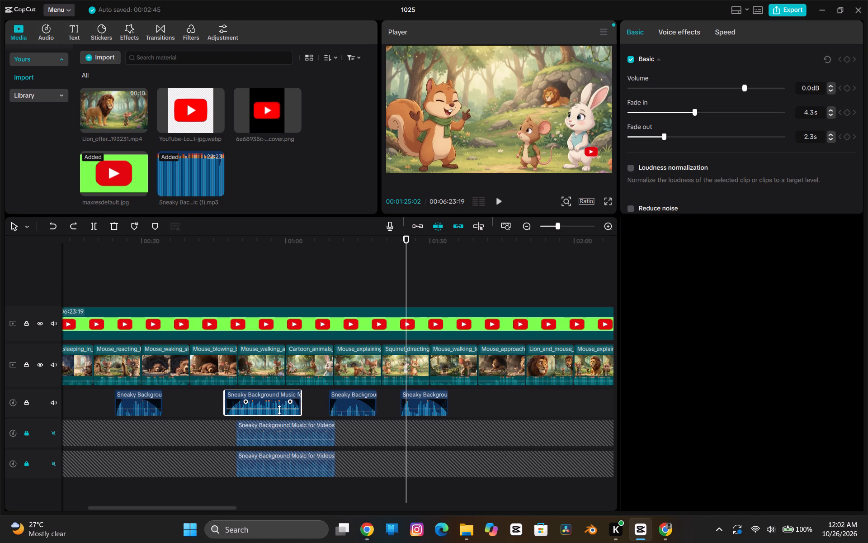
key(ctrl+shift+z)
Copy the longer music clip and paste it on the first audio track at 00:01:23:10.
right_click(279, 410)
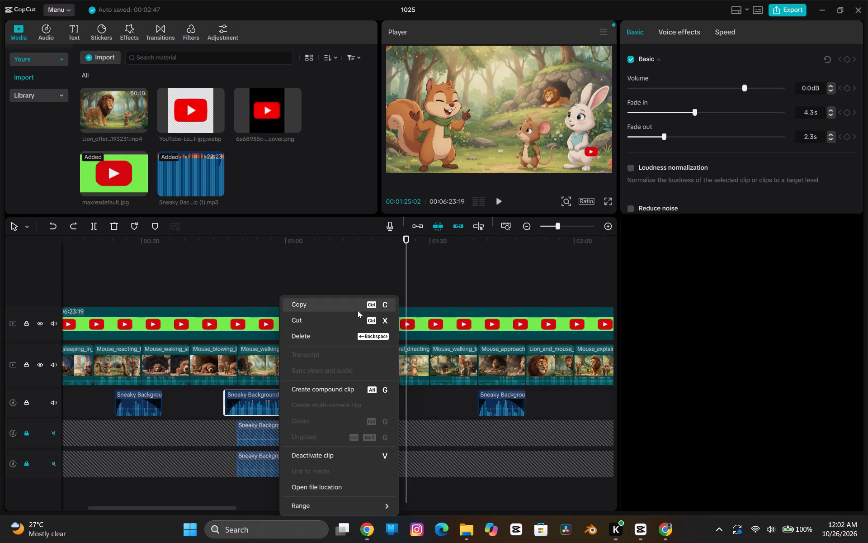
click(358, 310)
click(398, 410)
key(ctrl+v)
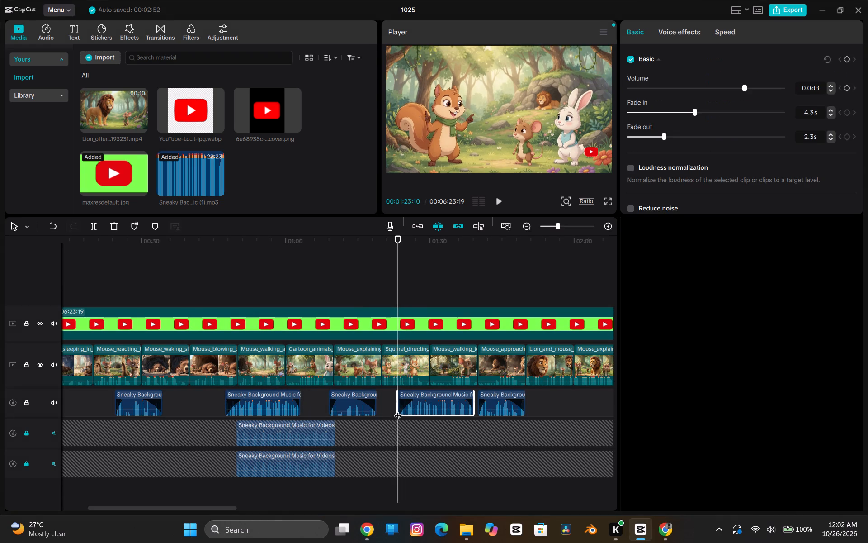
Raise the pasted longer music clip's volume to 3.4 dB.
click(419, 410)
drag(419, 410, 440, 408)
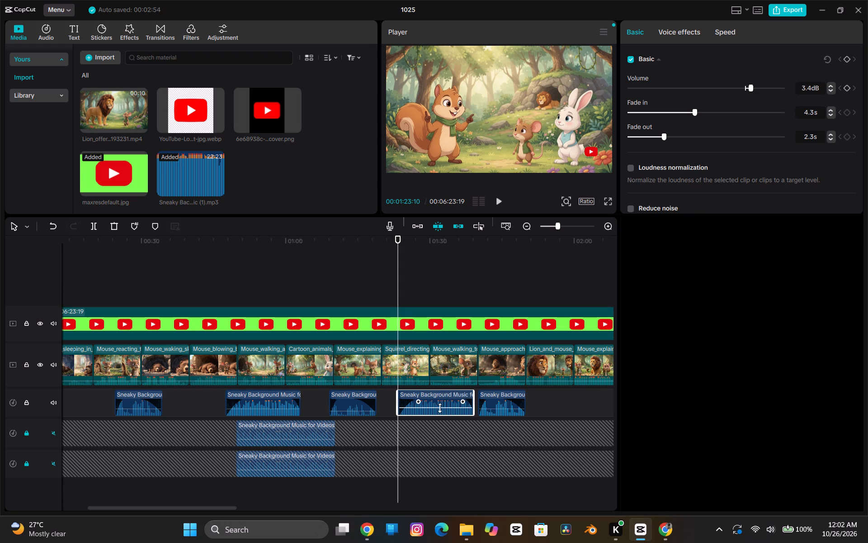
Move the pasted longer clip directly after the short clip under Mouse_explaining and play from about 00:01:17 past 00:01:41.
drag(443, 394, 431, 396)
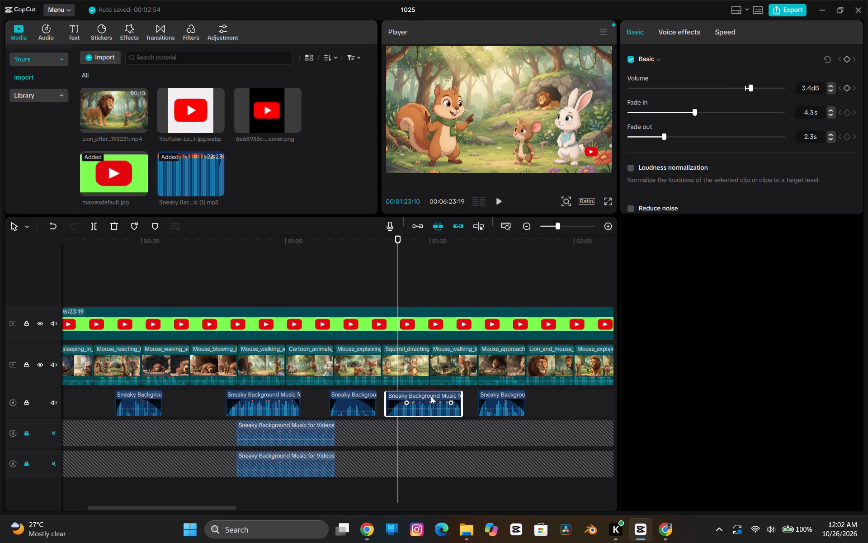
drag(431, 396, 424, 395)
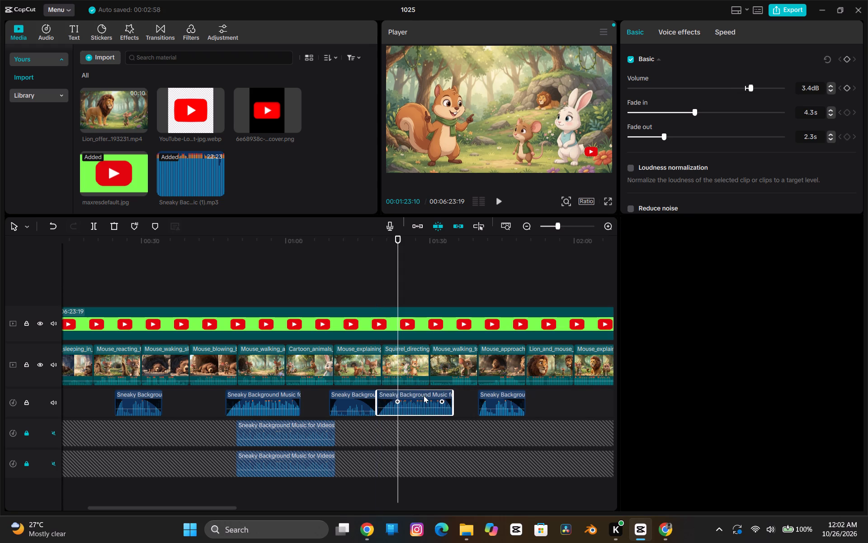
click(369, 283)
key(space)
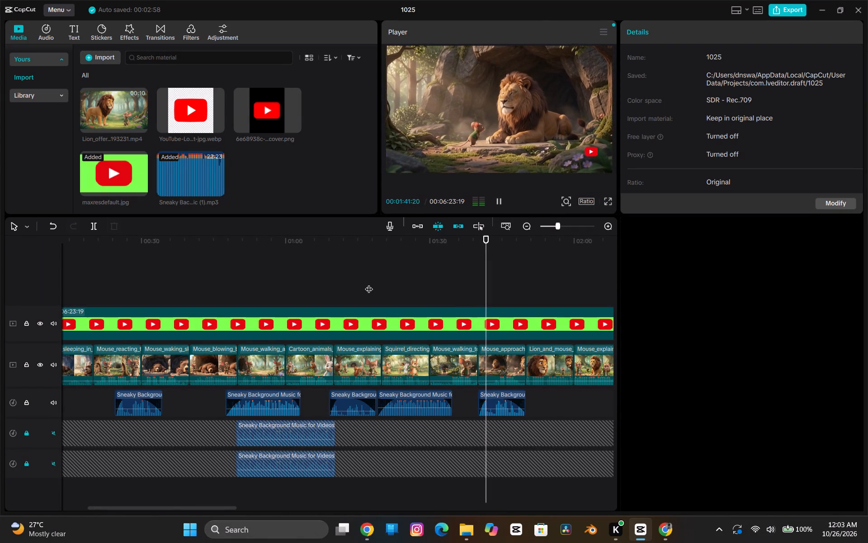
Shift the last short music clip slightly earlier to about 00:01:39, just before the Mouse_approach scene, and replay it.
click(512, 391)
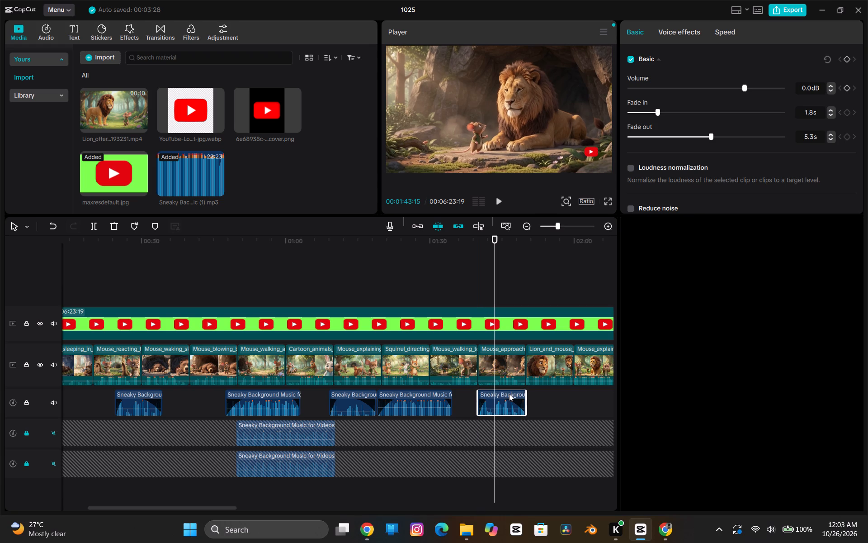
click(509, 394)
drag(509, 394, 505, 395)
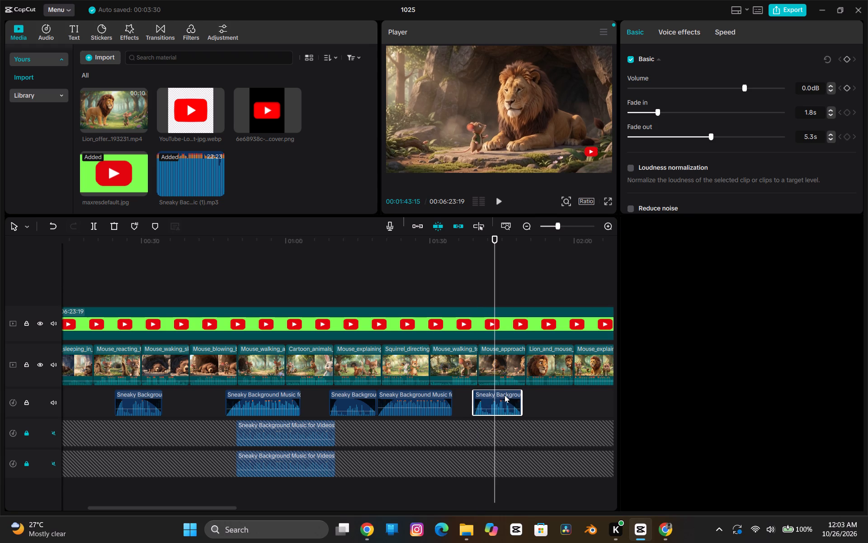
click(468, 280)
key(space)
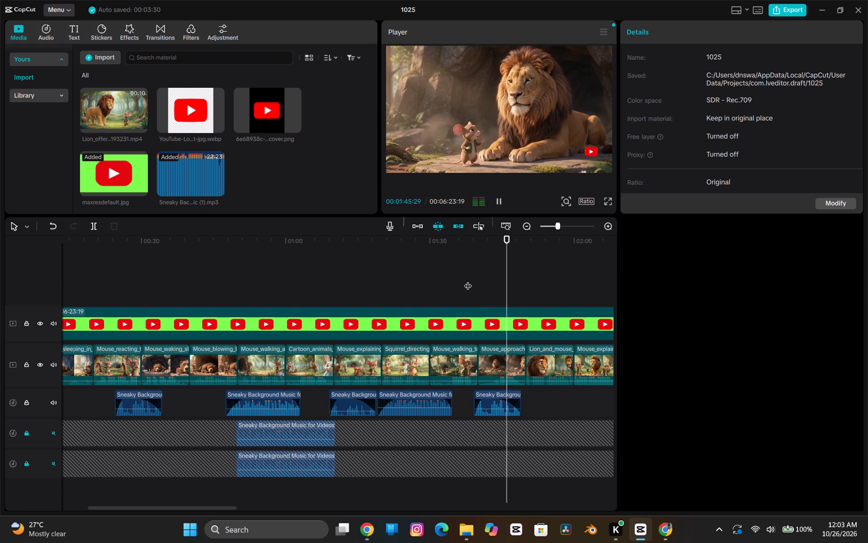
Split the short music clip under Mouse_approach at 00:01:45:19 and delete the part after the cut.
click(503, 243)
key(space)
key(space)
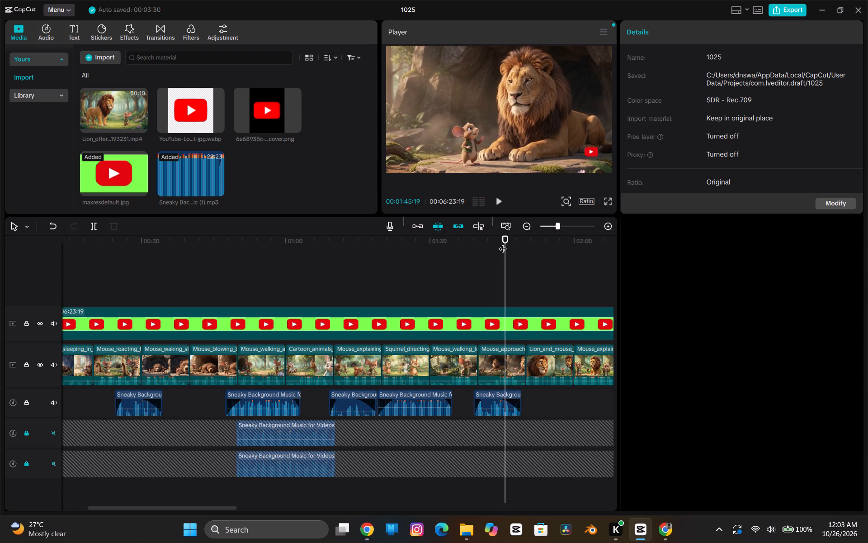
click(493, 406)
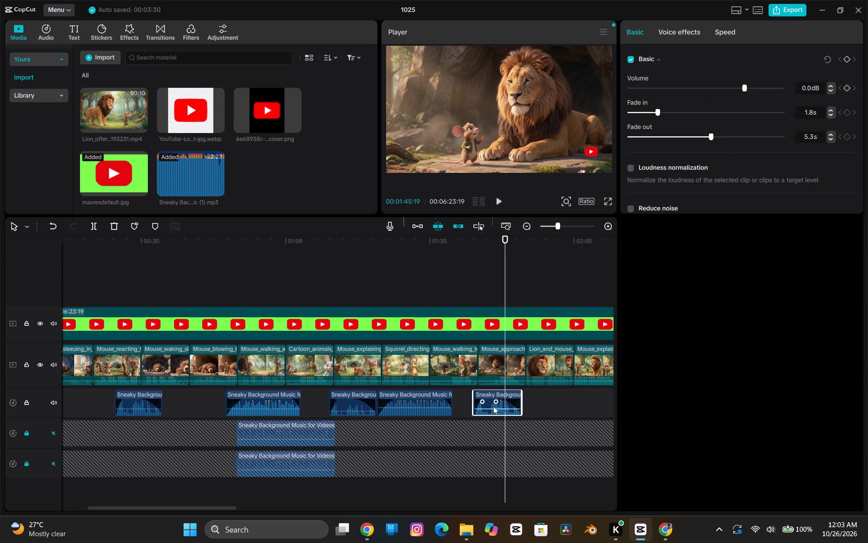
key(b)
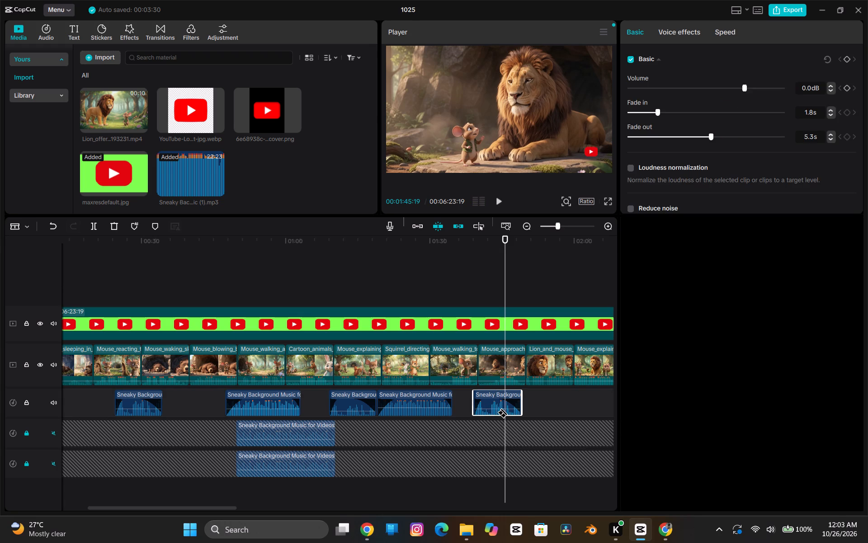
click(508, 407)
key(Delete)
Play on to 00:01:53:29 and paste the copied longer music clip there on the first audio track.
key(space)
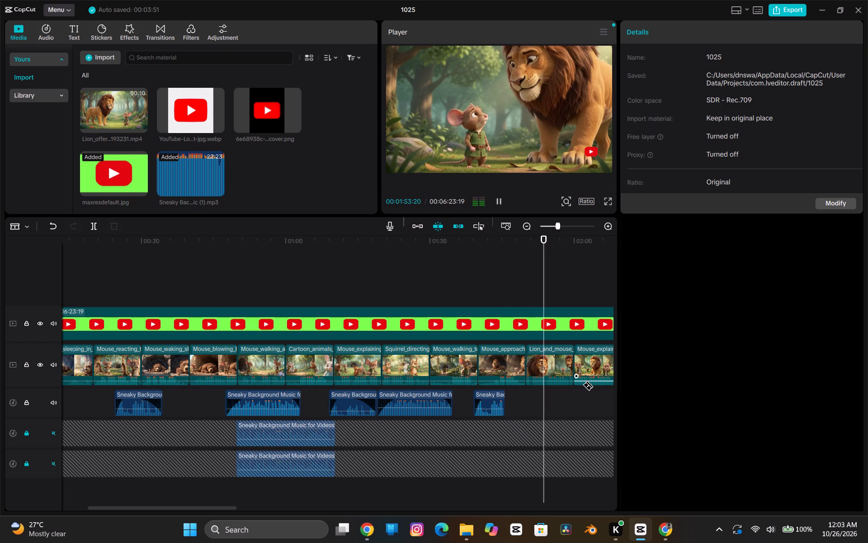
key(space)
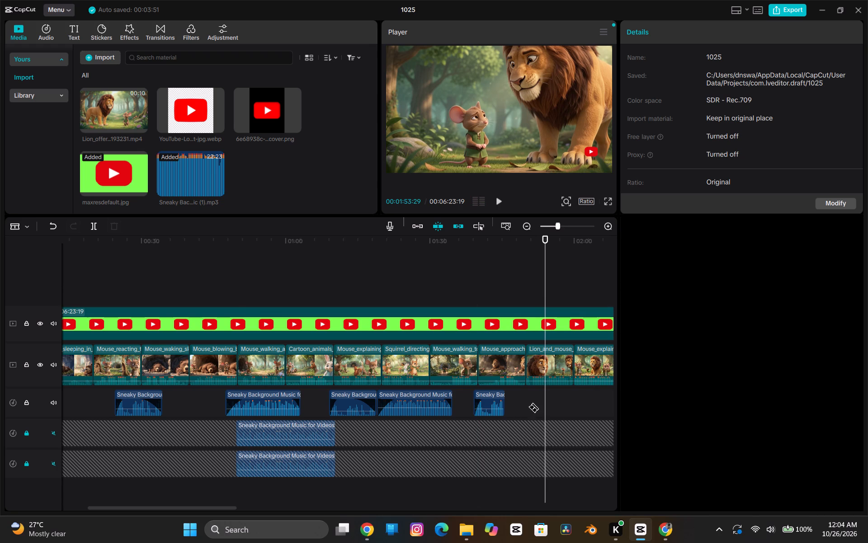
key(ctrl+v)
Play the video from the start of the pasted longer clip to about 00:02:15 to check the music against the scenes.
key(space)
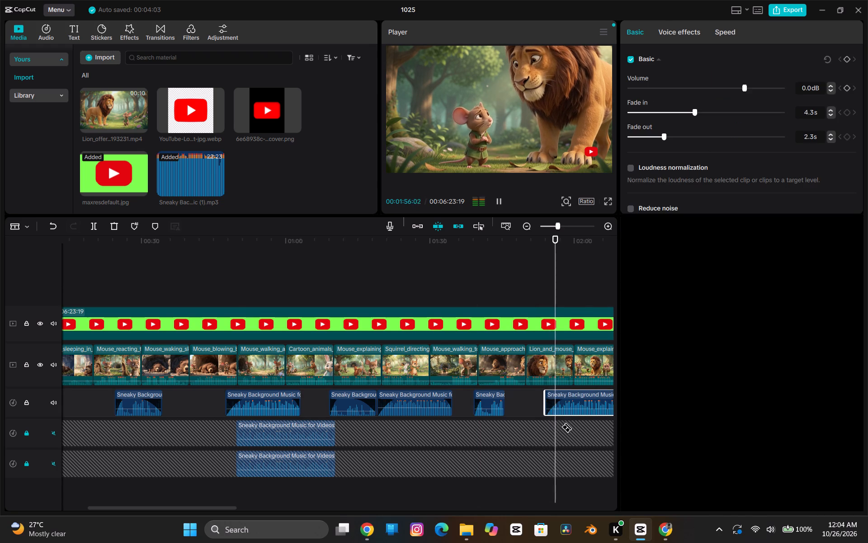
scroll(561, 427, left, 1)
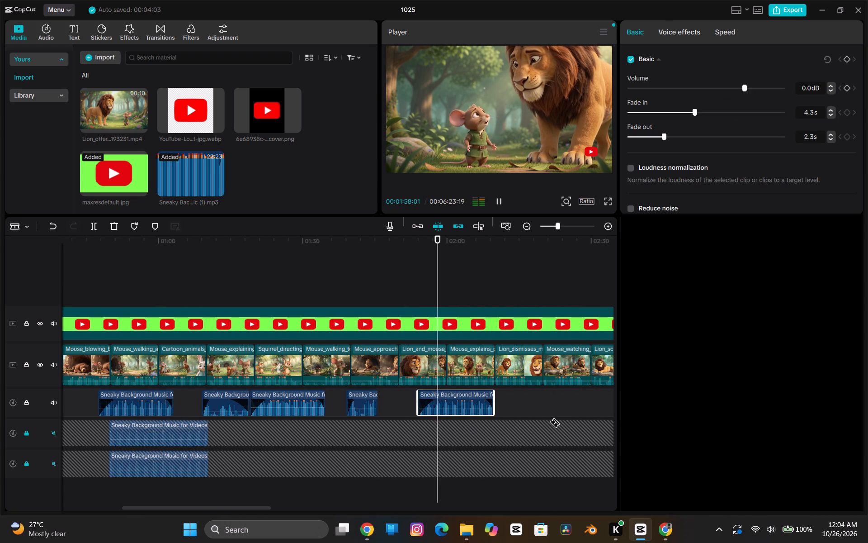
key(space)
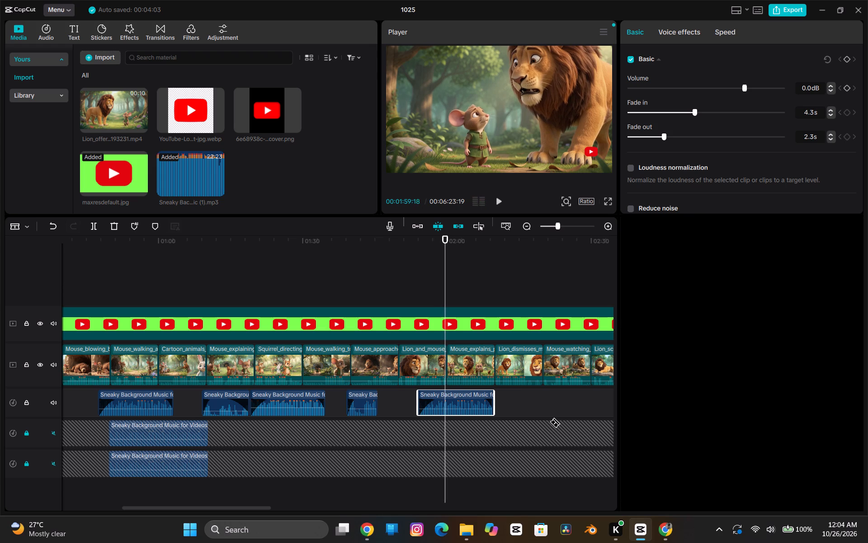
key(space)
key(space)
key(space)
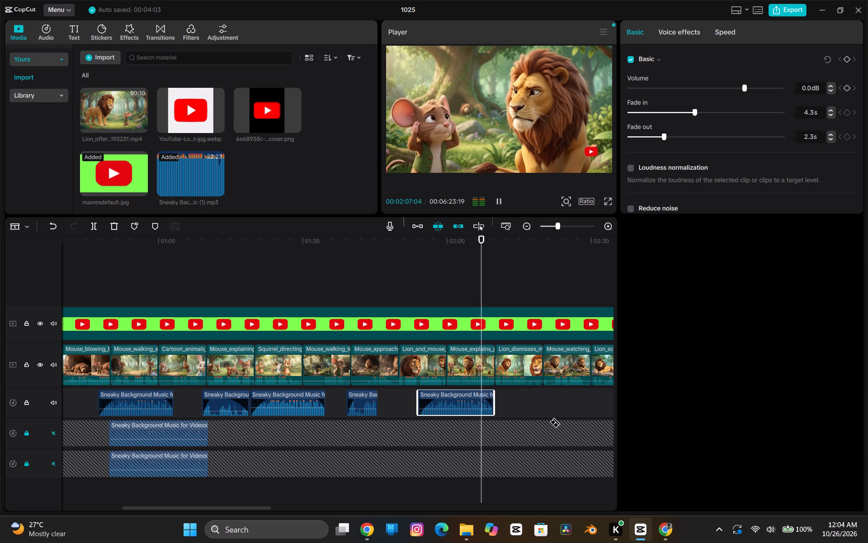
key(space)
key(space)
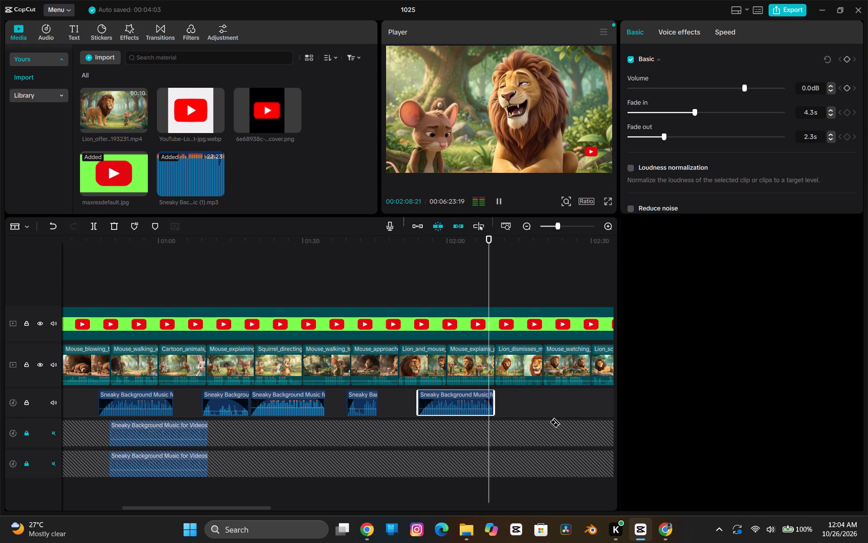
key(space)
key(space)
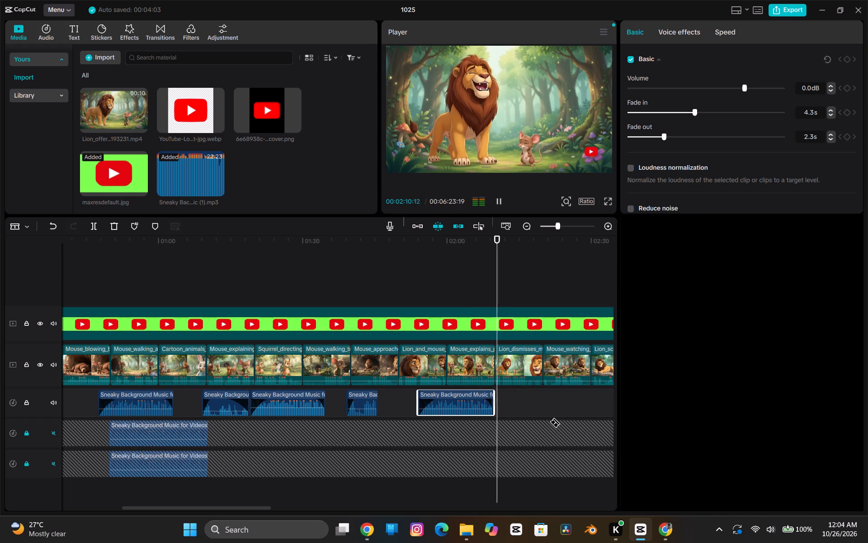
key(space)
key(space)
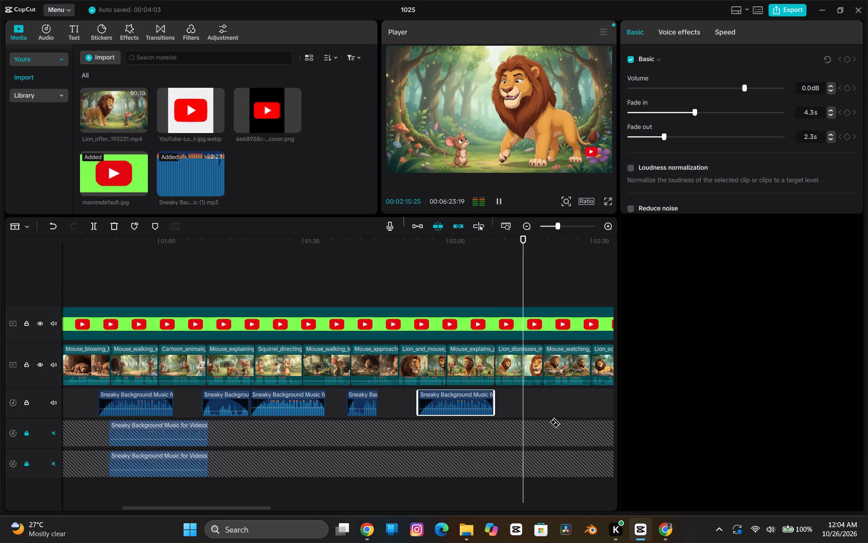
key(space)
Copy the trimmed short music clip under Mouse_approach and paste it on the first audio track at 00:02:15:02.
click(360, 405)
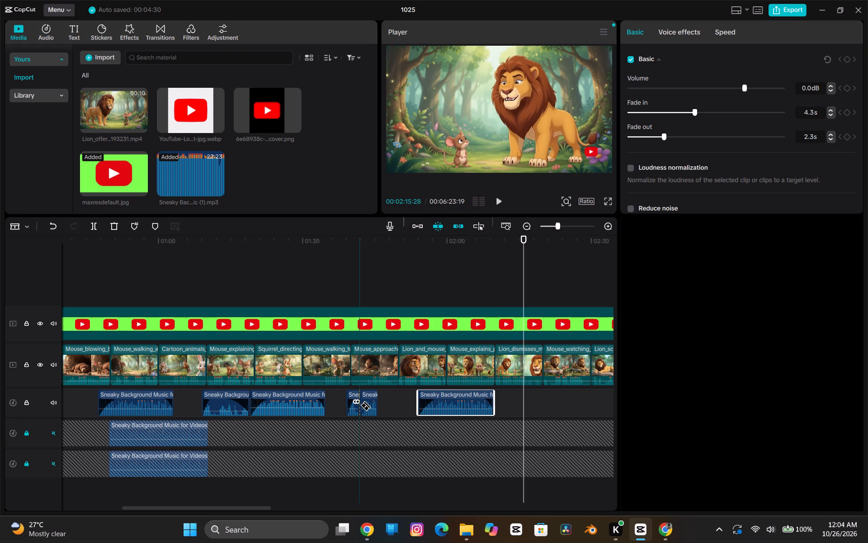
key(ctrl+z)
key(a)
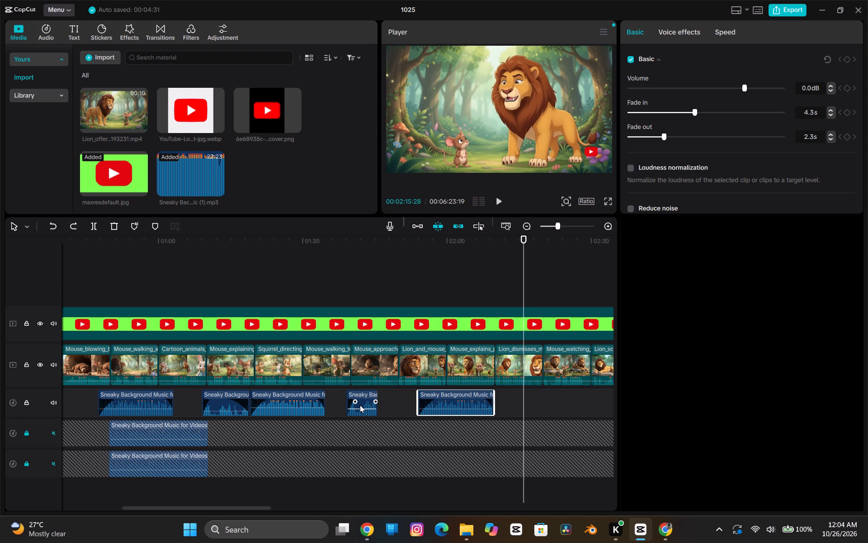
click(360, 405)
right_click(360, 405)
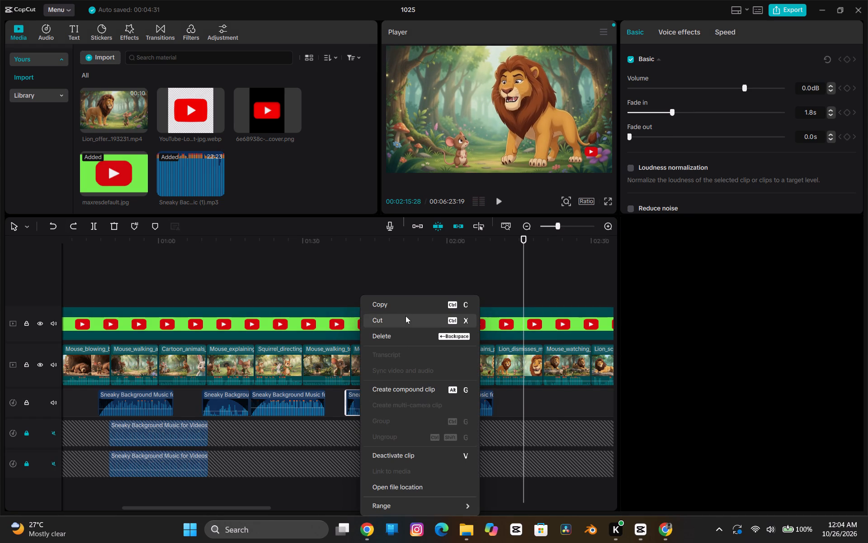
click(403, 305)
click(519, 404)
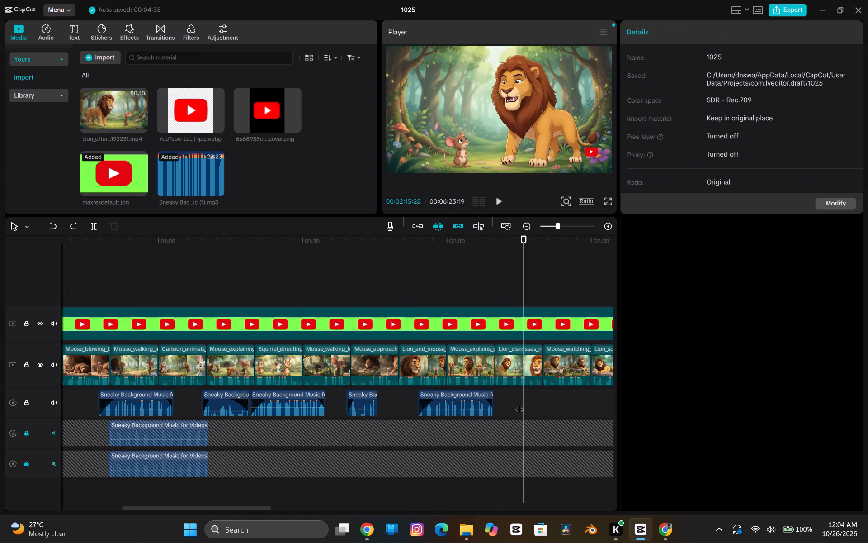
key(ctrl+v)
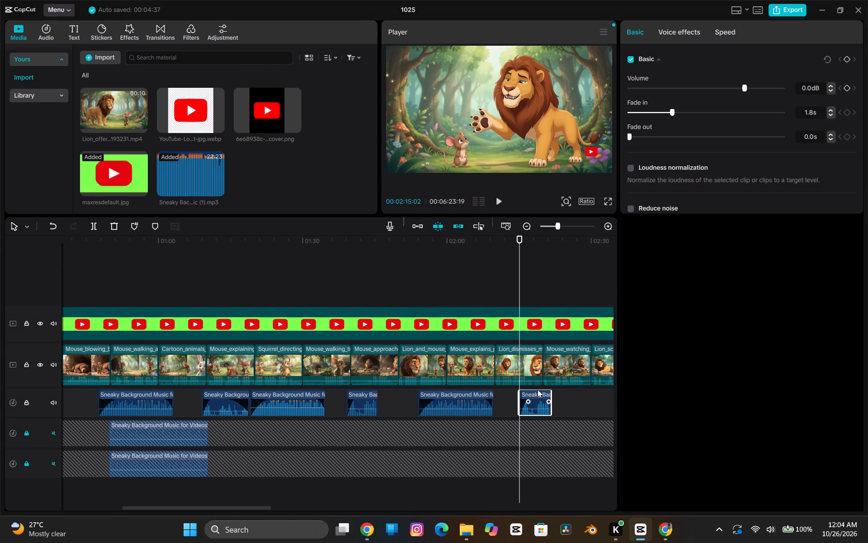
Shift the pasted short clip slightly earlier to about 00:02:13 under Lion_dismisses, and replay from just before it to 00:02:28:02.
drag(534, 394, 527, 400)
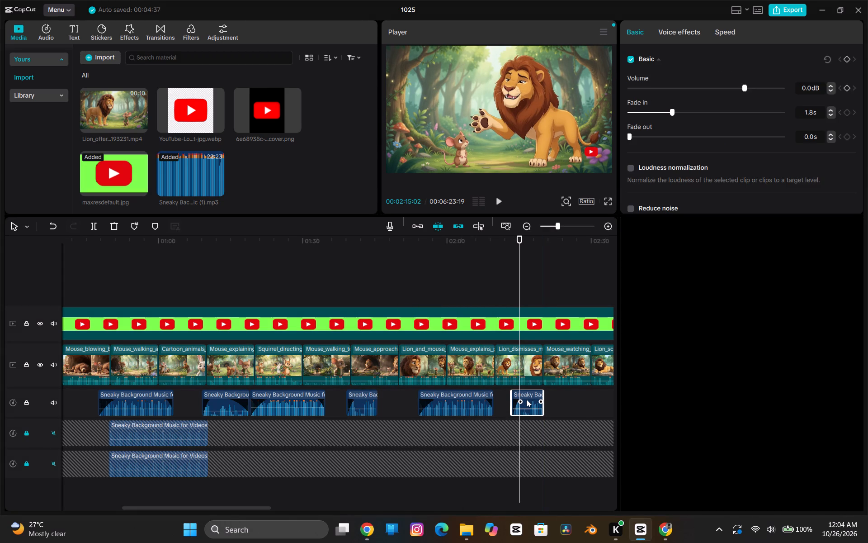
key(Left)
key(Left)
key(Left)
key(Left)
key(Left)
key(Left)
key(Left)
key(Left)
key(Left)
key(Left)
key(Left)
key(Left)
key(Left)
key(Left)
key(Left)
key(Left)
key(Left)
key(Left)
key(Left)
key(Left)
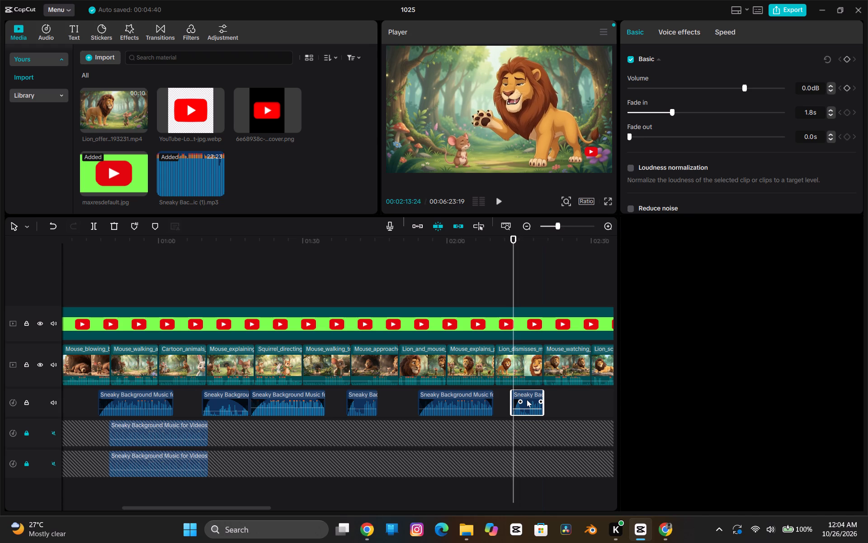
key(shift+Left)
key(shift+Left)
key(shift+Left)
key(space)
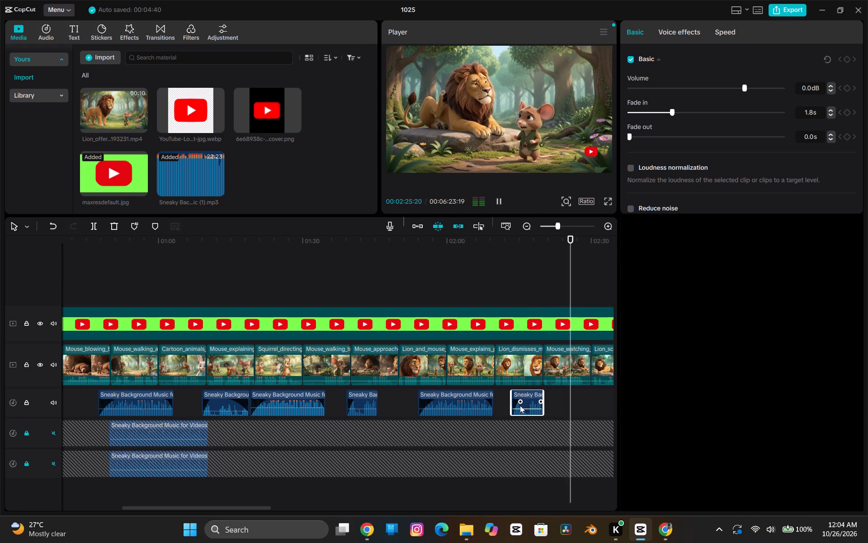
scroll(544, 386, left, 1)
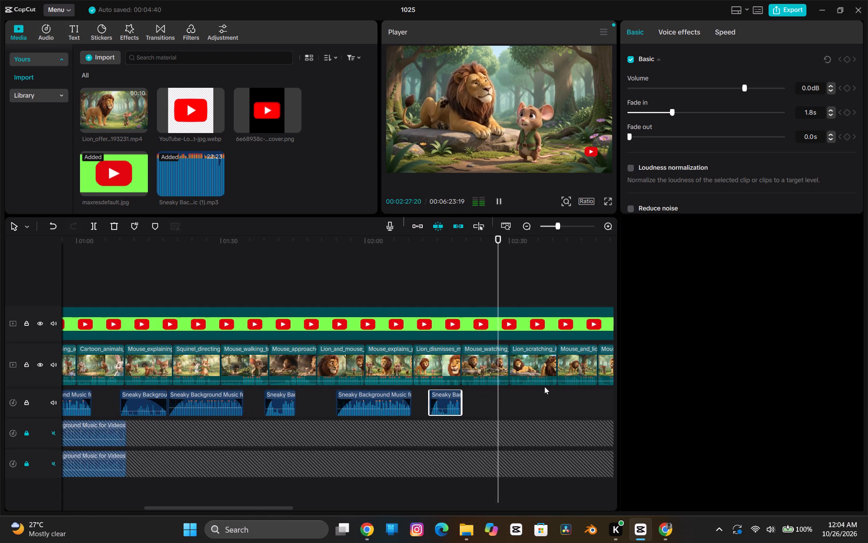
key(space)
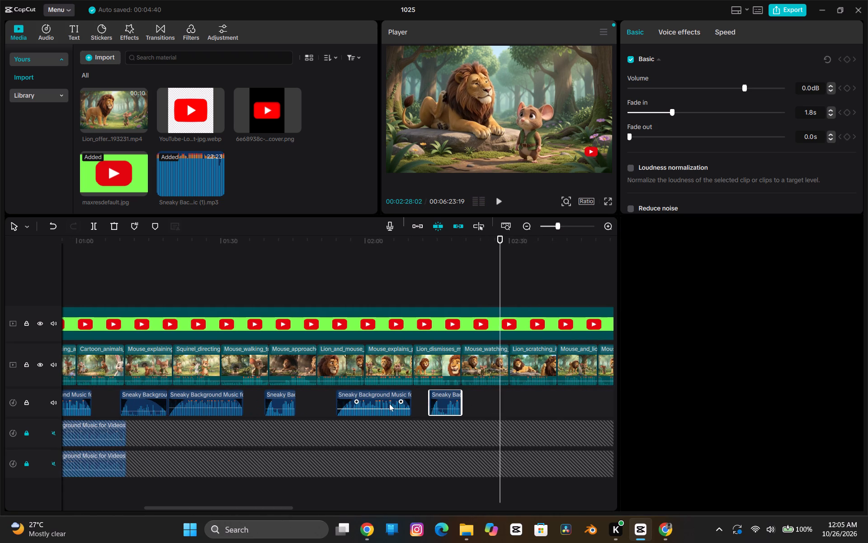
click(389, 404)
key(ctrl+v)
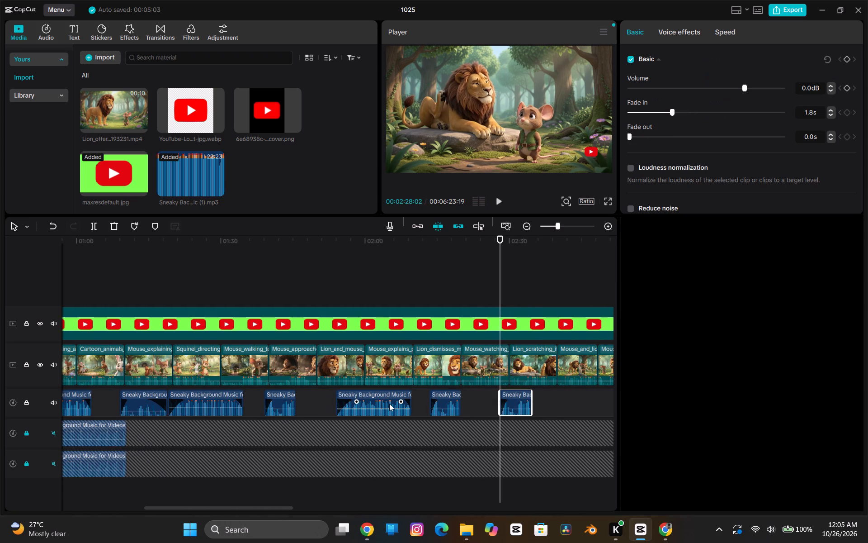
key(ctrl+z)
Copy the longer music clip under Mouse_explains and paste it on the first audio track at 00:02:28:02.
key(ctrl+c)
click(389, 404)
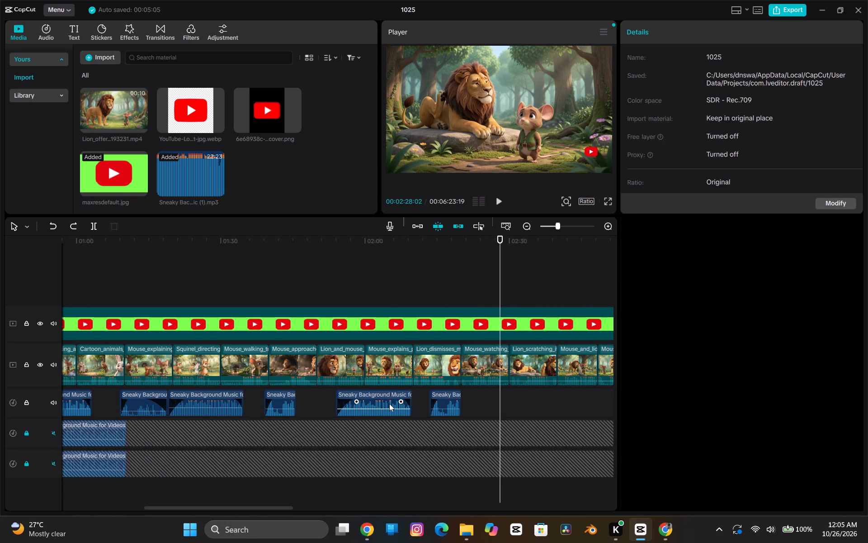
key(ctrl+c)
click(389, 404)
key(ctrl+v)
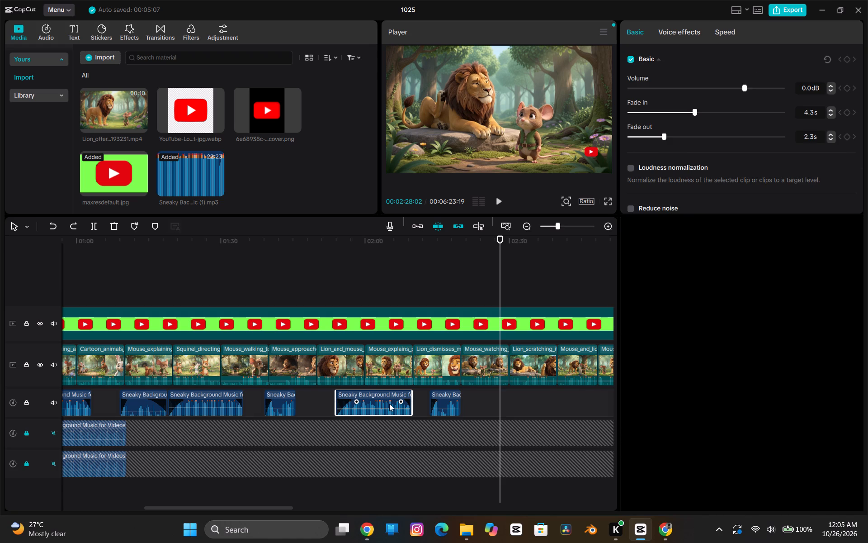
Play through the pasted longer clip and extend its end to about 00:02:51, into the Mouse_helping scene.
key(space)
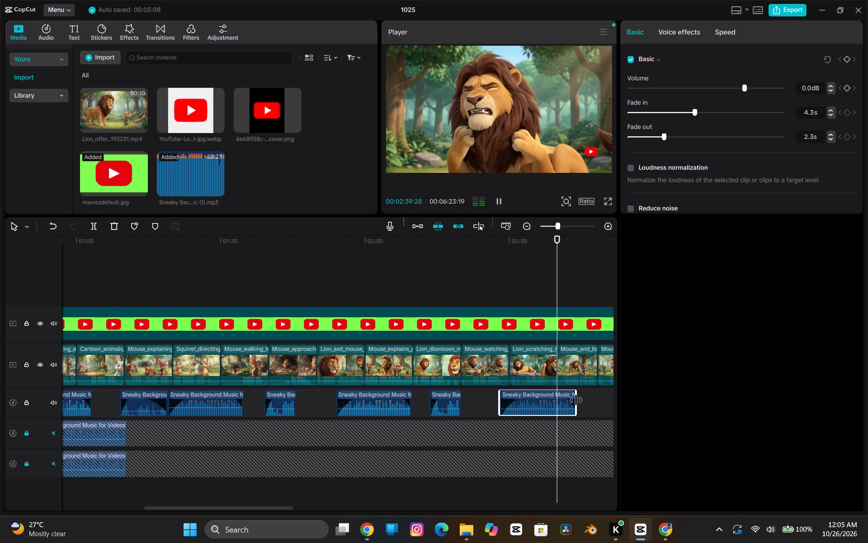
drag(576, 400, 596, 396)
key(space)
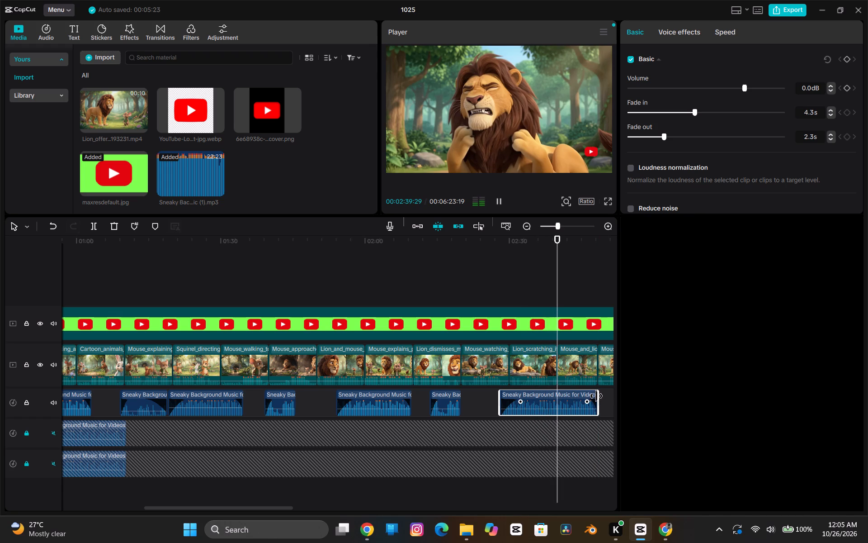
key(space)
key(space)
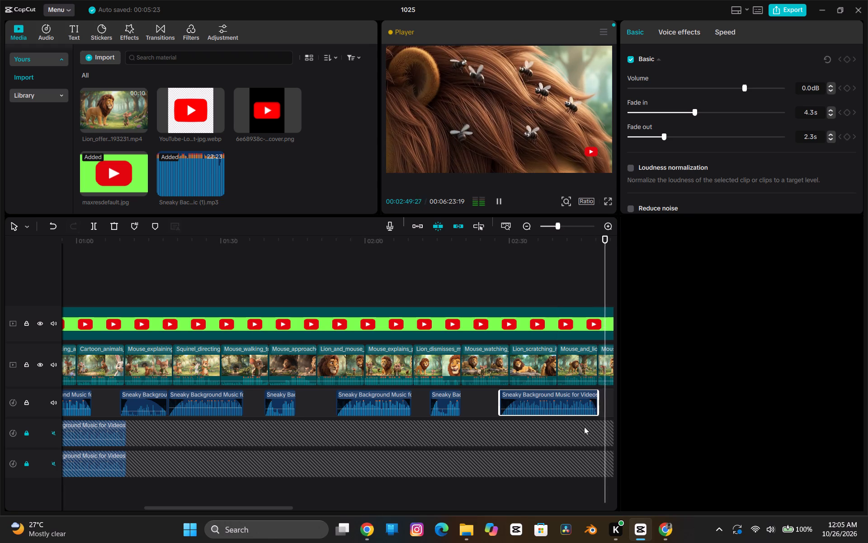
scroll(584, 427, left, 1)
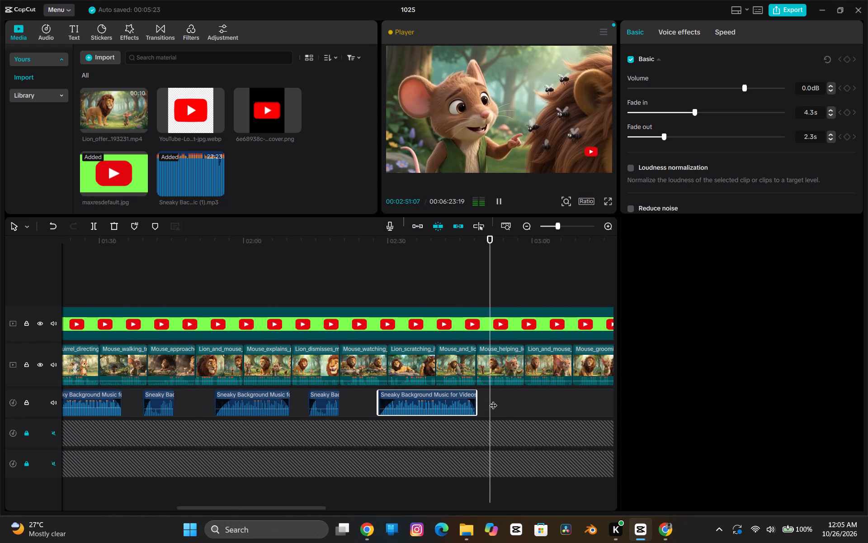
key(space)
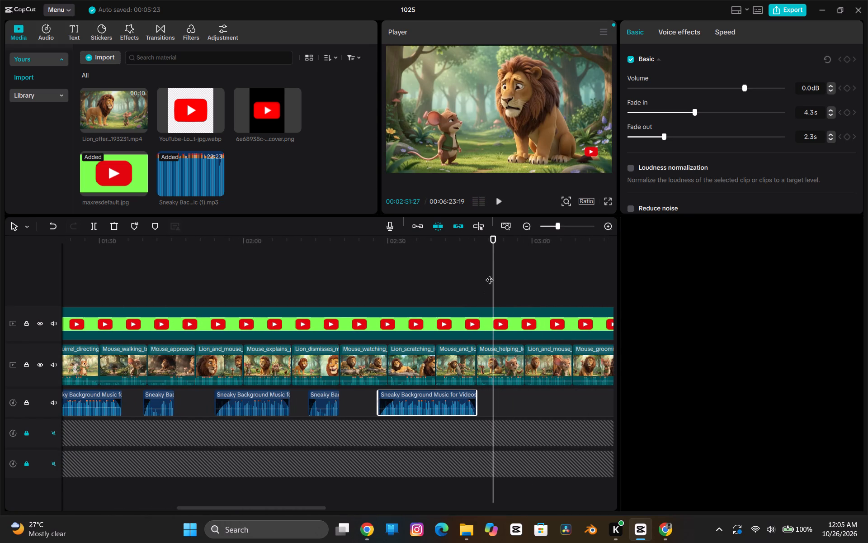
click(483, 238)
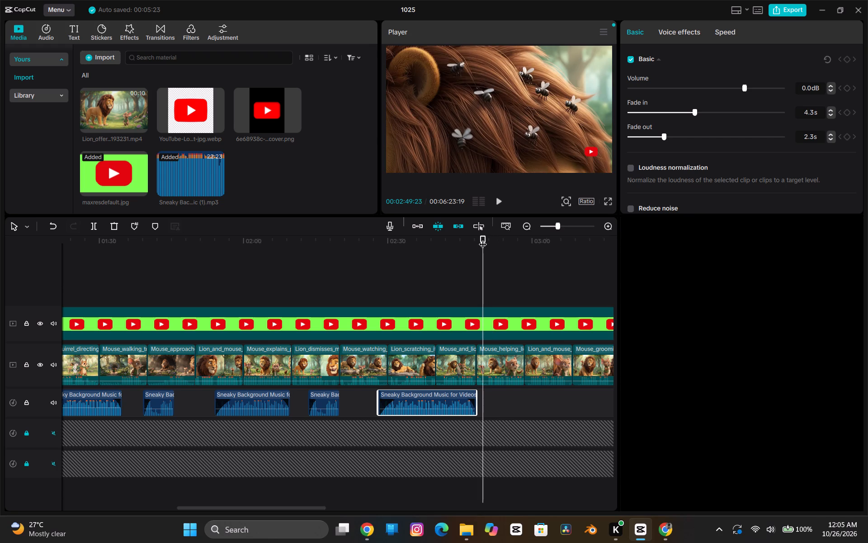
key(space)
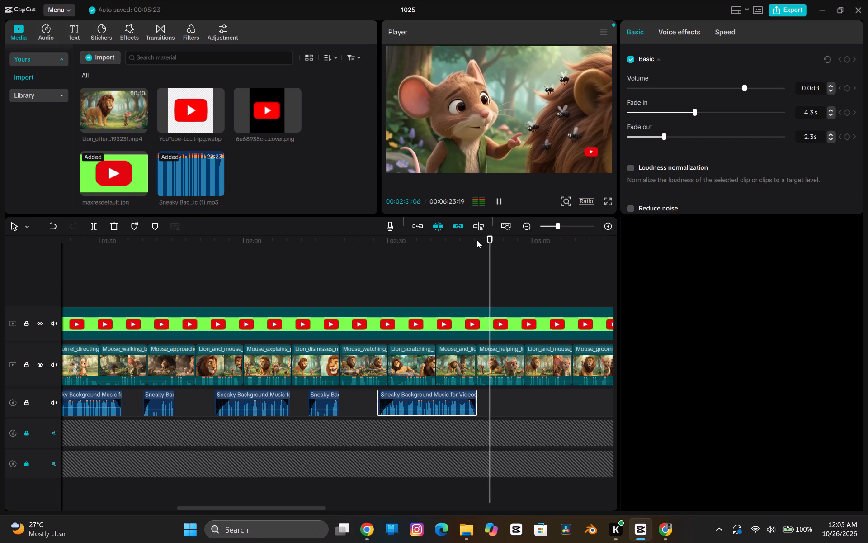
drag(476, 400, 489, 398)
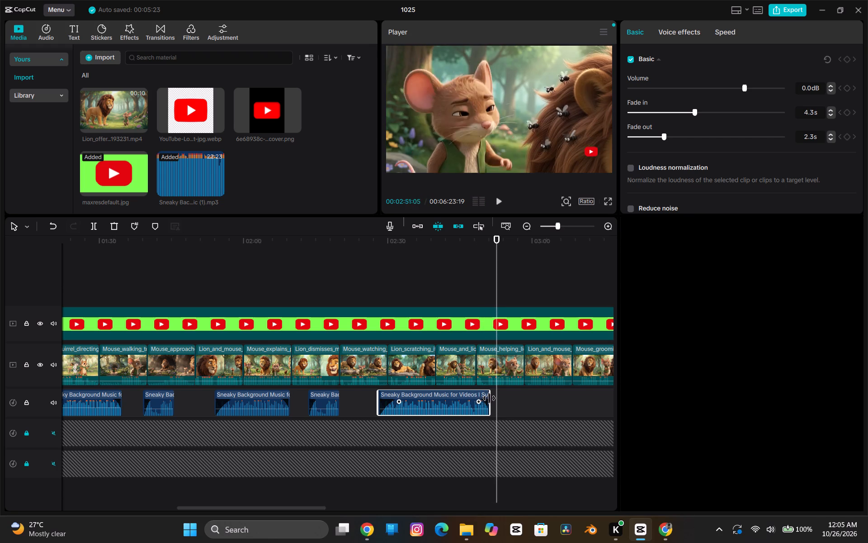
drag(489, 398, 491, 398)
click(473, 237)
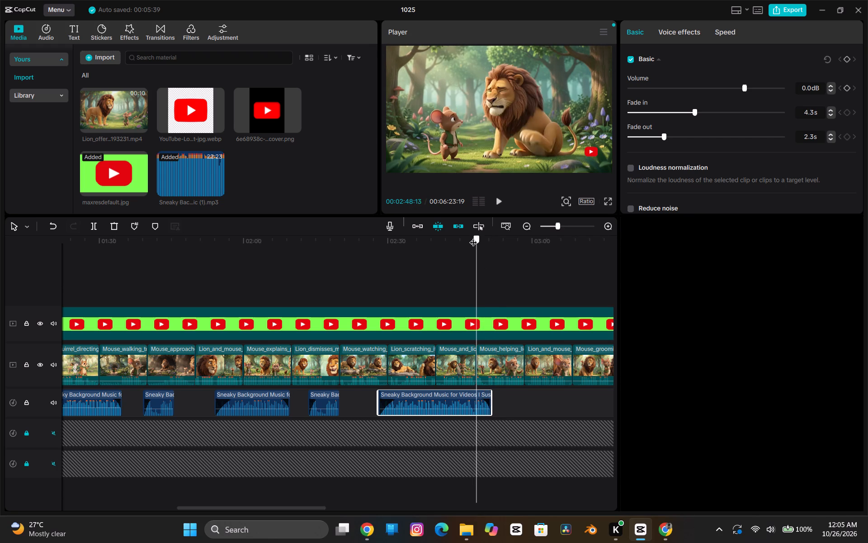
Play on to 00:02:58:05, copy the short music clip under Lion_dismisses and paste it there on the first audio track.
key(space)
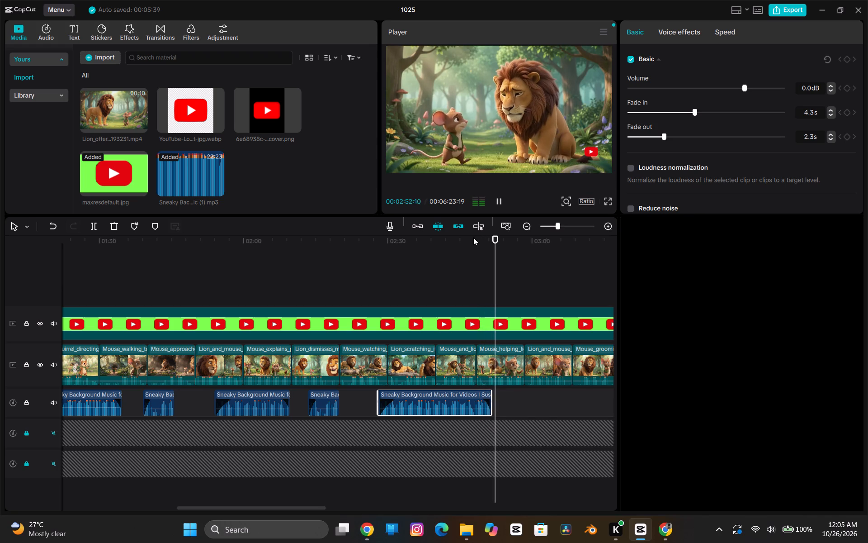
click(454, 235)
key(space)
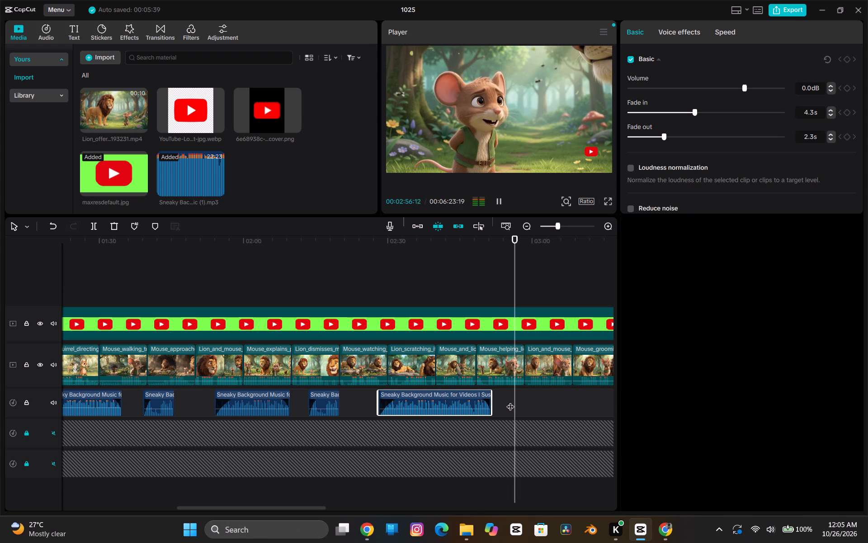
key(space)
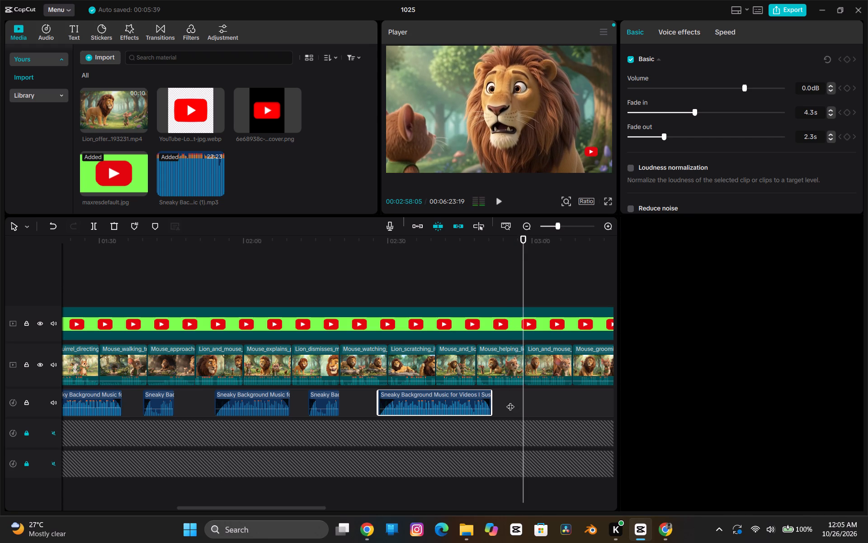
click(326, 410)
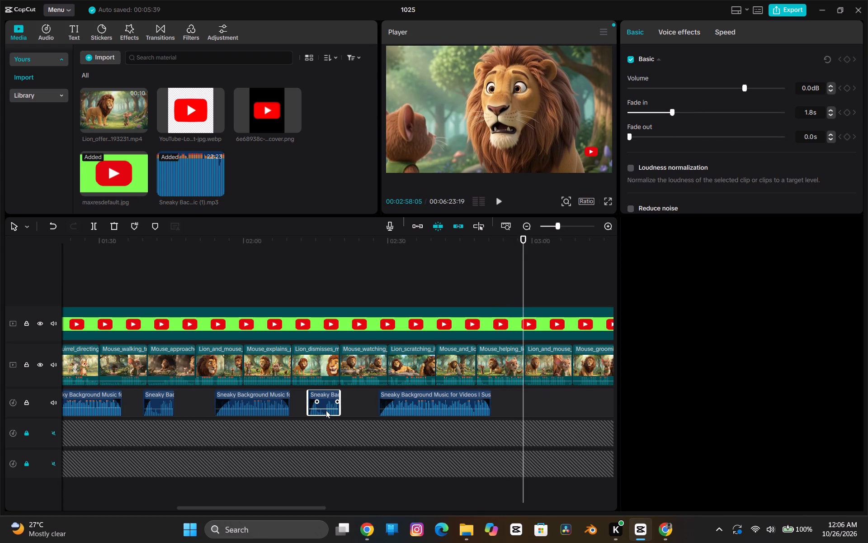
key(ctrl+c)
key(ctrl+v)
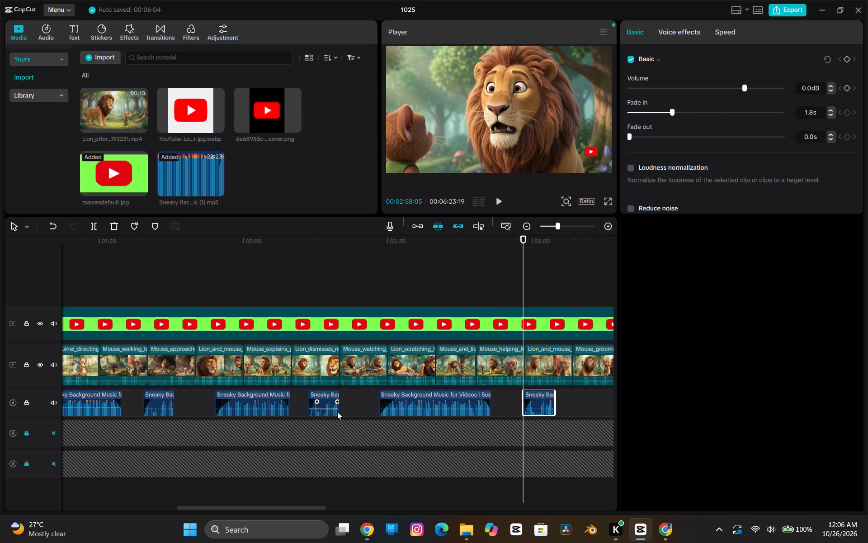
Play through the pasted short clip and extend its end to about 00:03:18, at the end of the Mouse_grooming scene.
key(space)
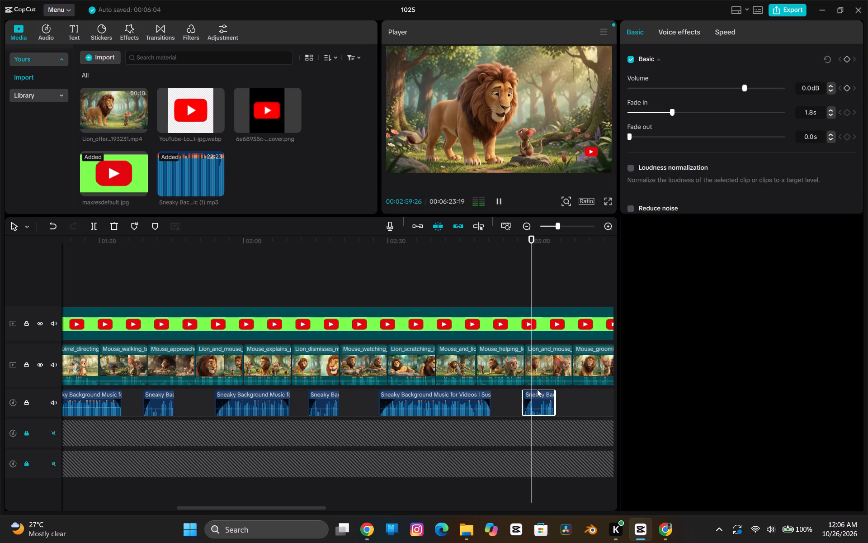
scroll(580, 406, left, 1)
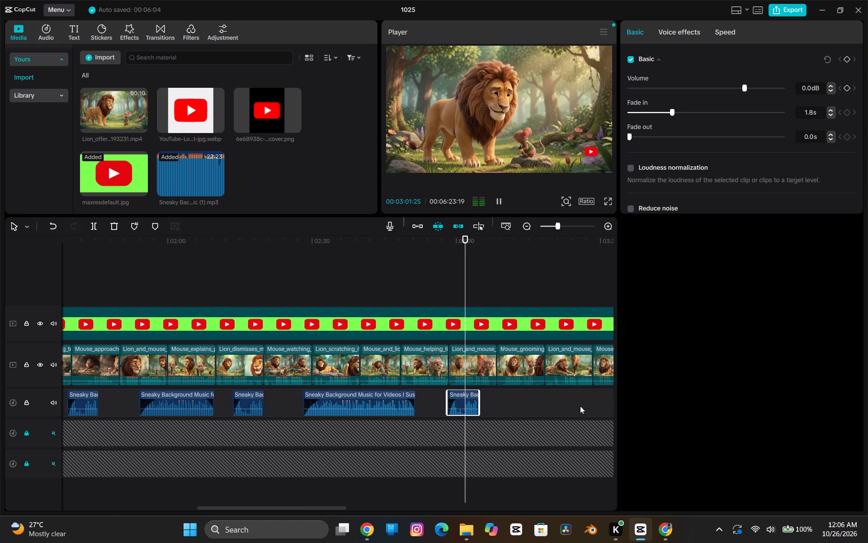
scroll(580, 406, left, 1)
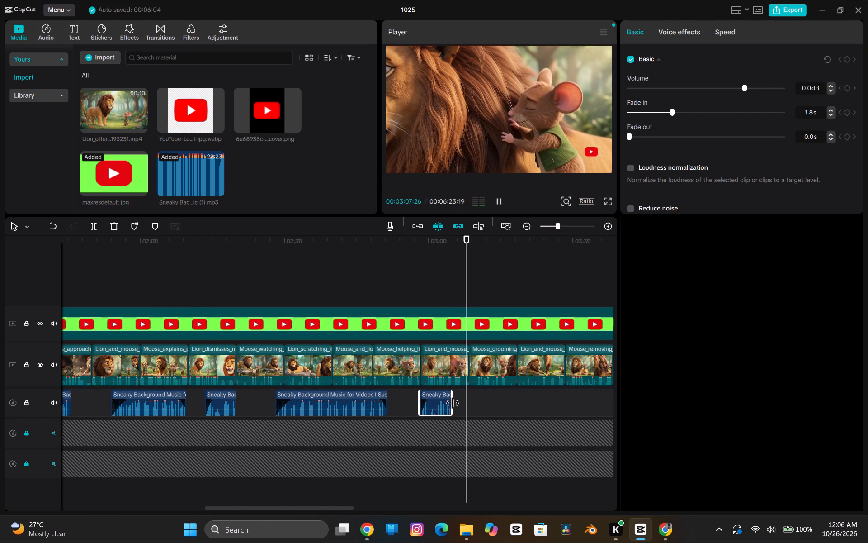
drag(452, 404, 465, 404)
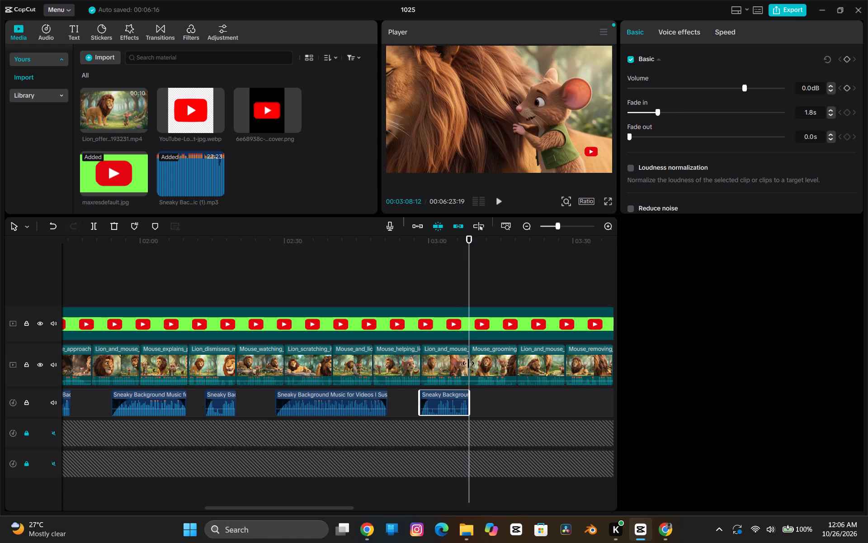
click(462, 248)
key(space)
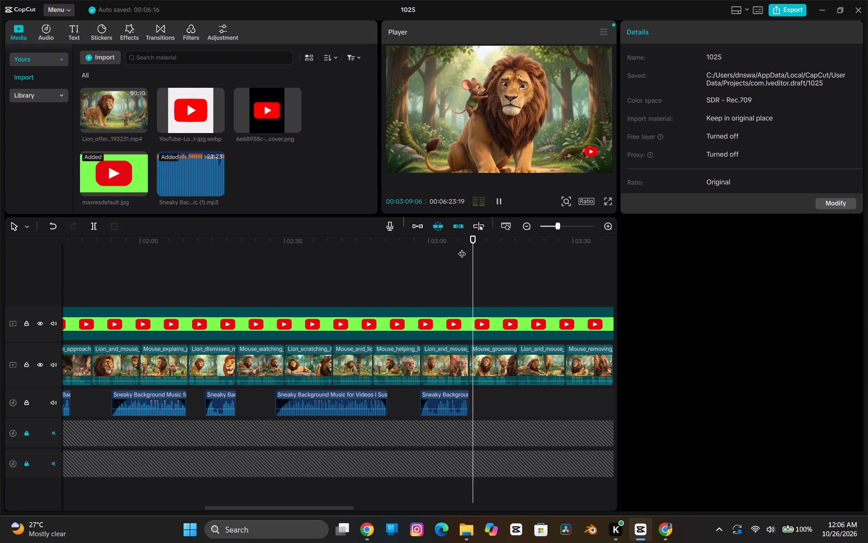
click(458, 405)
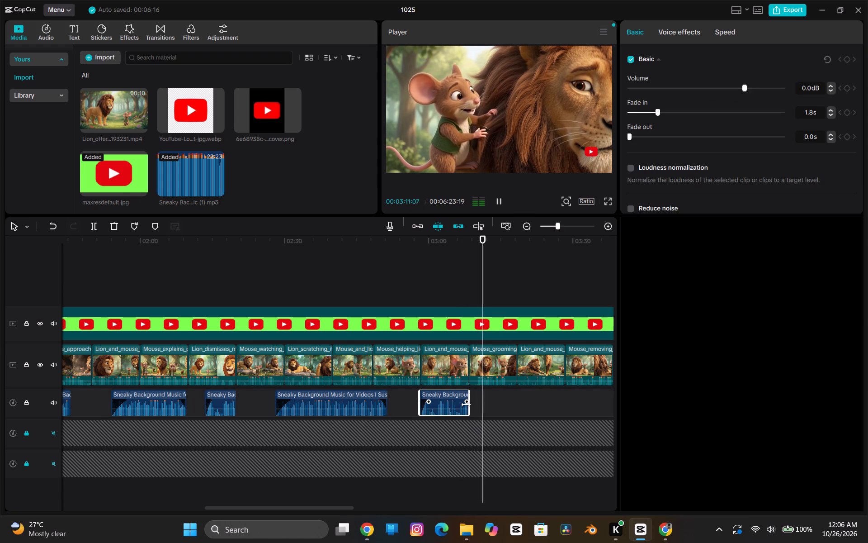
click(466, 405)
click(468, 405)
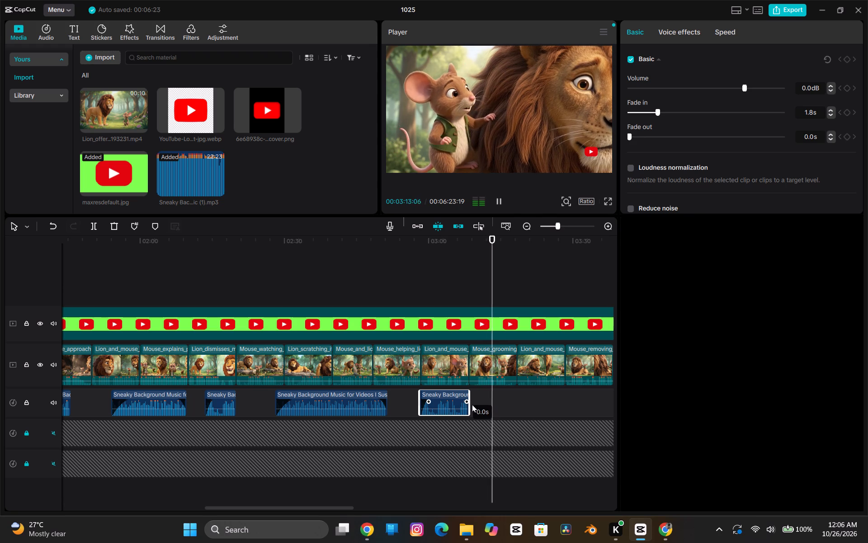
drag(471, 402, 496, 400)
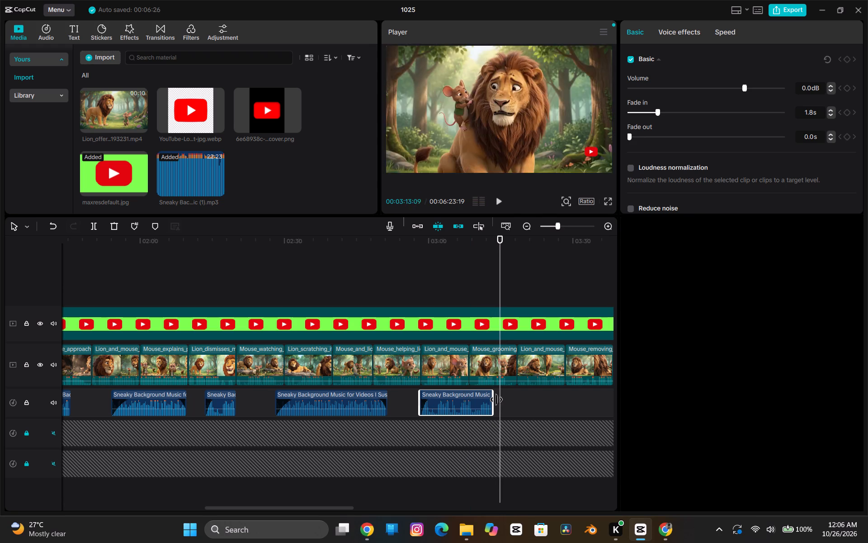
drag(496, 400, 515, 398)
key(space)
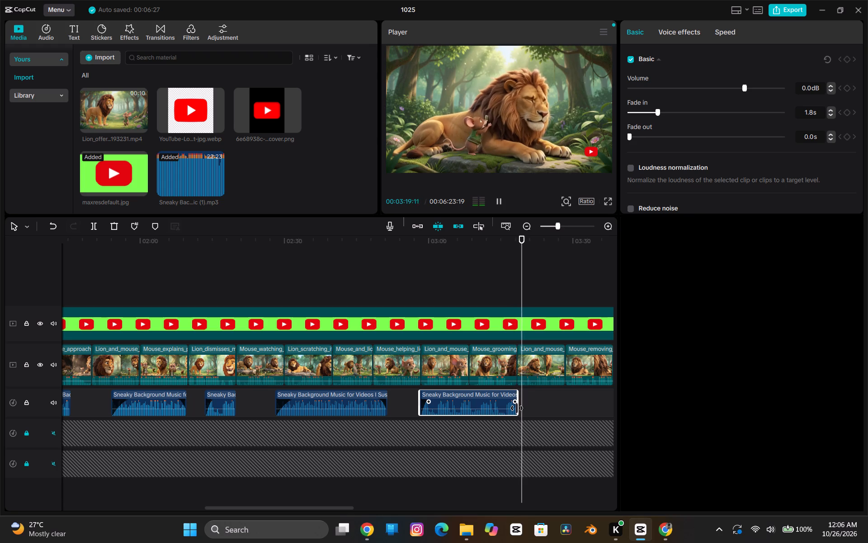
Replay the extended clip from 00:03:09:15 and lower its volume to -11.6 dB.
click(474, 244)
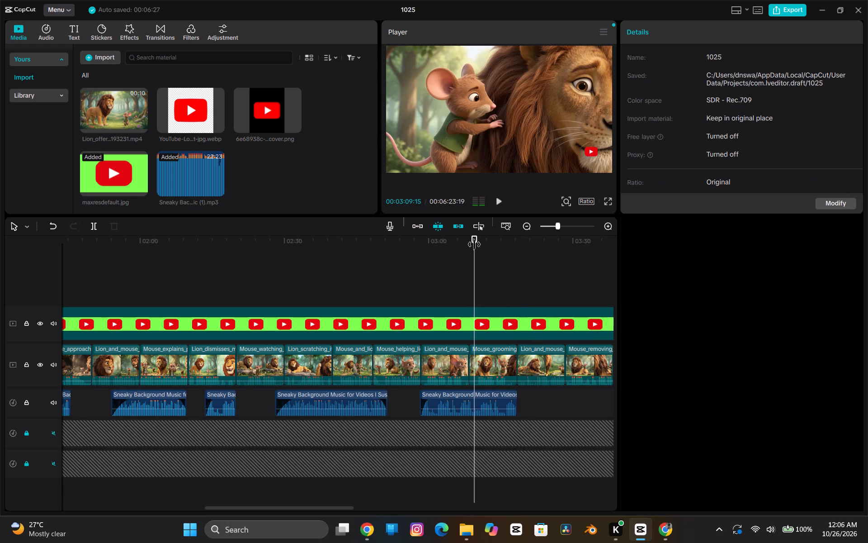
key(space)
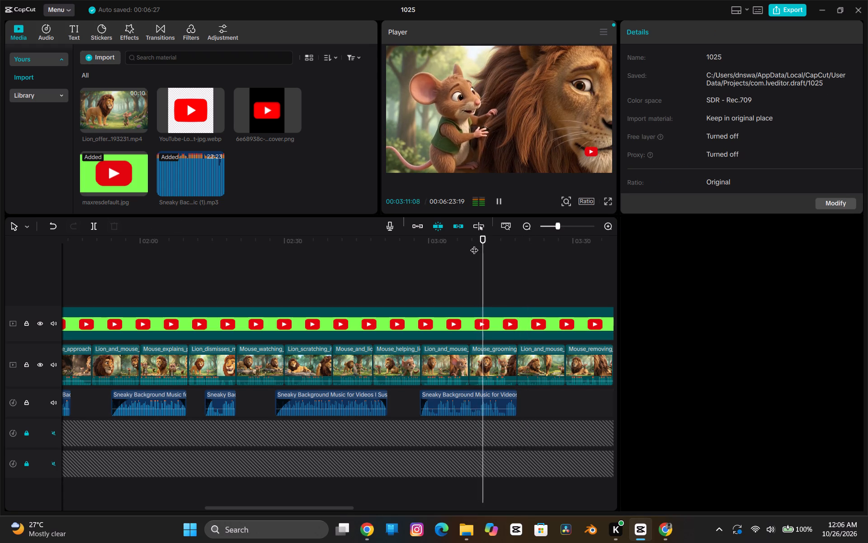
click(477, 410)
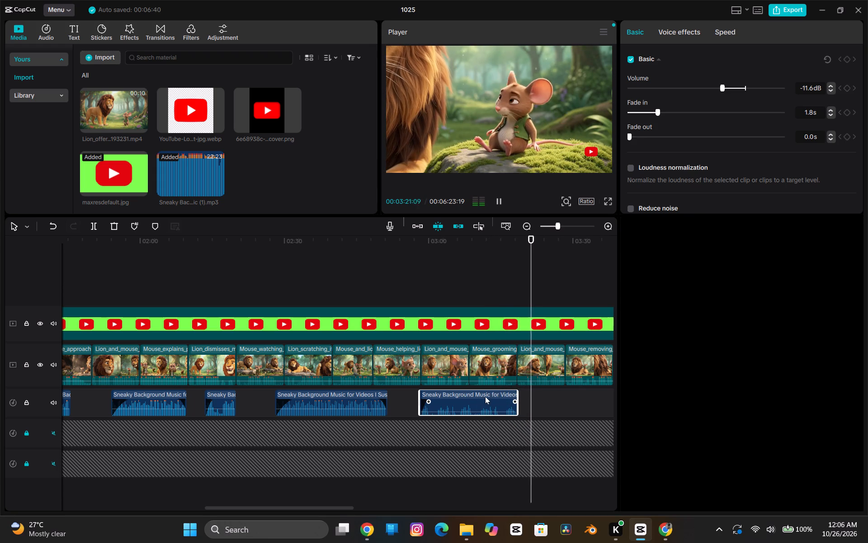
Copy the longer music clip under Lion_scratching and paste it on the first audio track at 00:03:23:00.
key(space)
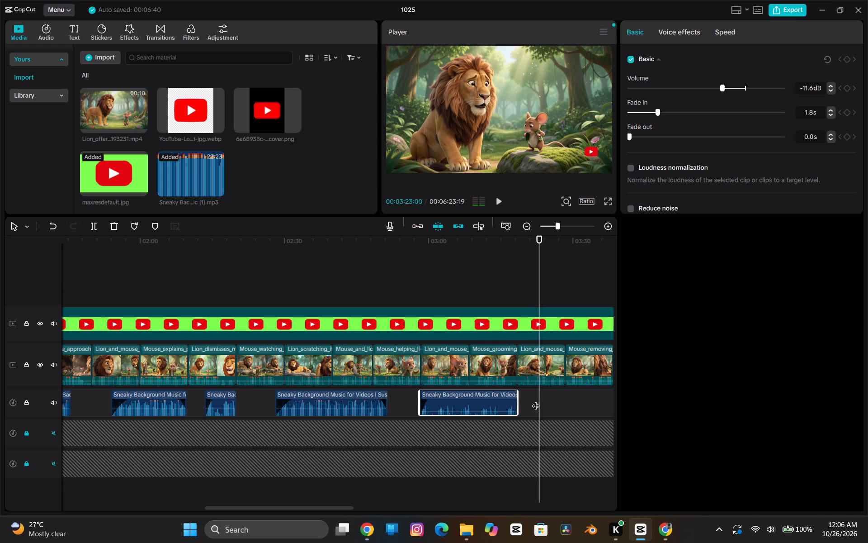
click(318, 400)
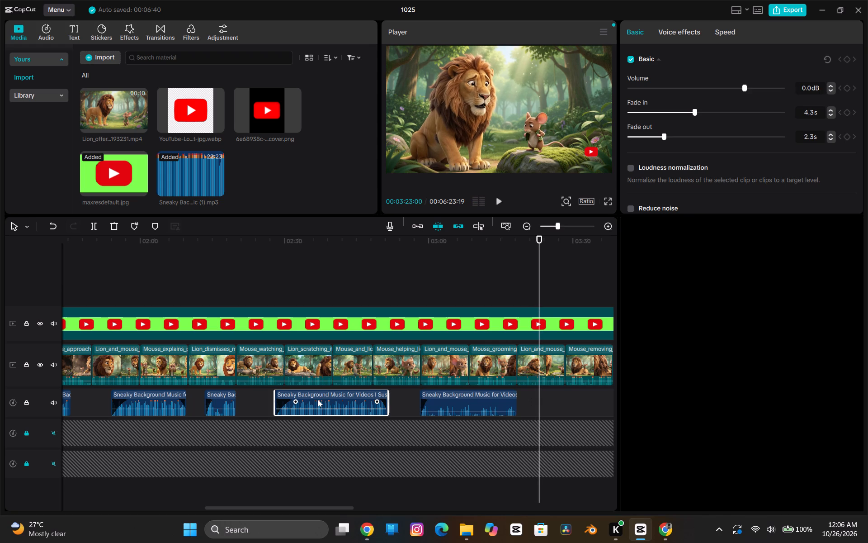
key(ctrl+c)
key(ctrl+v)
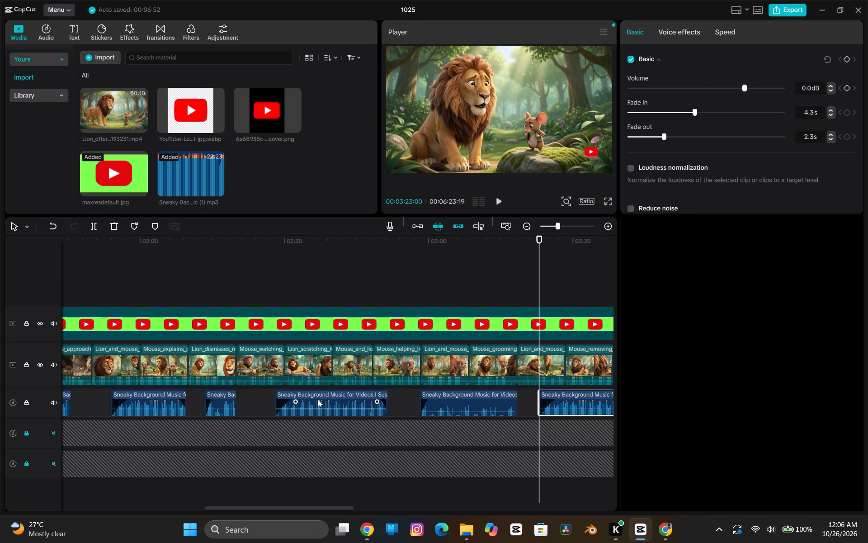
Play the newly pasted longer clip and lower its volume to -9.3 dB.
key(space)
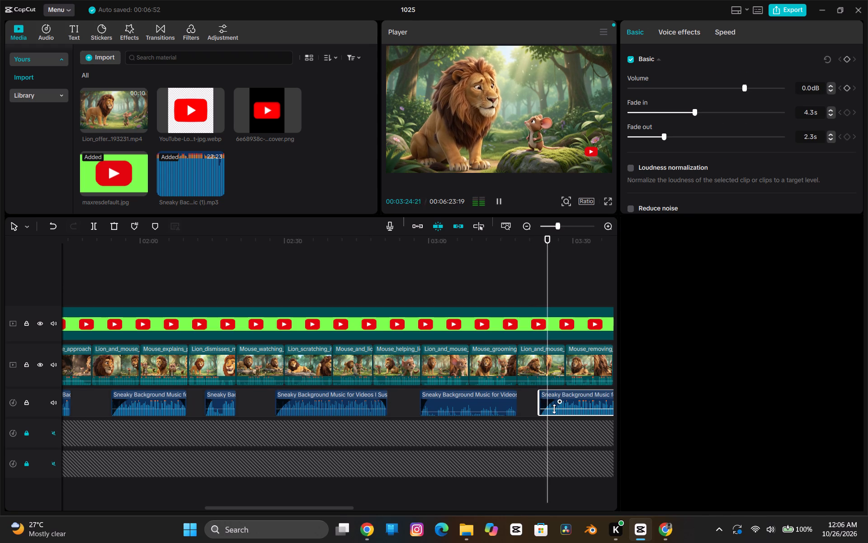
click(554, 409)
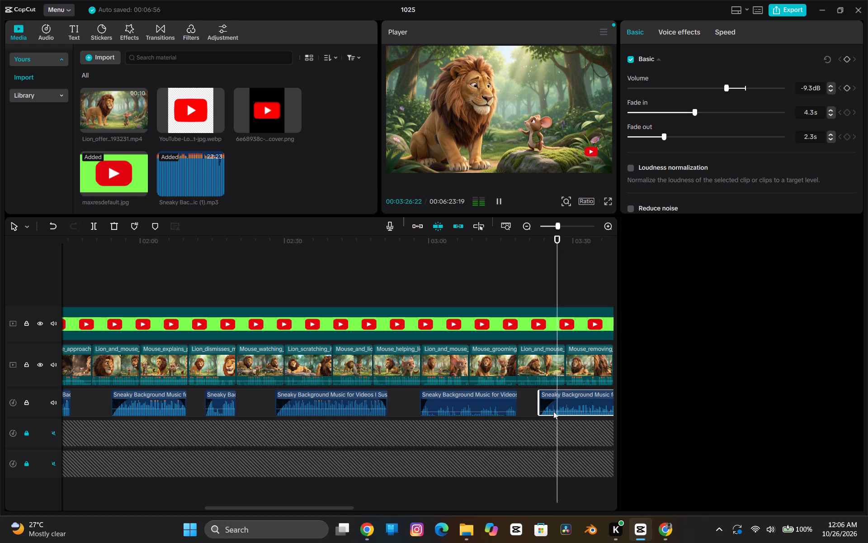
Play through the pasted clip and the following scenes to 00:04:09:08, checking the Mouse_removes and Lion_thanking scenes that have no music.
scroll(553, 411, left, 1)
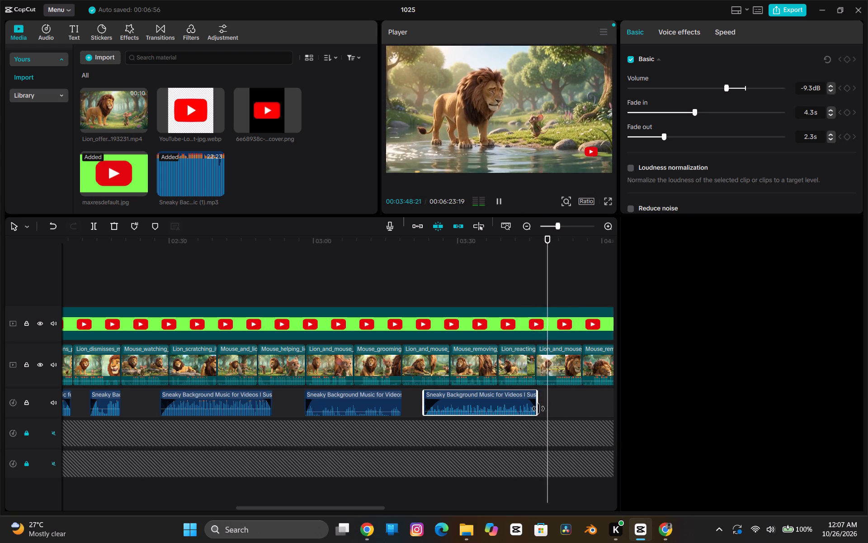
scroll(538, 409, left, 1)
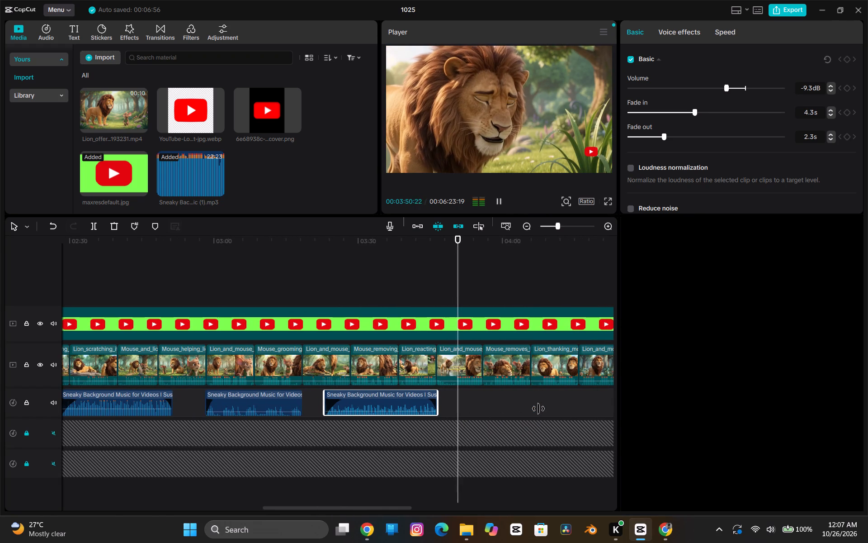
scroll(538, 409, left, 1)
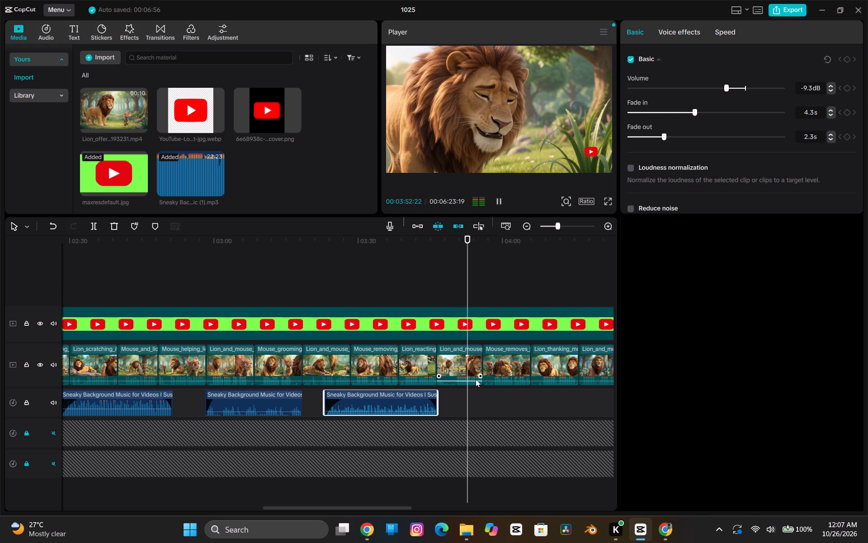
key(space)
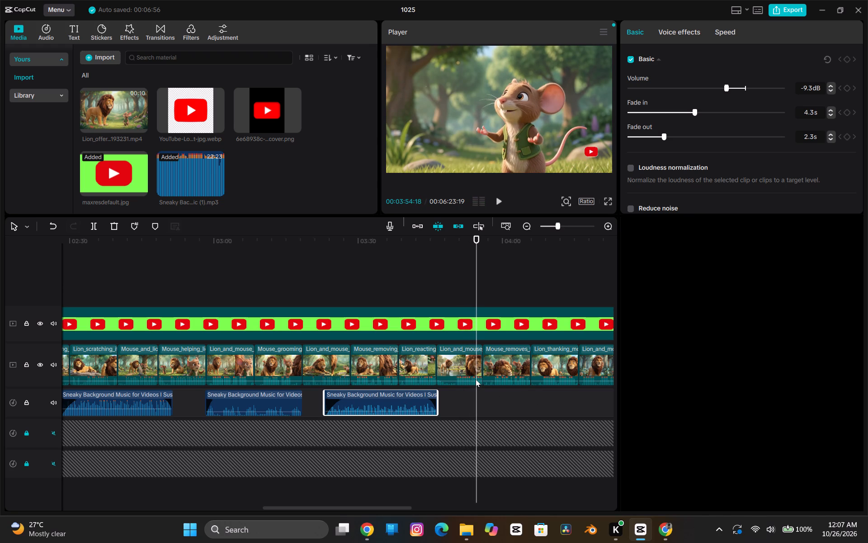
click(476, 379)
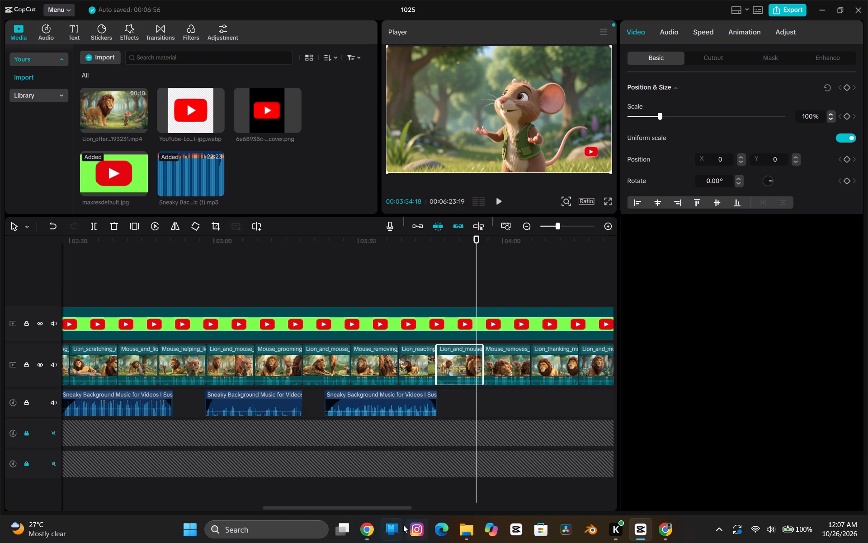
key(space)
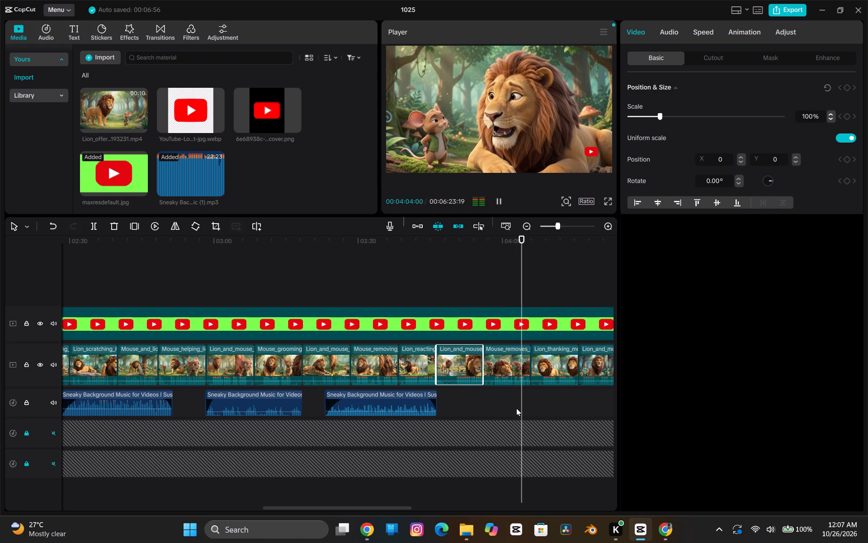
key(space)
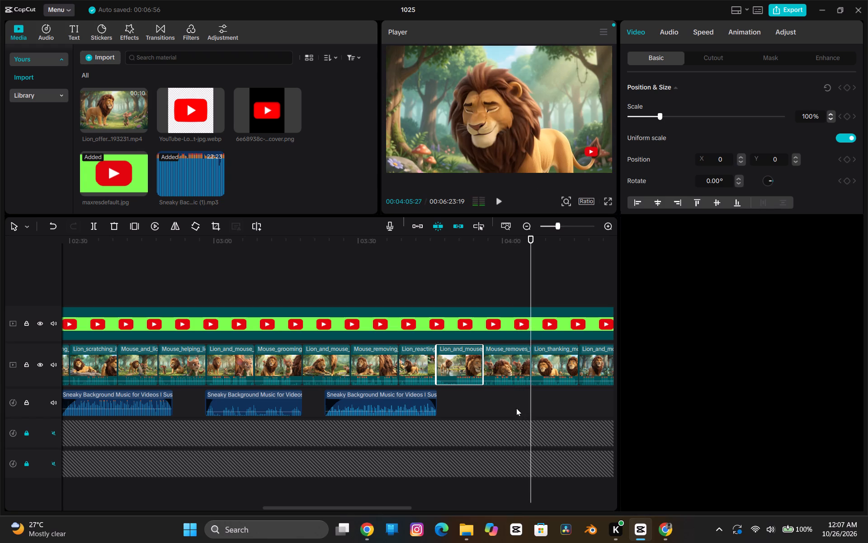
key(space)
key(space)
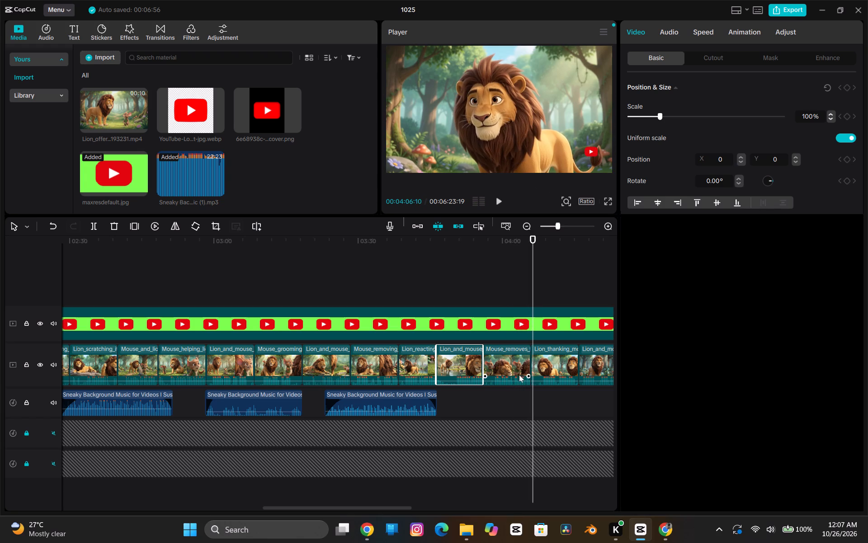
key(space)
click(519, 372)
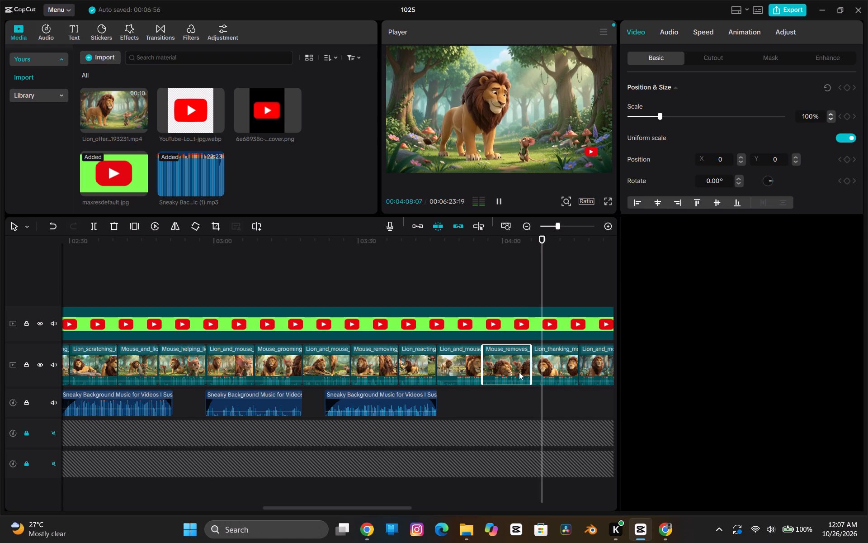
key(space)
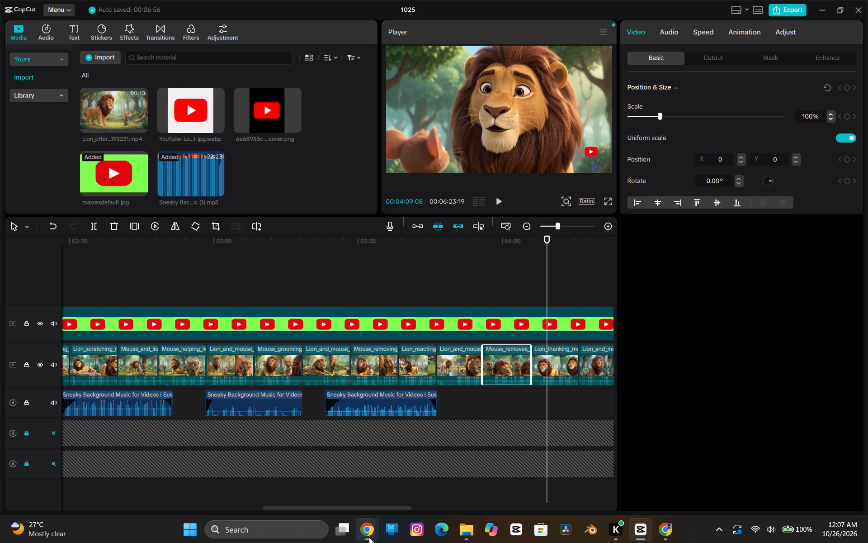
Switch to the YouTube page in Chrome and search for "emotional kids story telling bgm".
click(369, 535)
click(339, 463)
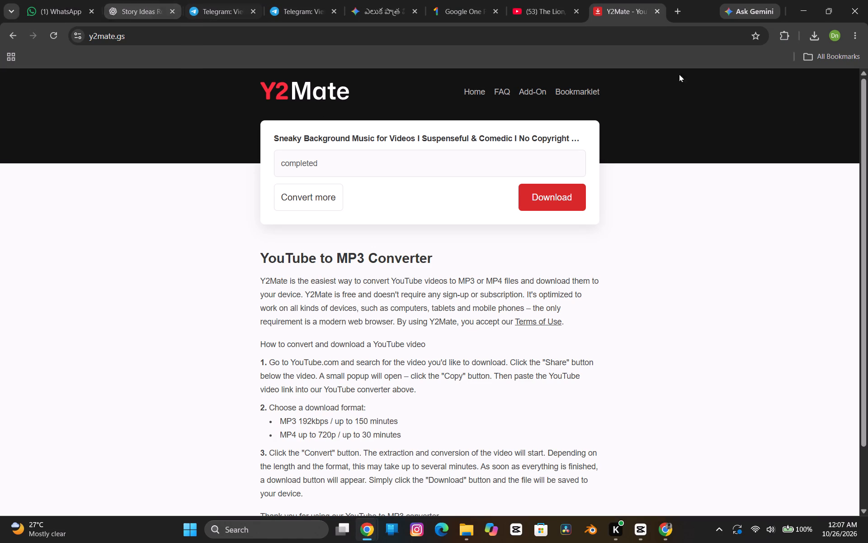
click(537, 2)
click(468, 91)
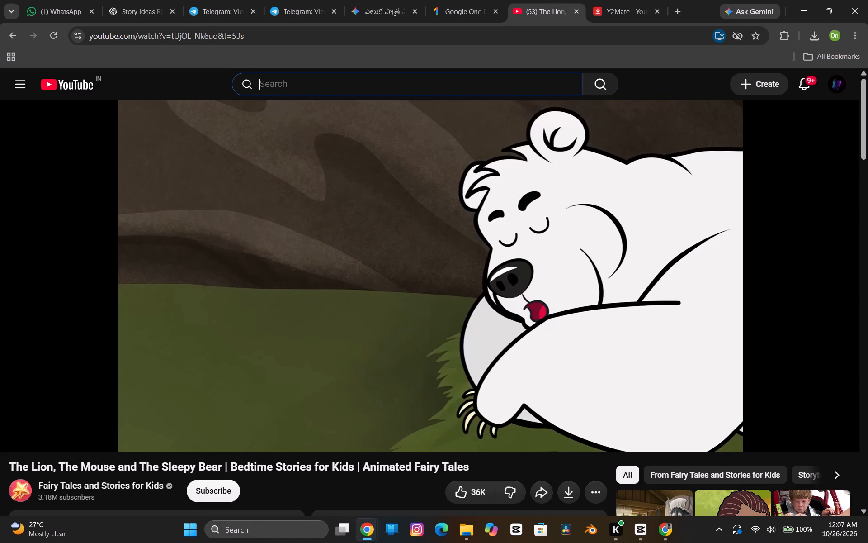
text(emotional kids)
key(space)
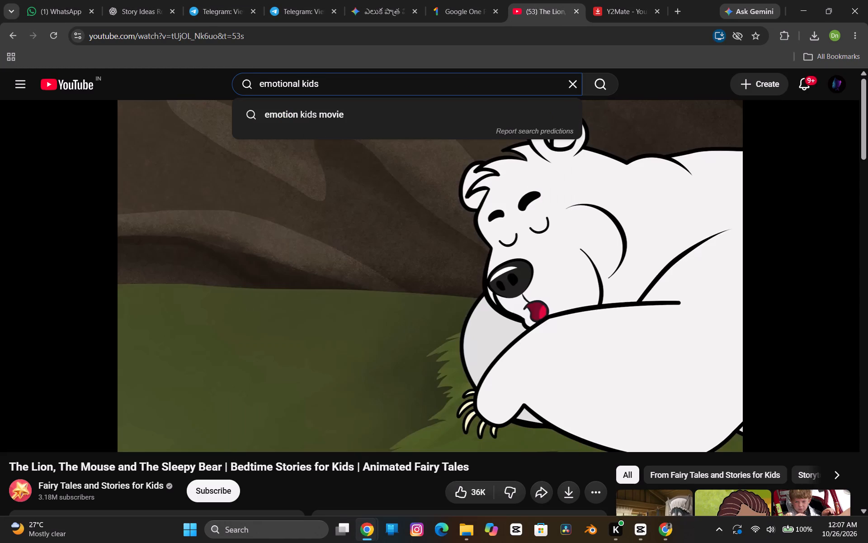
text(story telling bg,)
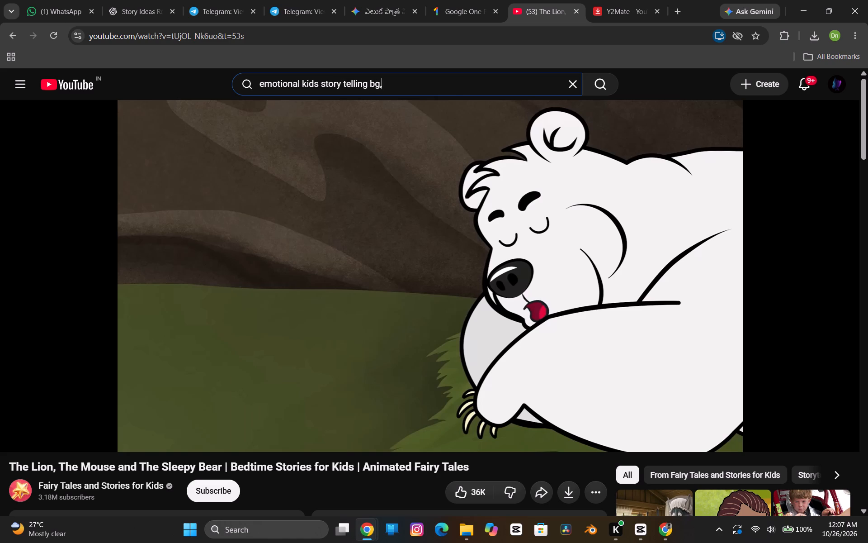
key(BackSpace)
key(m)
key(Return)
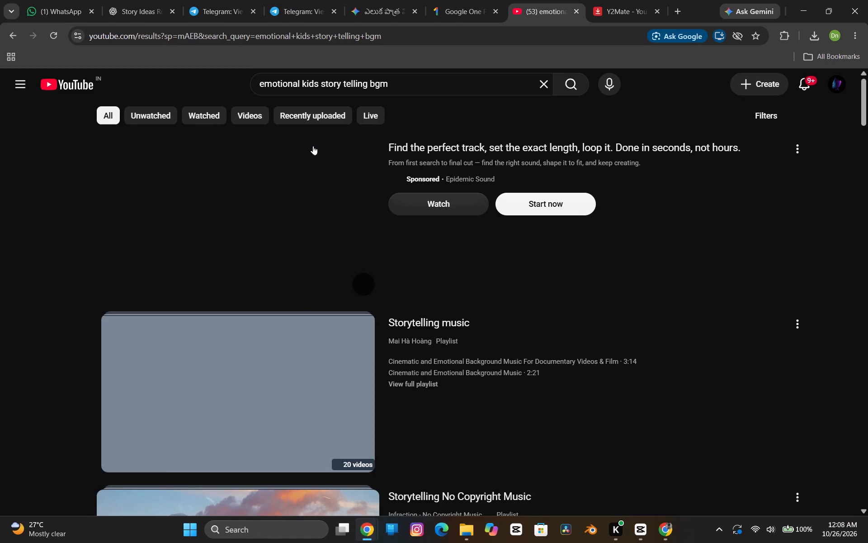
Open the Storytelling music playlist to sample its first track and return to the search results.
click(288, 351)
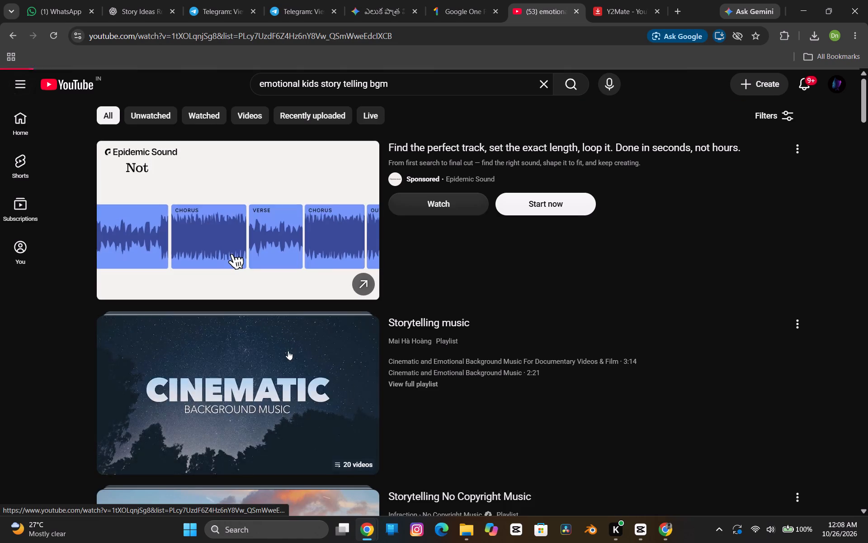
scroll(290, 344, down, 3)
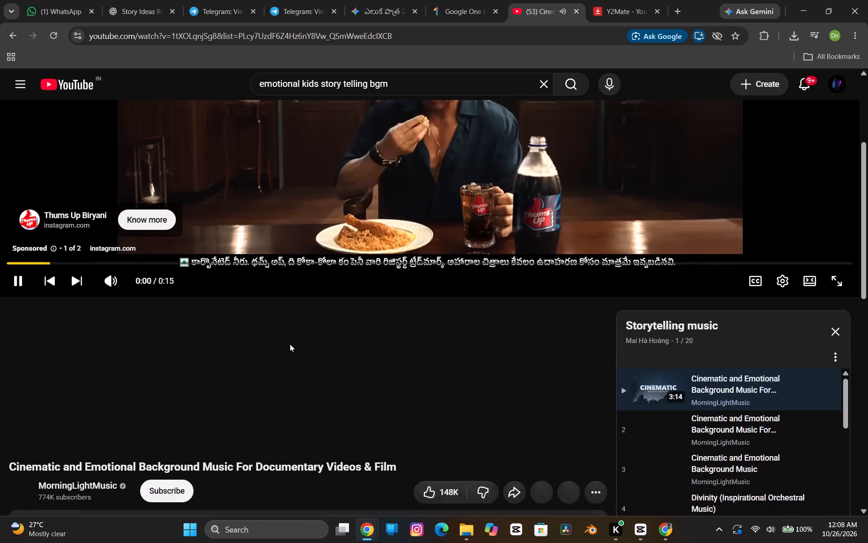
scroll(306, 400, up, 1)
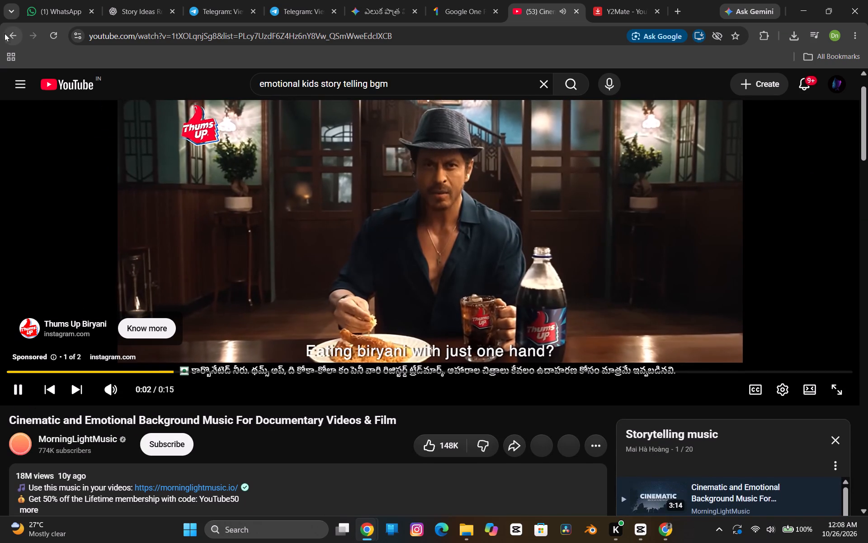
click(4, 33)
Browse the search results for emotional music that suits a kids' story.
scroll(189, 301, down, 1)
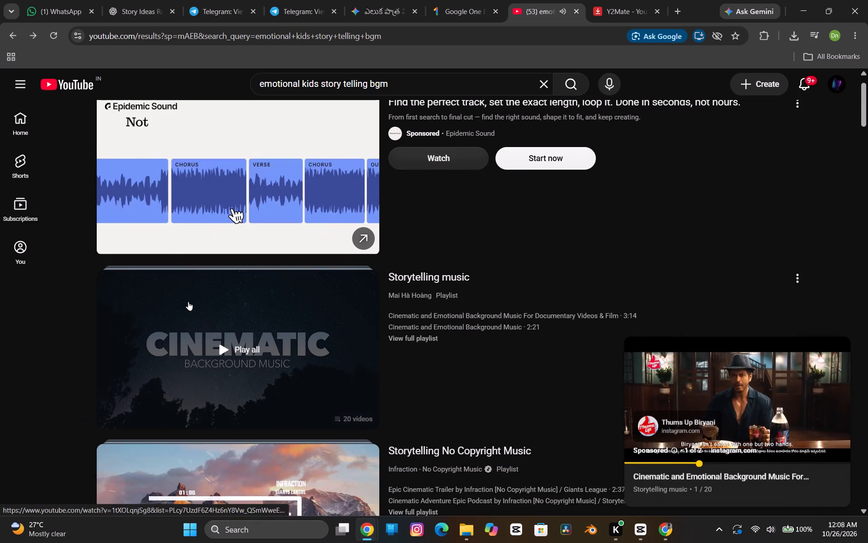
scroll(189, 301, down, 1)
scroll(213, 226, down, 5)
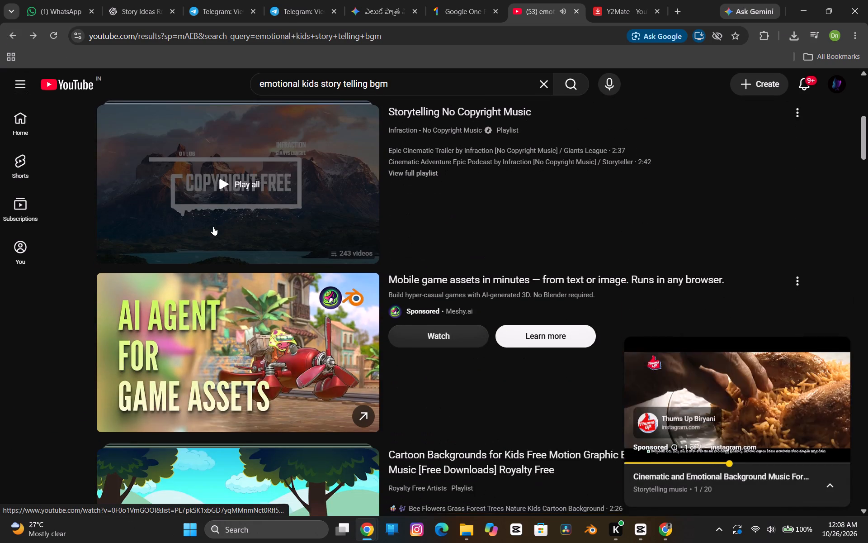
scroll(213, 226, down, 1)
scroll(263, 223, down, 1)
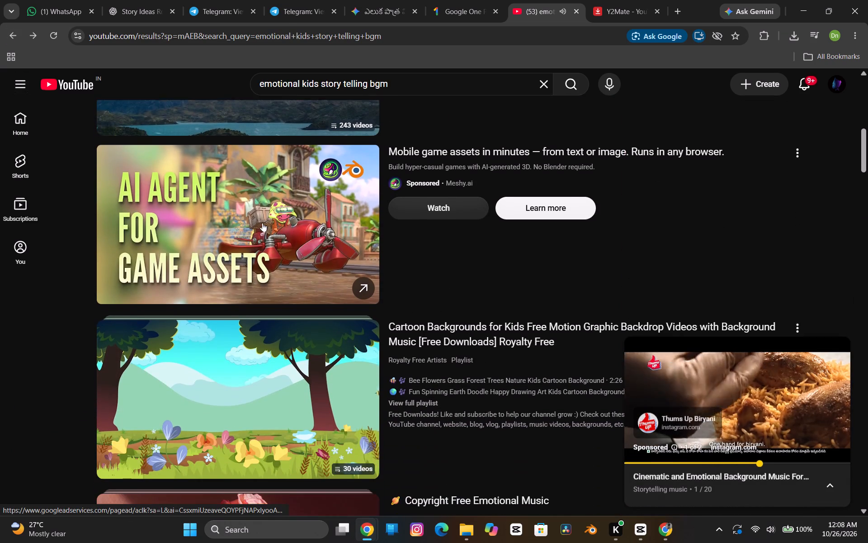
scroll(263, 223, down, 3)
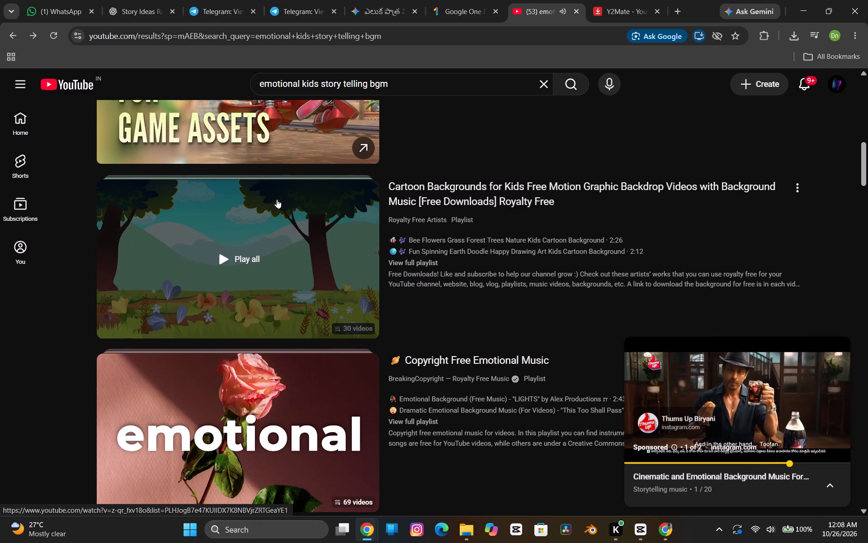
scroll(277, 199, down, 4)
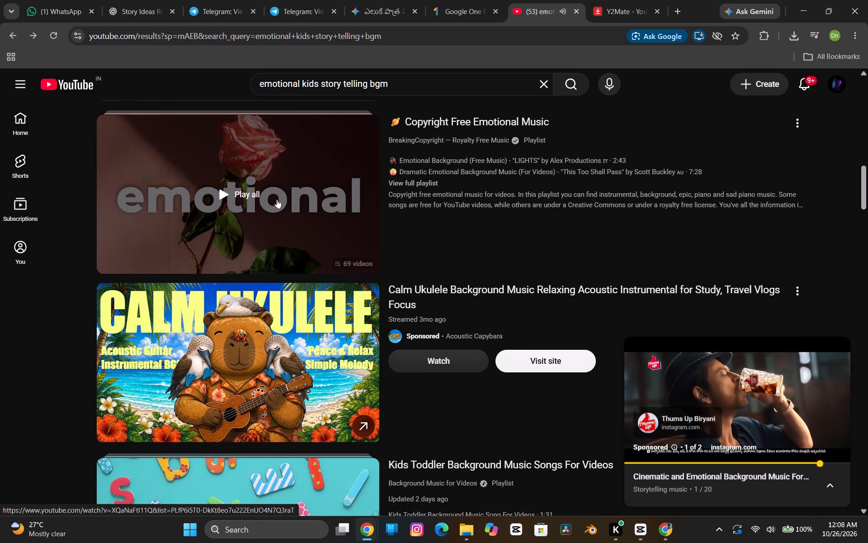
scroll(277, 199, down, 1)
Open the sponsored Calm Ukulele result, look over the Acoustic Capybara channel and return to the search results.
click(292, 322)
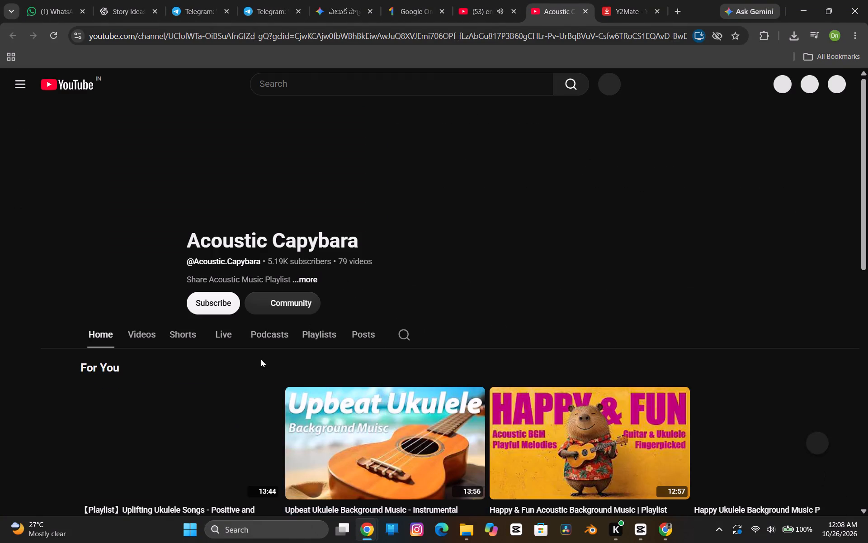
scroll(242, 395, down, 1)
scroll(262, 333, down, 2)
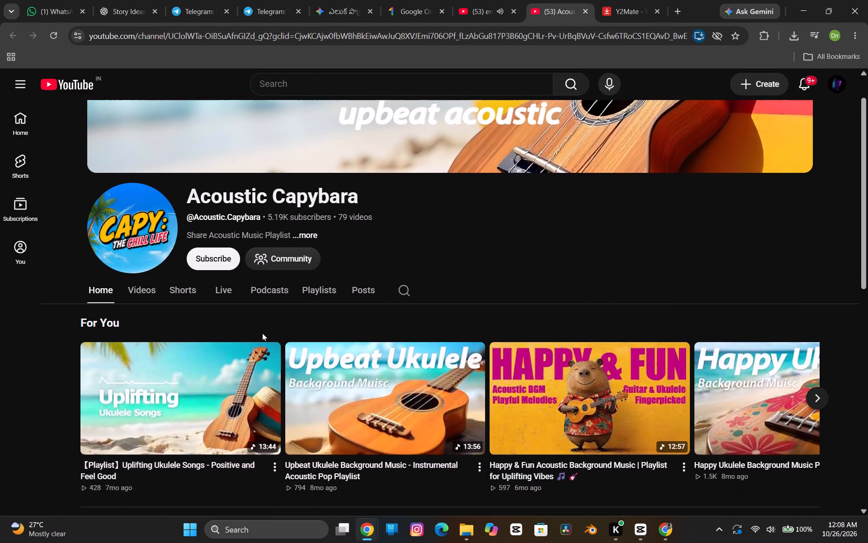
scroll(262, 333, down, 3)
scroll(262, 333, up, 6)
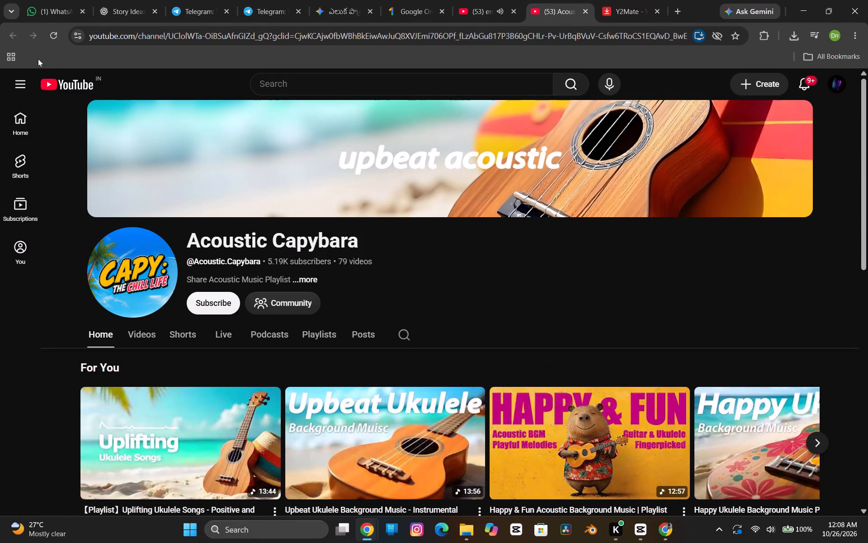
click(481, 0)
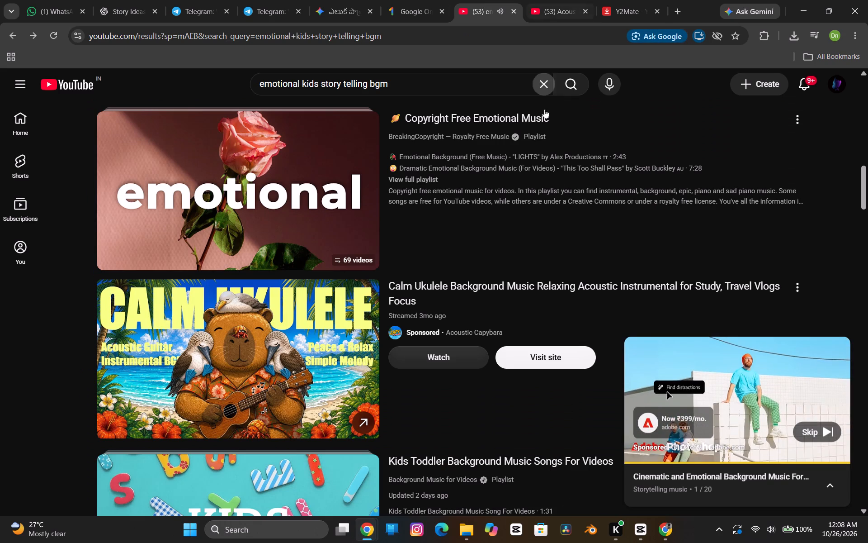
Skip the ad in the mini player and examine further search results for an emotional storytelling track.
click(826, 428)
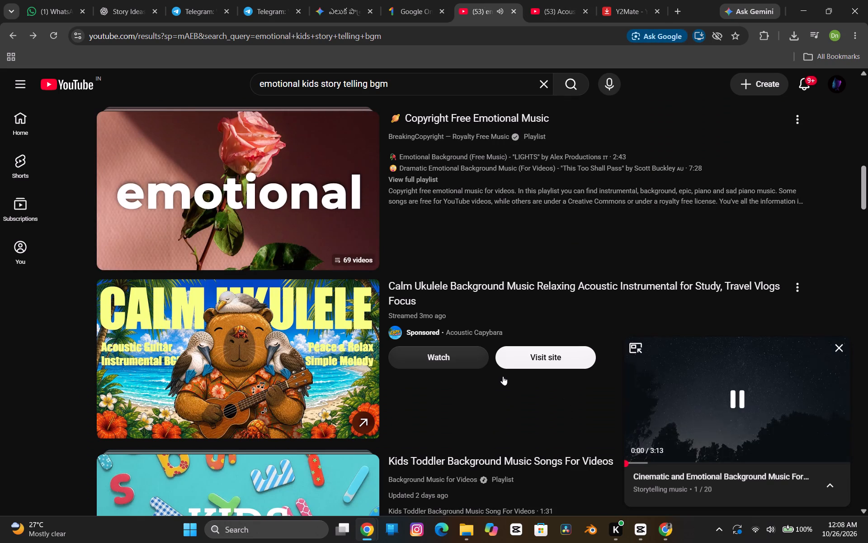
scroll(502, 375, down, 8)
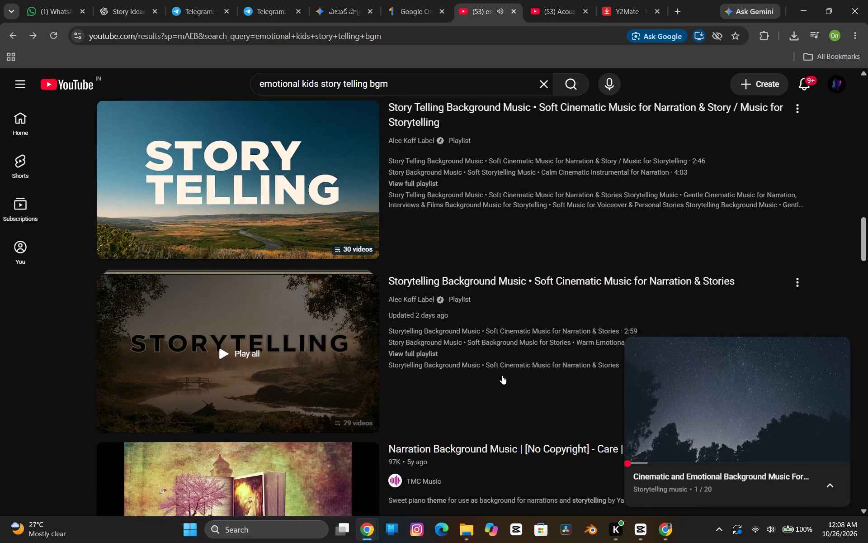
scroll(502, 375, down, 5)
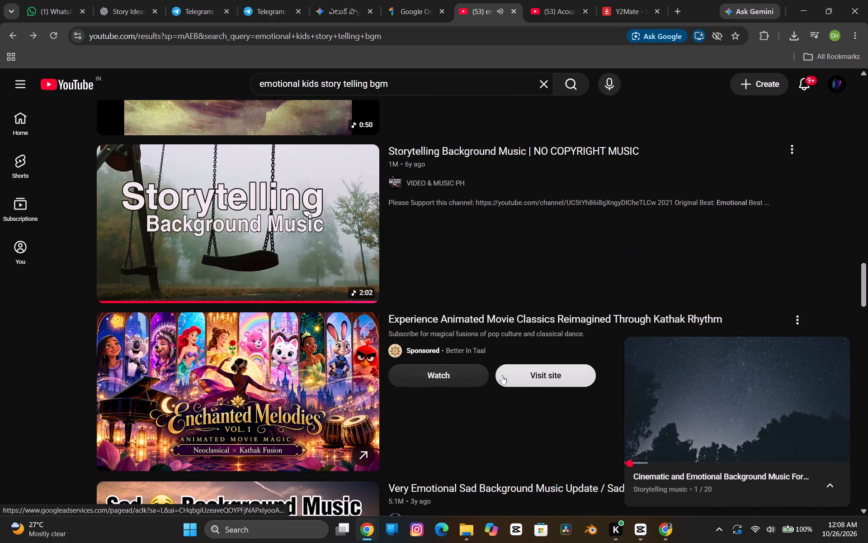
scroll(502, 375, down, 4)
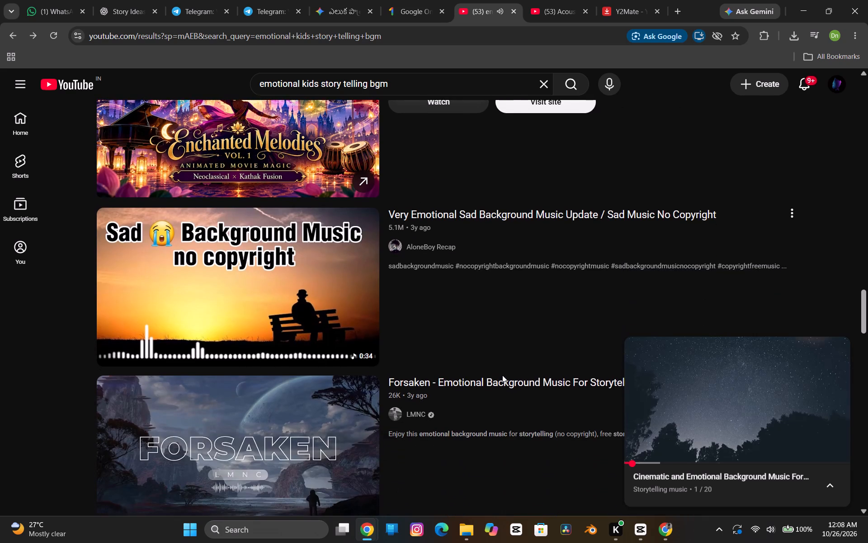
scroll(502, 375, down, 1)
scroll(502, 375, left, 4)
Sample "Forsaken - Emotional Background Music For Storytelling", skipping ahead 5 seconds, and return to the search results.
click(346, 373)
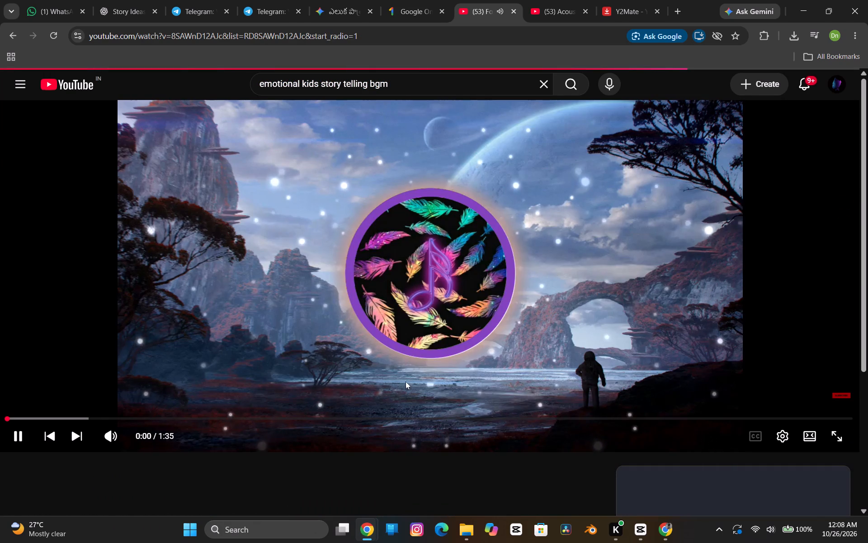
key(Right)
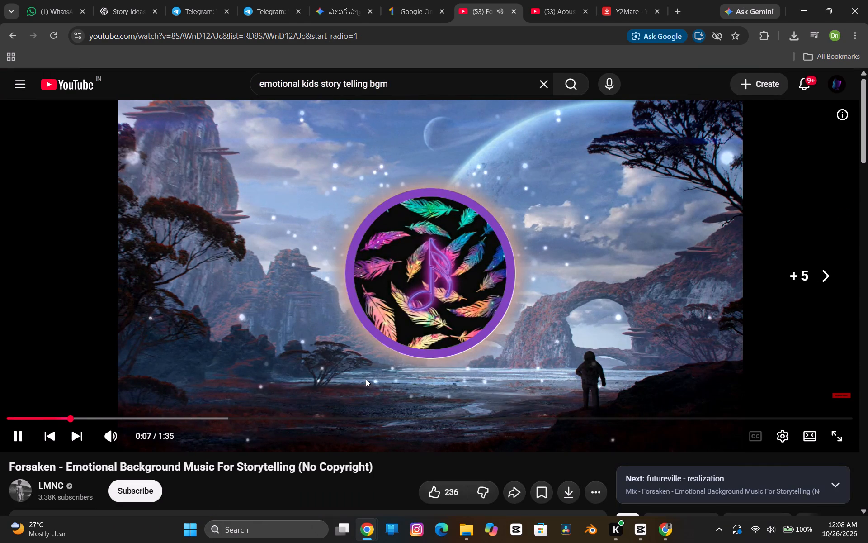
click(10, 34)
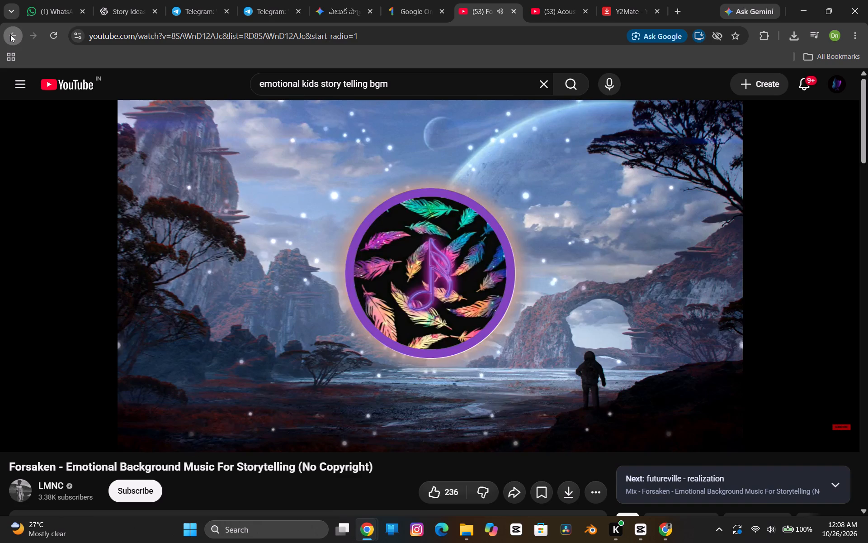
Open "Emotional Cartoon Music | (Download and Royalty FREE)" and sample it by skipping past the intro.
scroll(176, 348, down, 4)
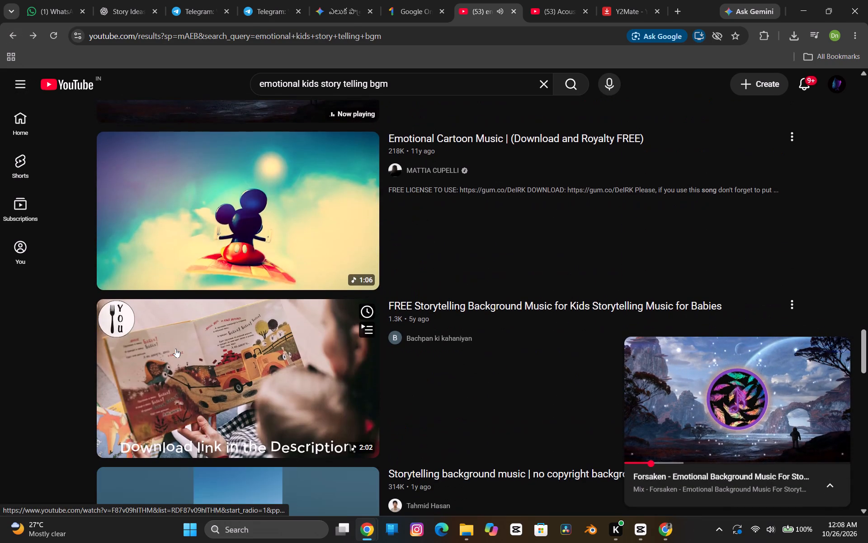
click(230, 263)
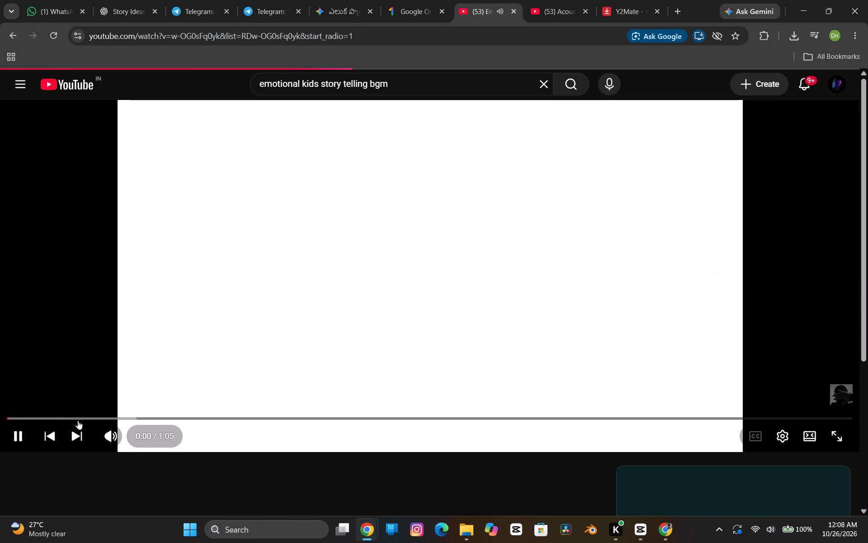
click(75, 419)
click(75, 419)
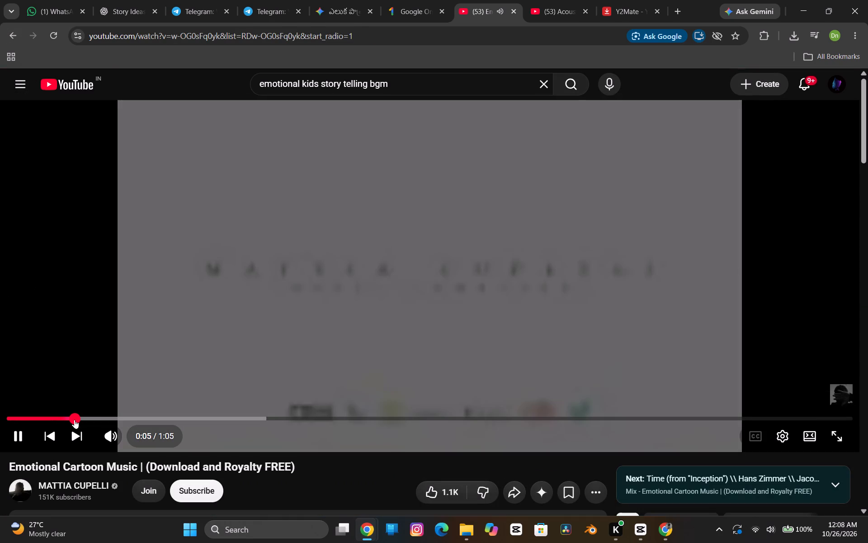
click(181, 423)
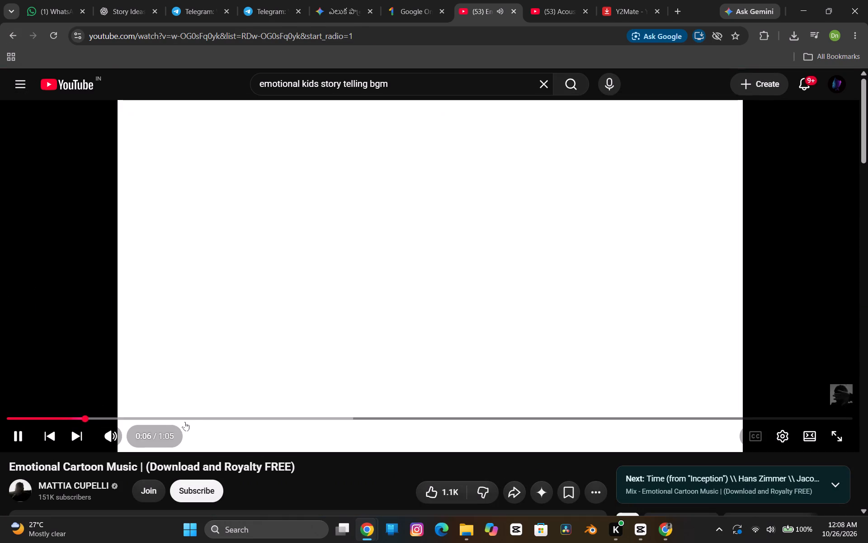
click(191, 418)
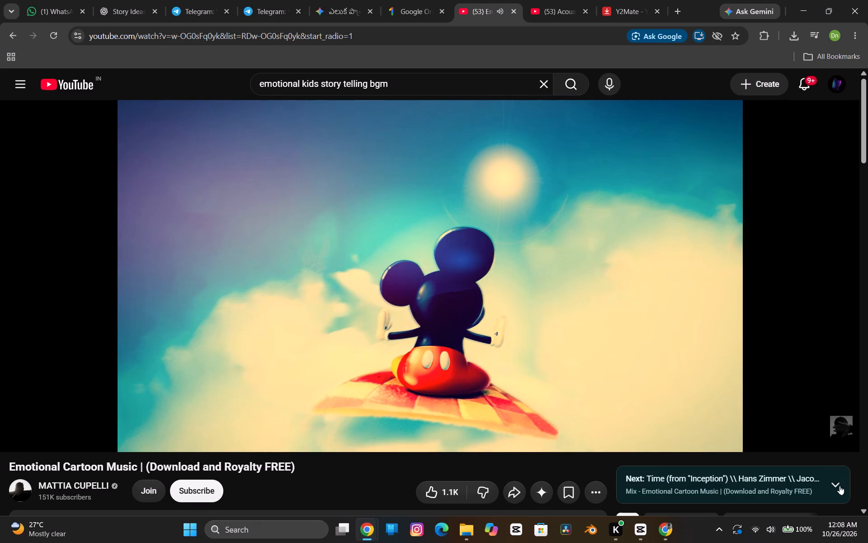
Copy the share link of the Emotional Cartoon Music video.
click(588, 491)
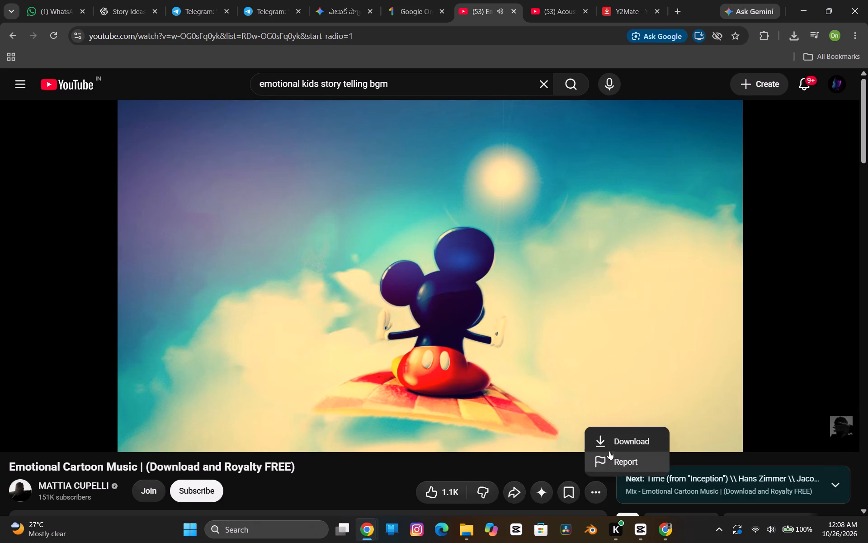
click(522, 501)
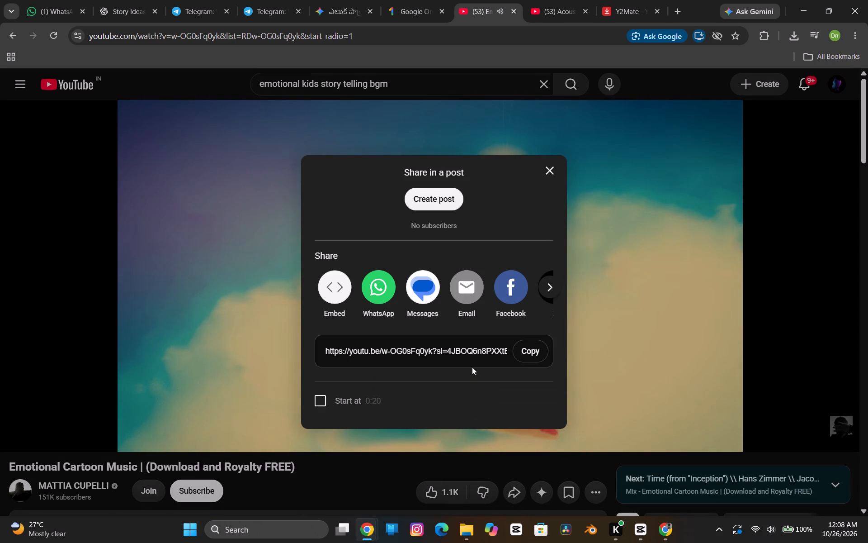
click(527, 350)
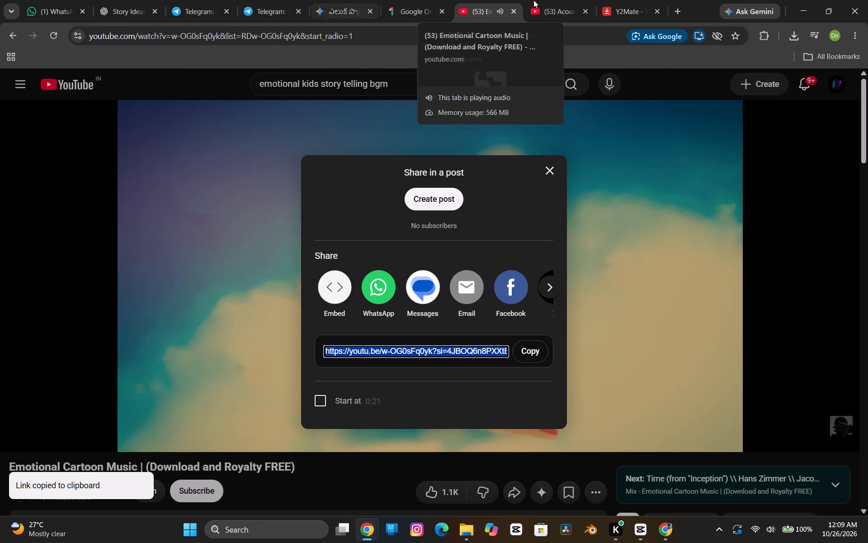
Convert the copied Emotional Cartoon Music link to MP3 with Y2Mate and download the file, dismissing the ad page.
click(603, 1)
click(481, 153)
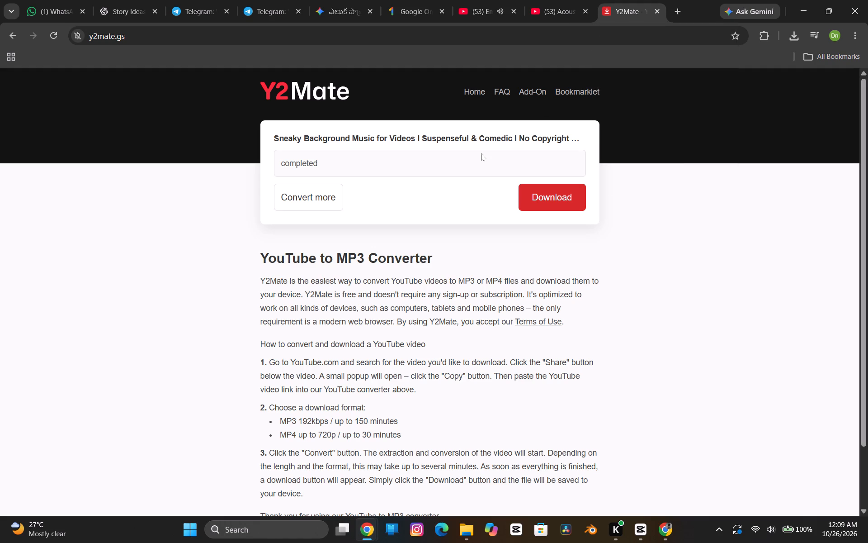
ctrl+click(322, 195)
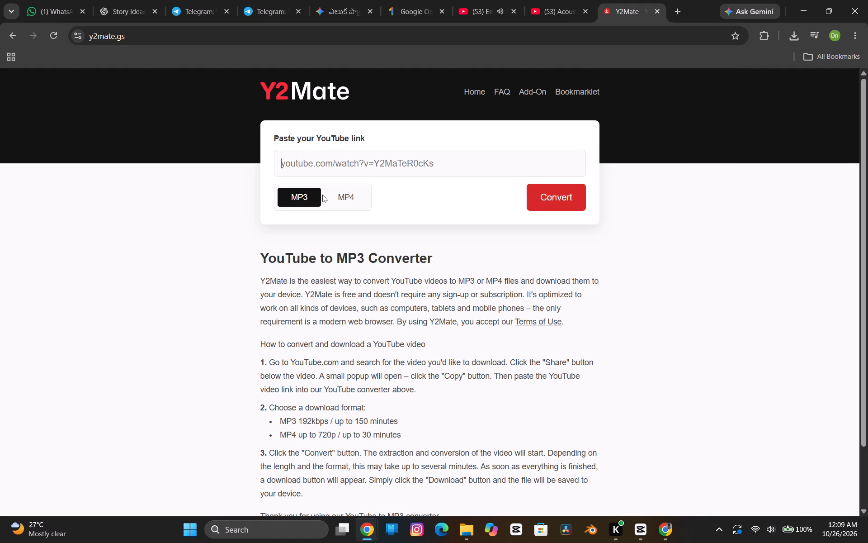
ctrl+click(353, 162)
key(ctrl+a)
key(ctrl+v)
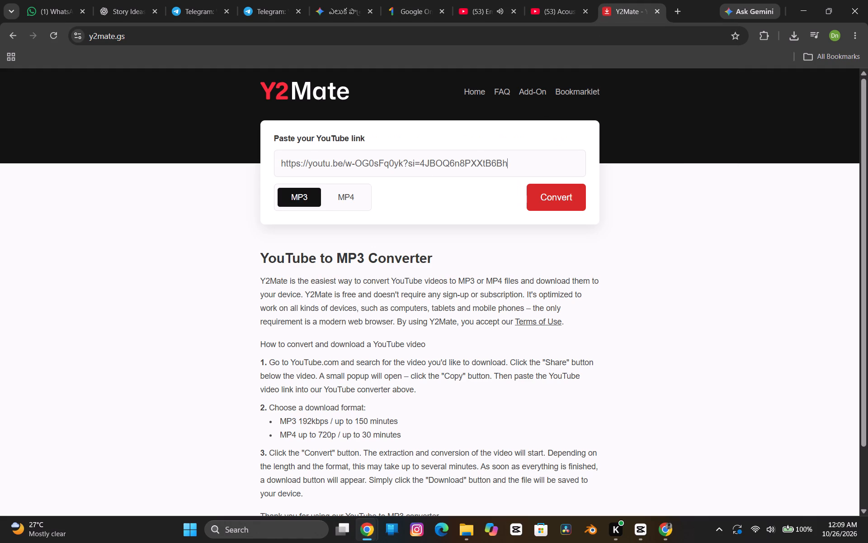
click(552, 197)
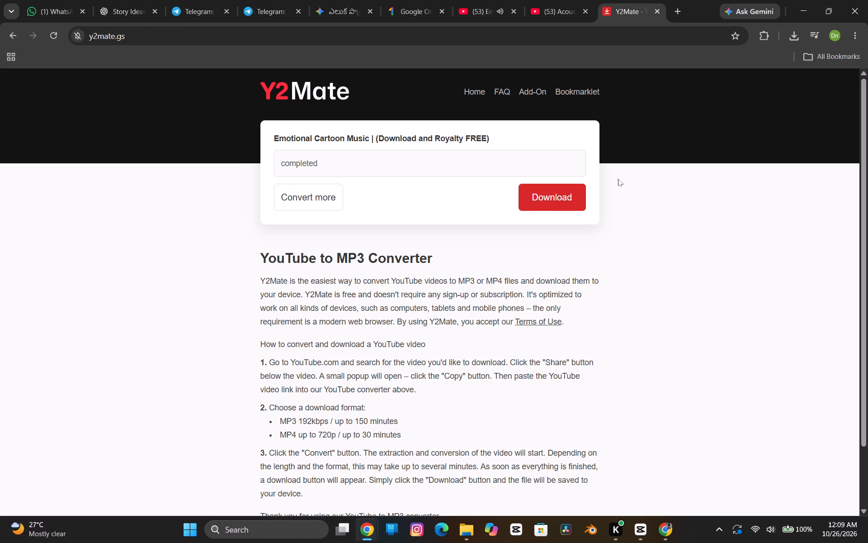
click(797, 31)
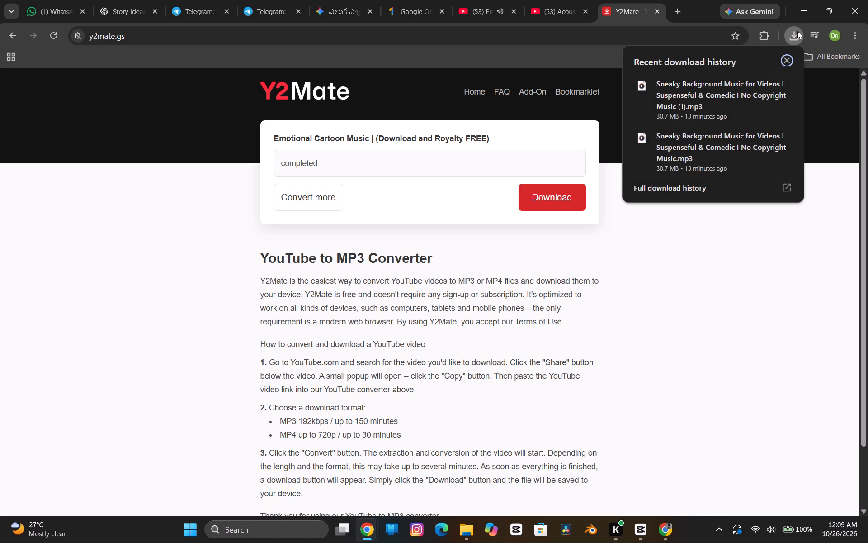
click(565, 204)
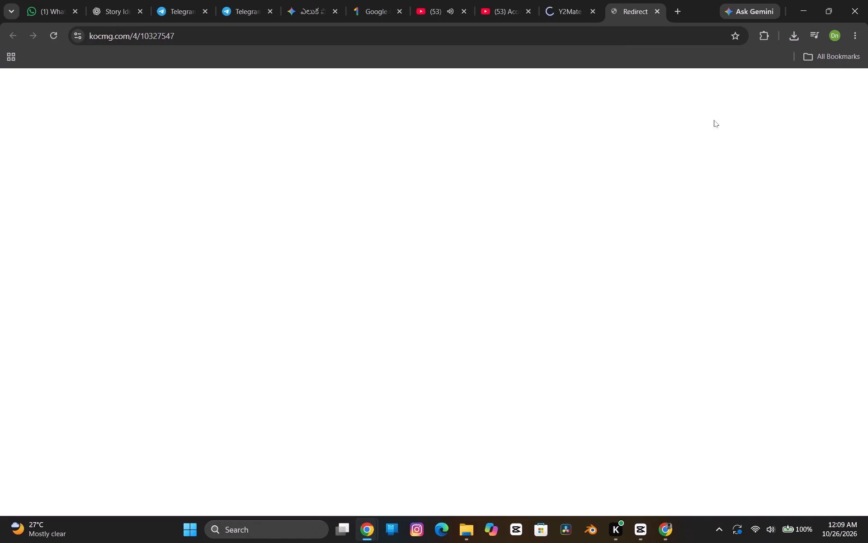
click(654, 9)
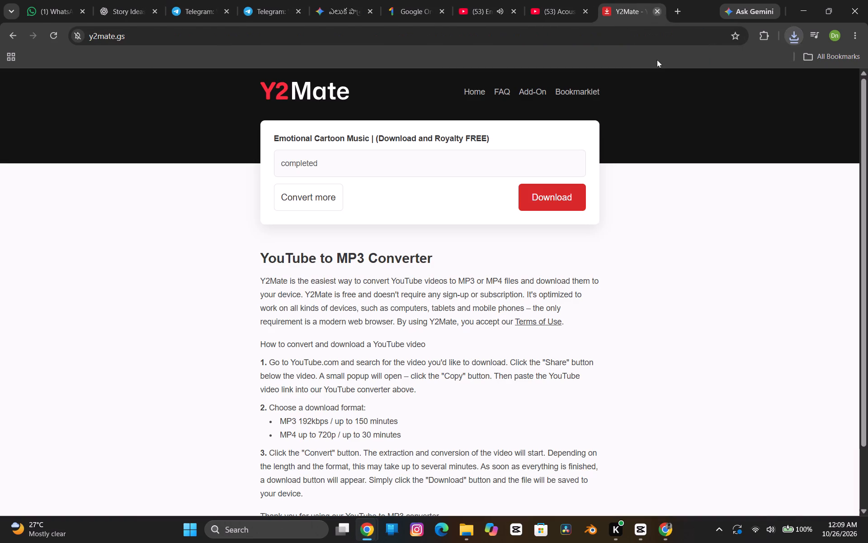
Switch to CapCut and import the downloaded Emotional Cartoon Music MP3 into the project media.
click(634, 526)
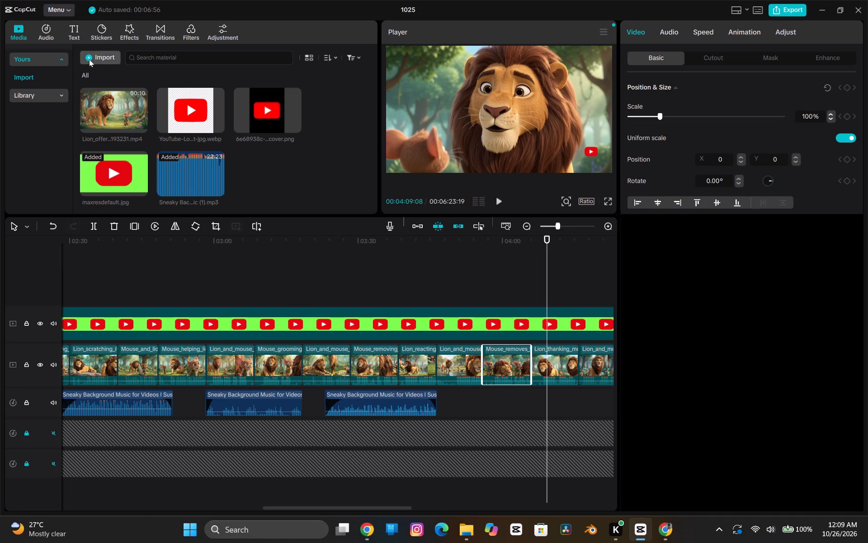
click(91, 57)
click(127, 128)
double_click(127, 128)
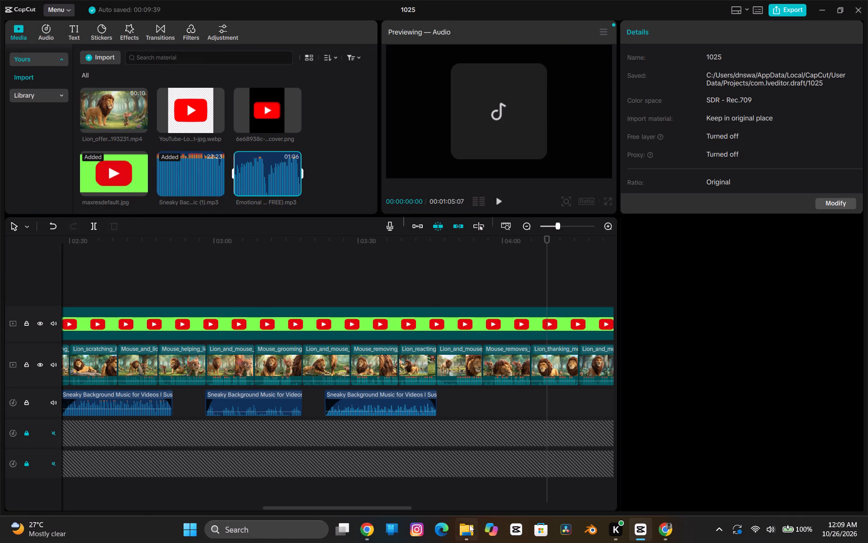
Switch to the browser and pause the video playing on YouTube.
click(371, 533)
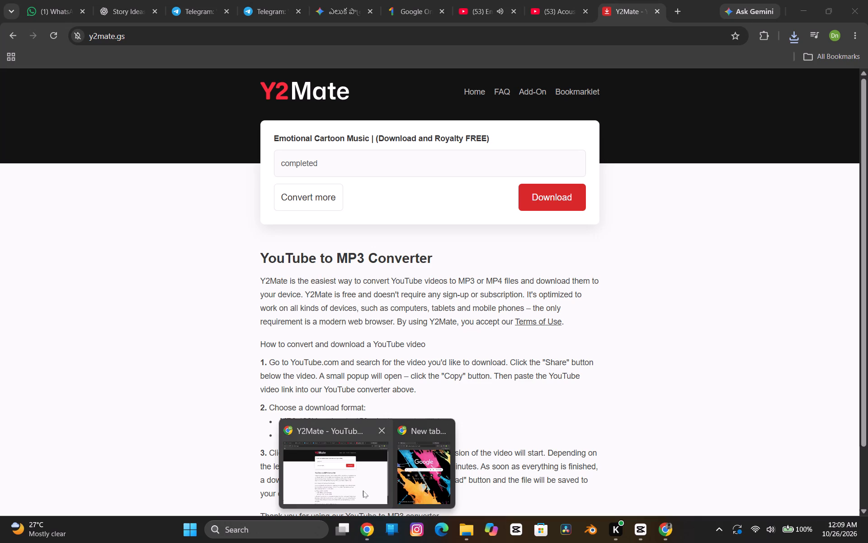
click(363, 491)
click(481, 0)
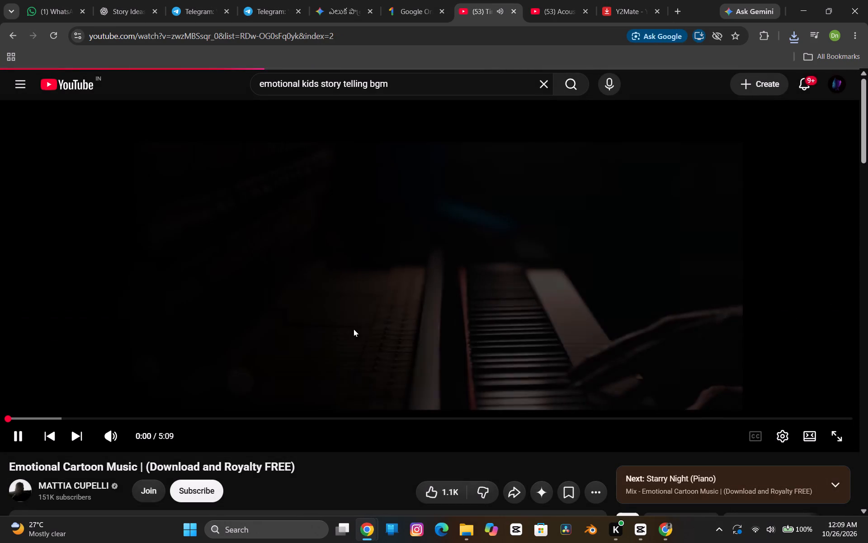
click(354, 329)
click(354, 329)
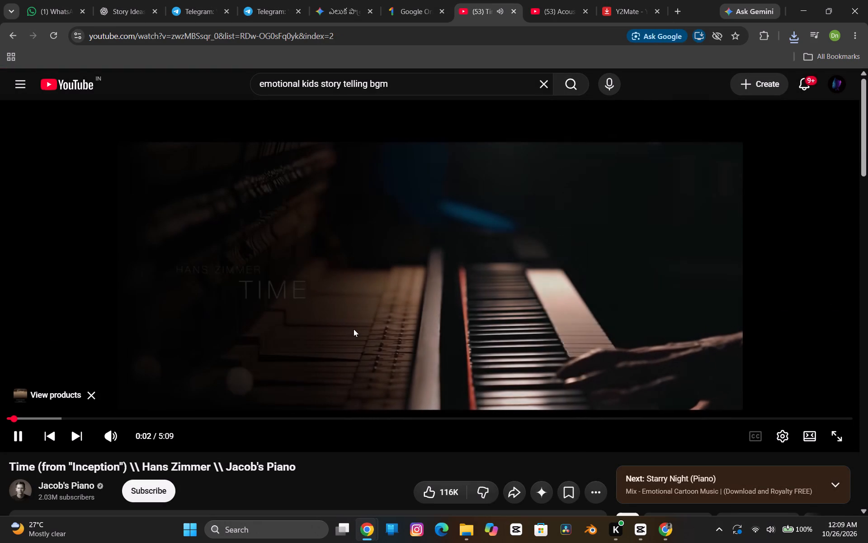
Return to CapCut and place the Emotional Cartoon Music clip on the music track at 00:04:09:08.
click(635, 520)
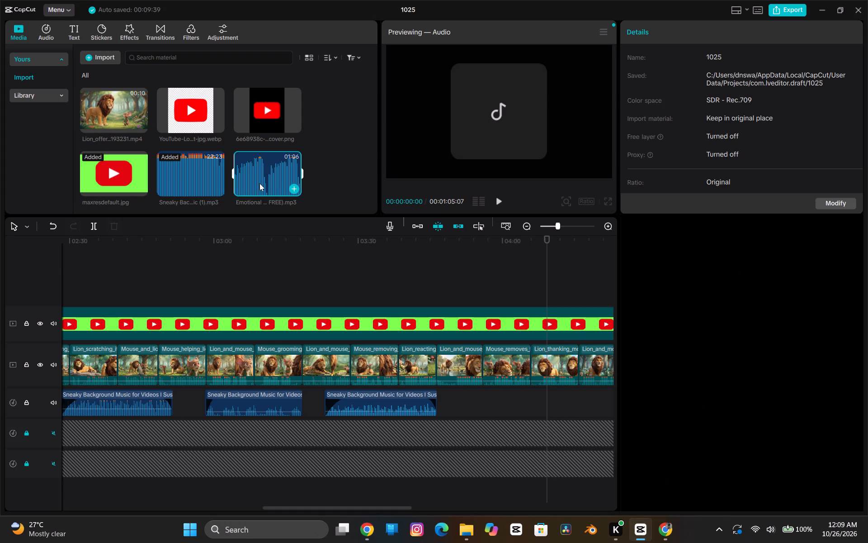
drag(259, 183, 544, 406)
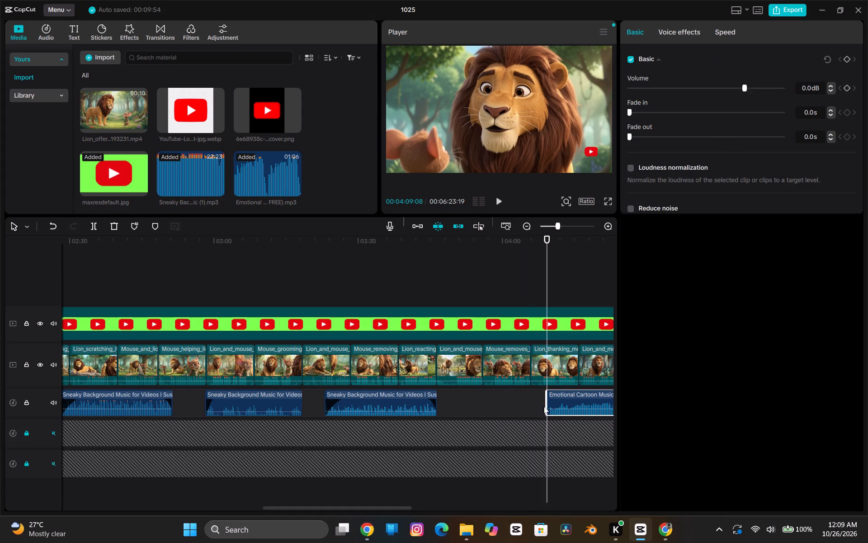
Play the scenes under the emotional music at several points between 00:04:09:08 and about 00:04:45 to check how it fits.
scroll(460, 412, left, 2)
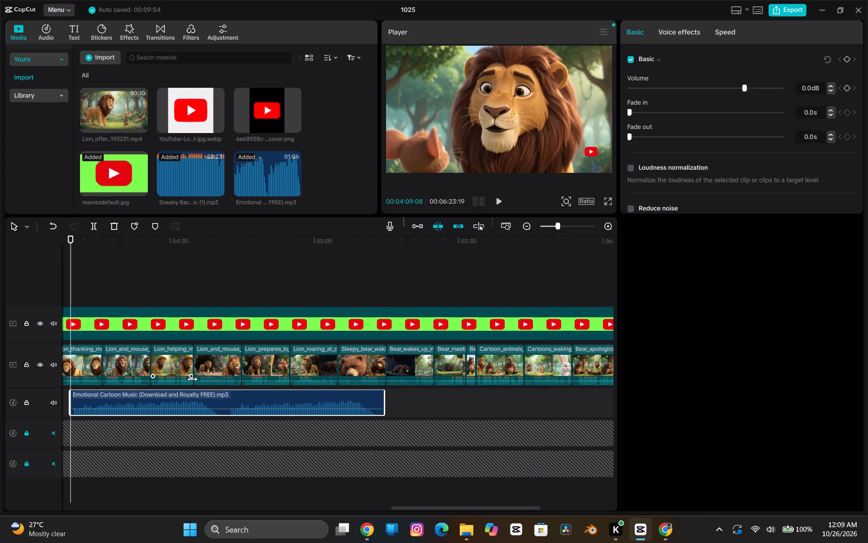
key(space)
click(240, 243)
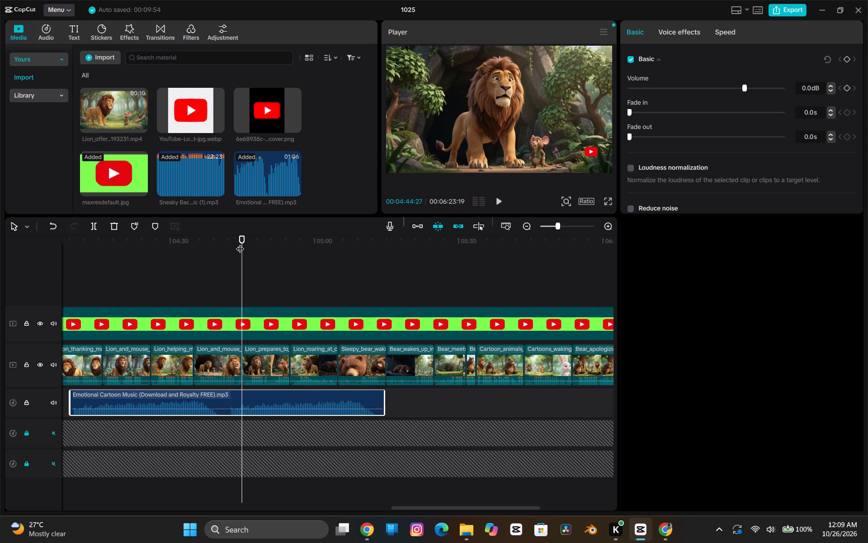
key(space)
key(Left)
key(Left)
key(Left)
key(Left)
key(Left)
key(space)
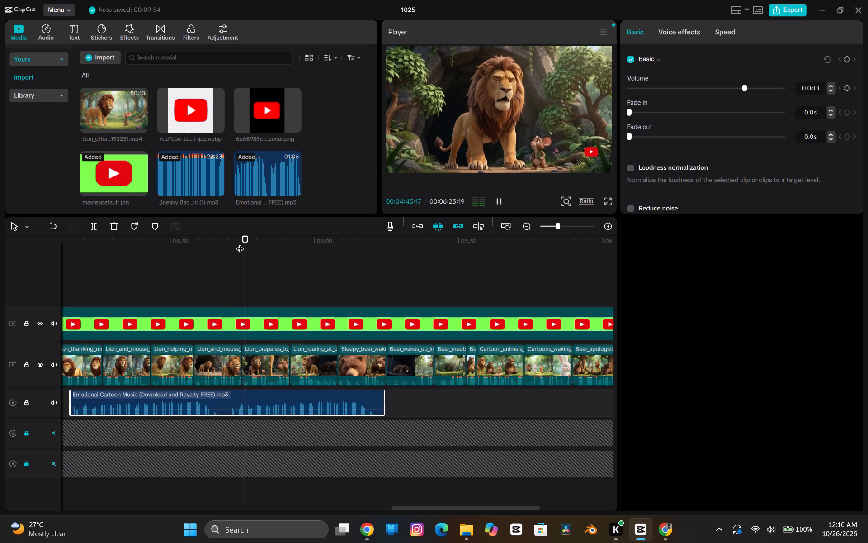
click(138, 242)
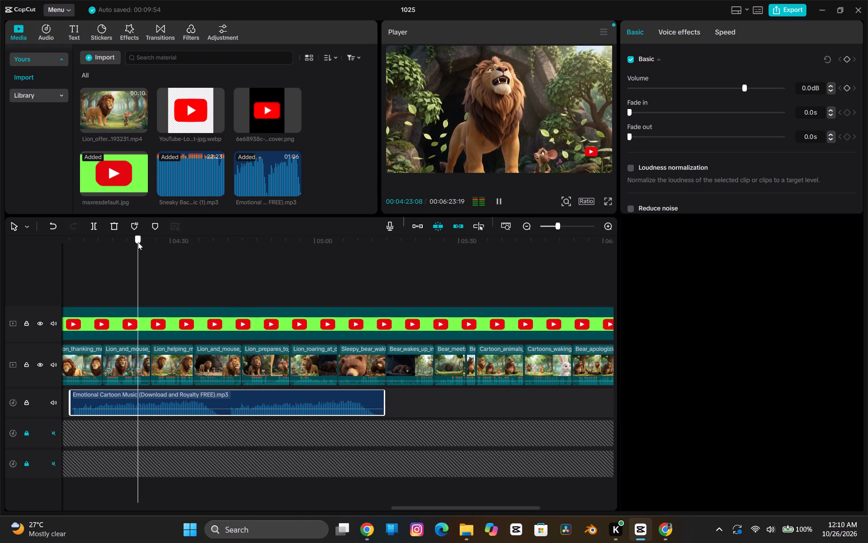
key(space)
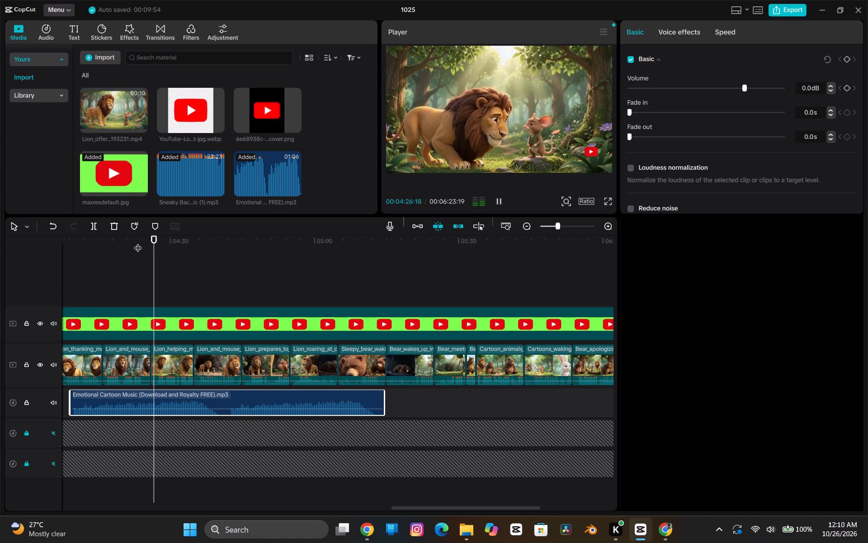
click(126, 241)
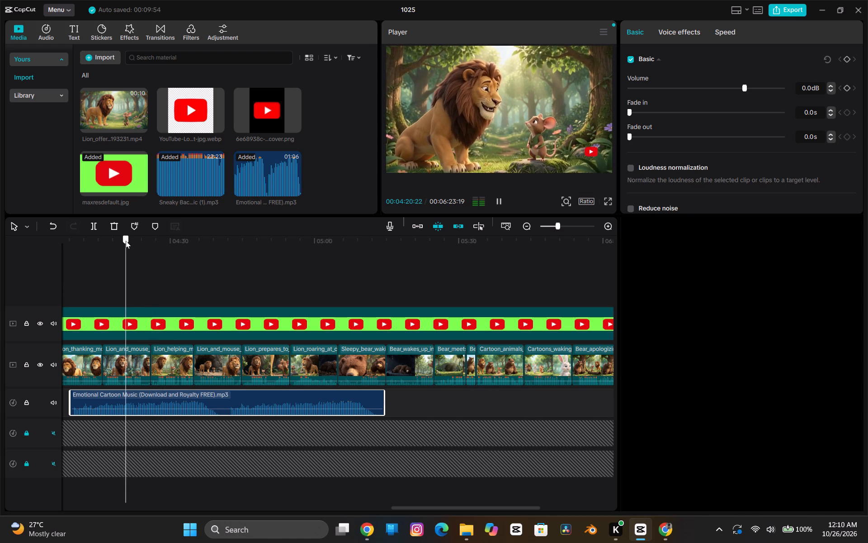
key(space)
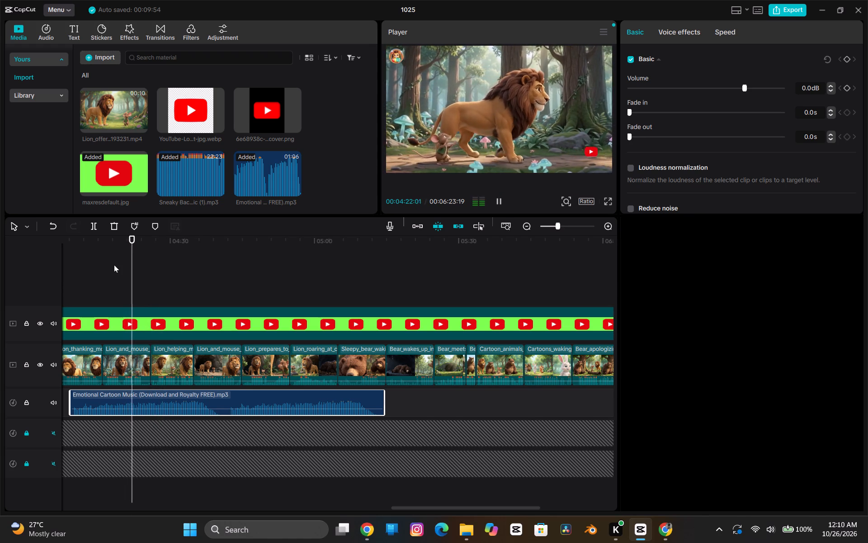
click(70, 237)
key(space)
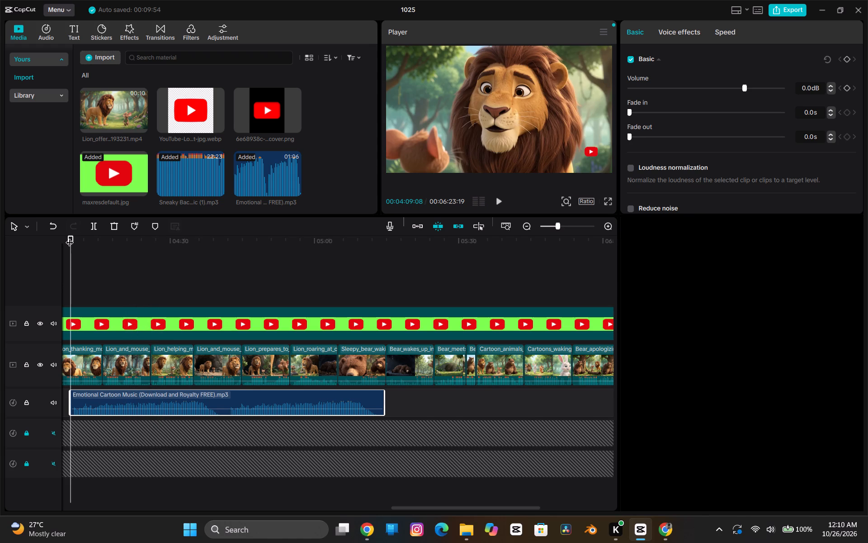
key(space)
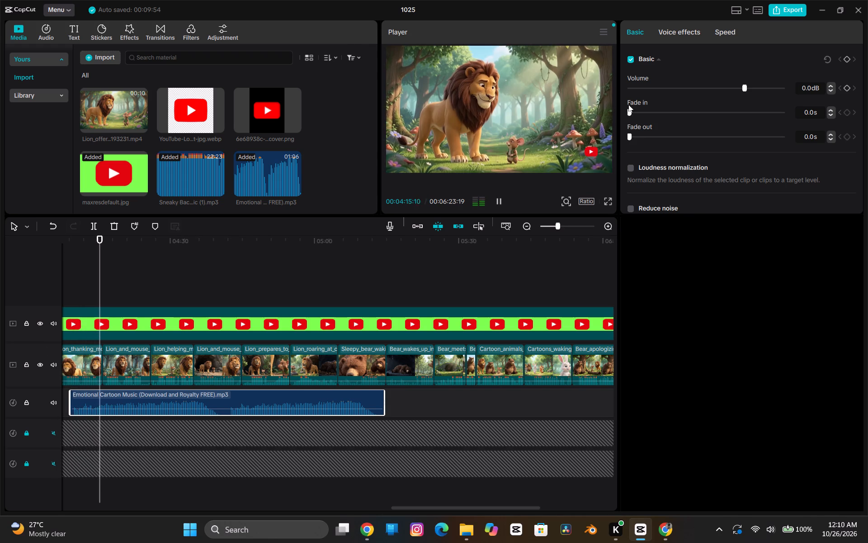
Set the Emotional Cartoon Music clip's fade-in to 4.7 s.
drag(629, 112, 645, 112)
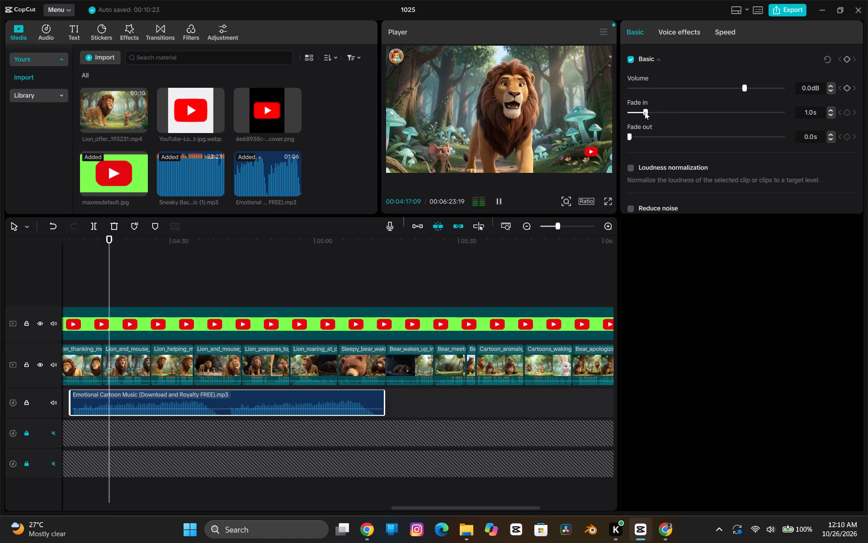
drag(645, 112, 700, 107)
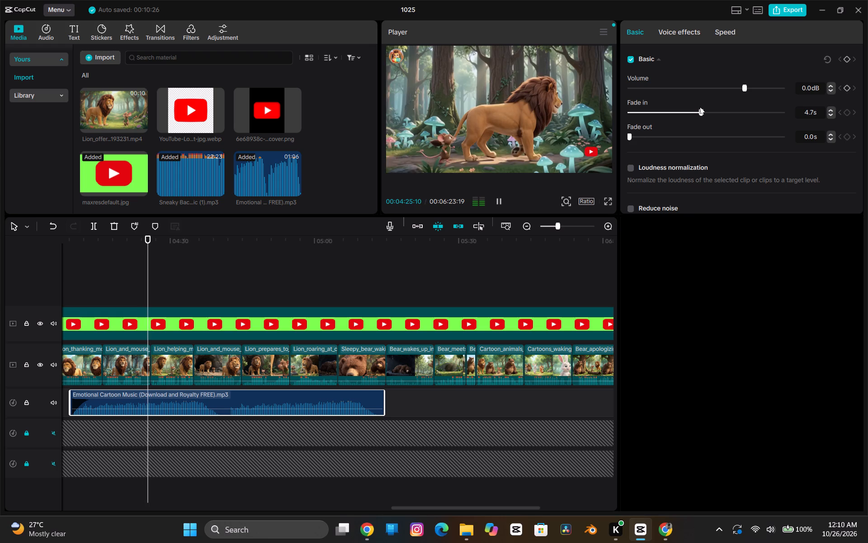
Play to 00:04:27:04, in the scene where the lion faces the mouse, and split the emotional music clip there.
key(space)
key(space)
key(space)
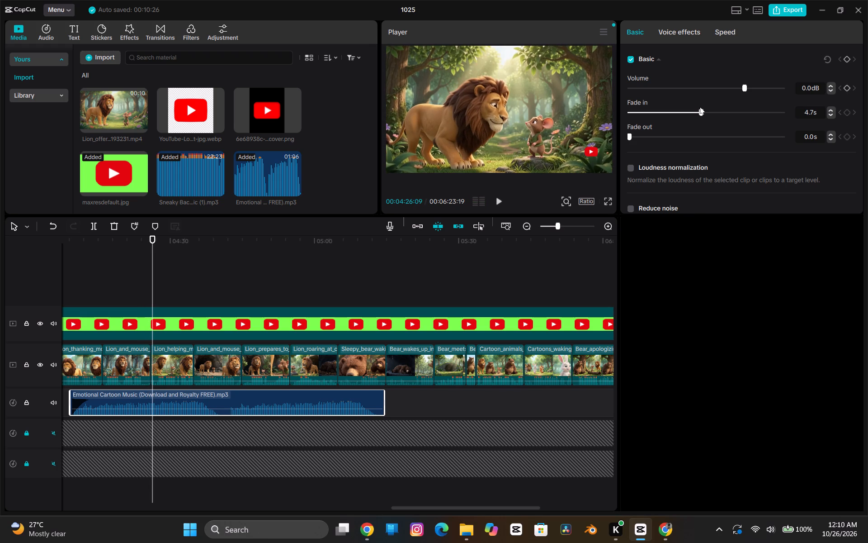
key(space)
key(space)
key(space)
key(space)
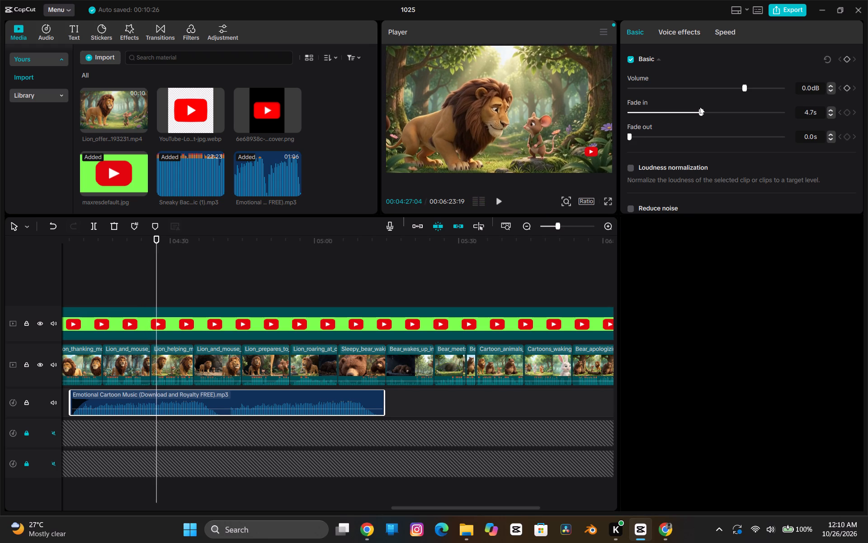
key(b)
click(158, 404)
Split the emotional music again just before 00:04:33:15 and delete the short piece between the two cuts.
key(space)
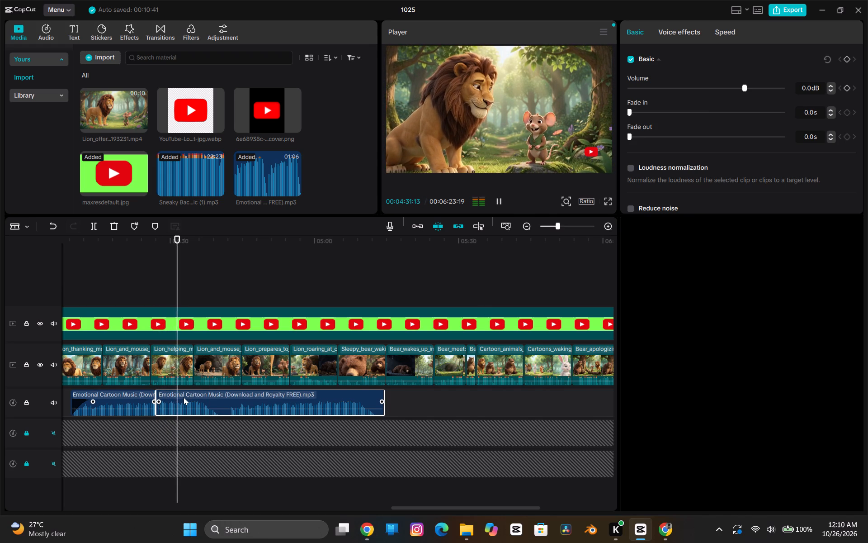
key(space)
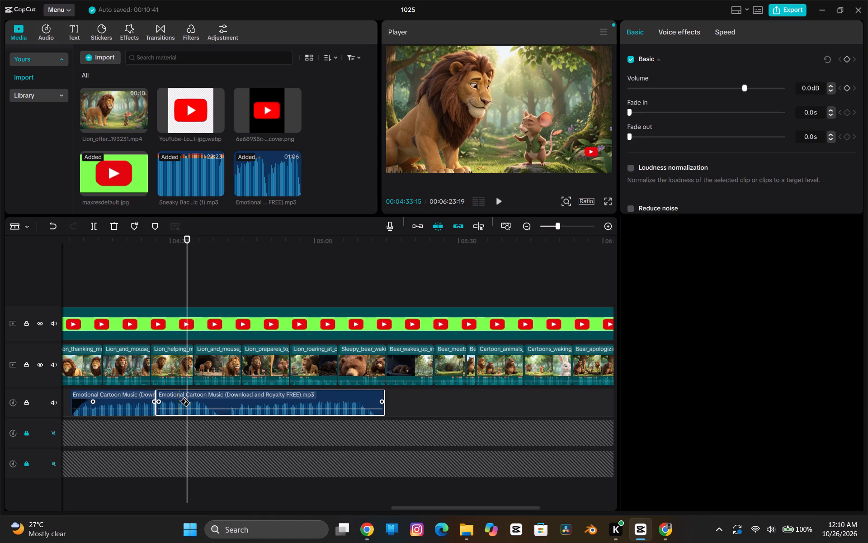
click(183, 400)
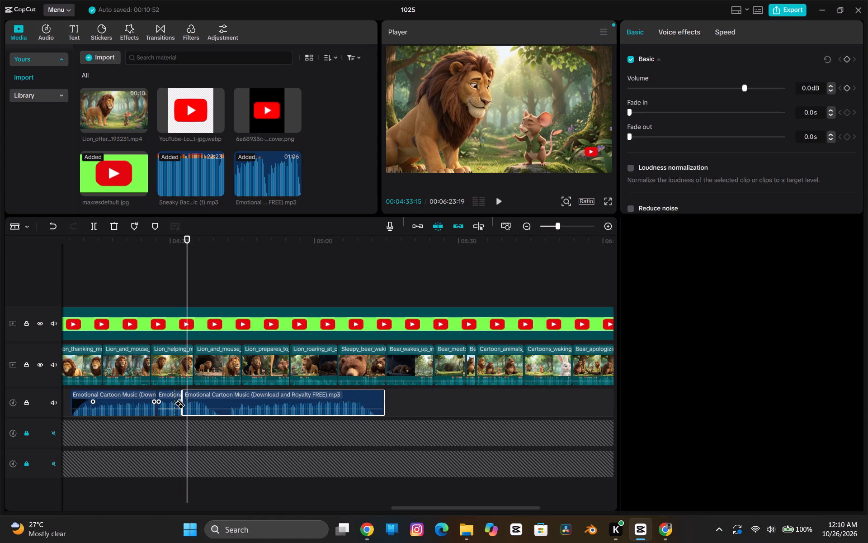
click(171, 403)
key(ctrl+z)
key(a)
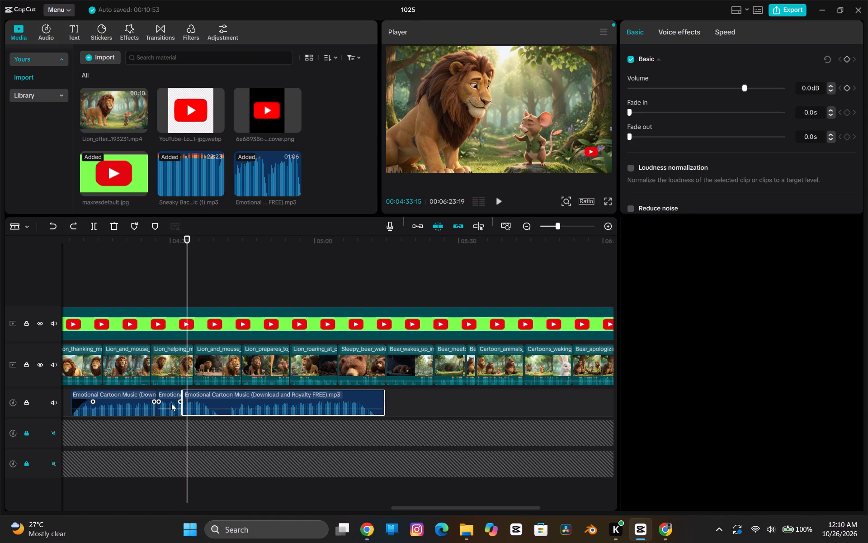
click(171, 403)
key(Delete)
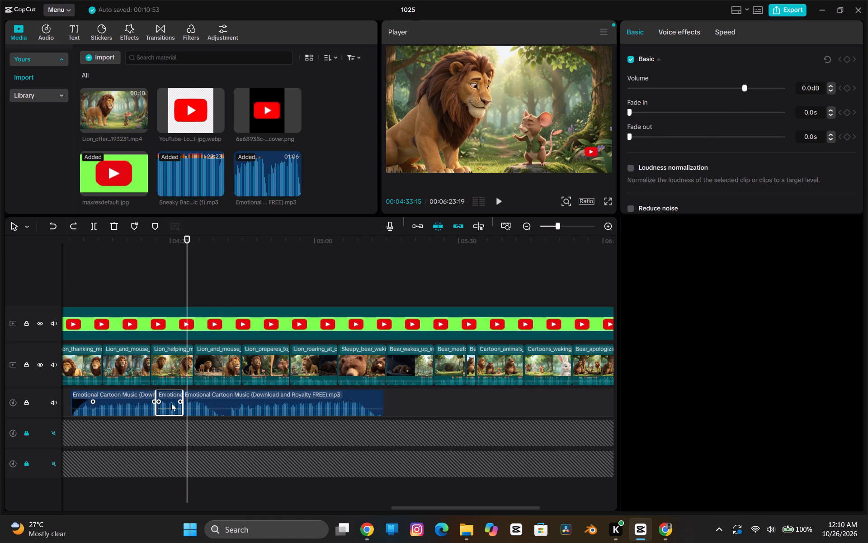
Set the fade-in of the emotional music clip after the gap, under the lion-helping-mouse scene, to 3.6 s.
key(space)
click(175, 405)
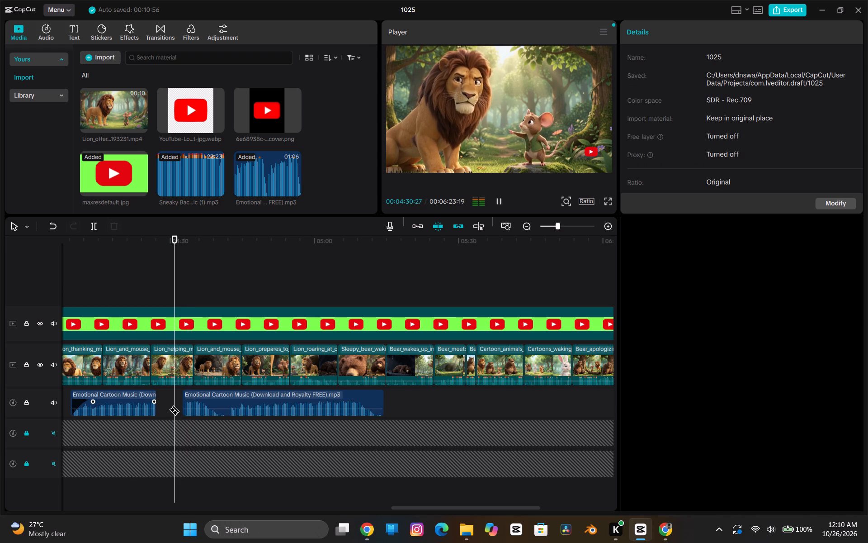
click(196, 405)
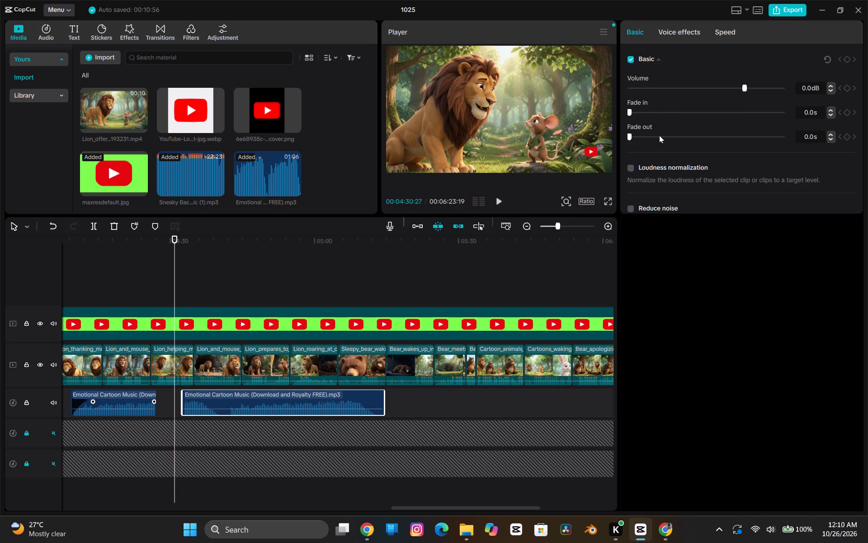
click(652, 114)
click(684, 117)
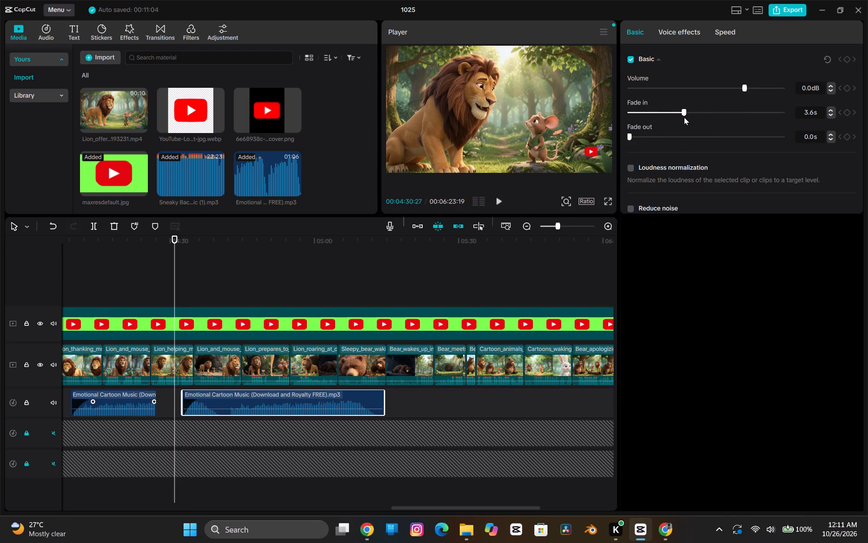
Shift that emotional music clip slightly earlier and lower its volume to -5.4 dB.
key(space)
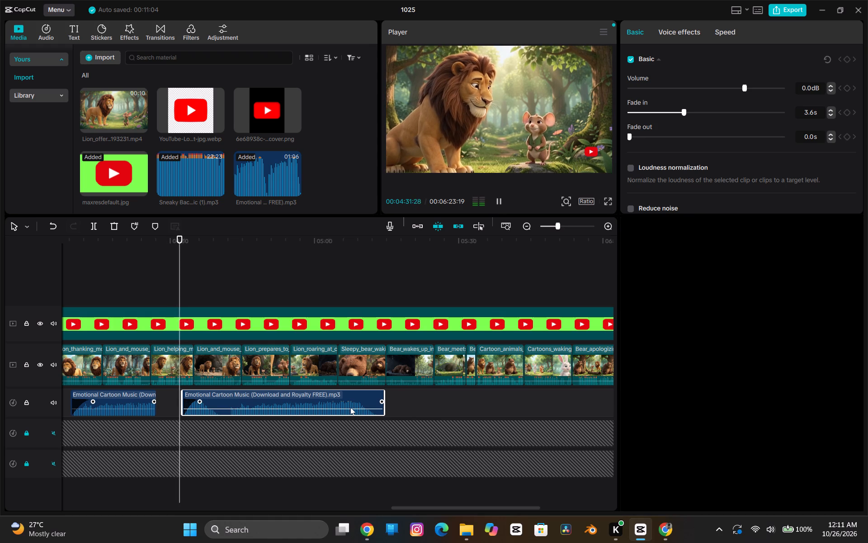
click(350, 407)
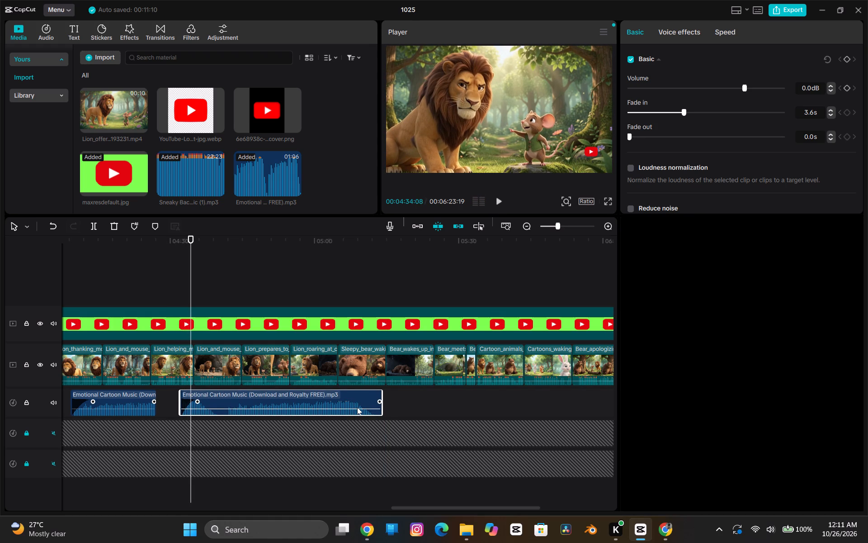
click(357, 409)
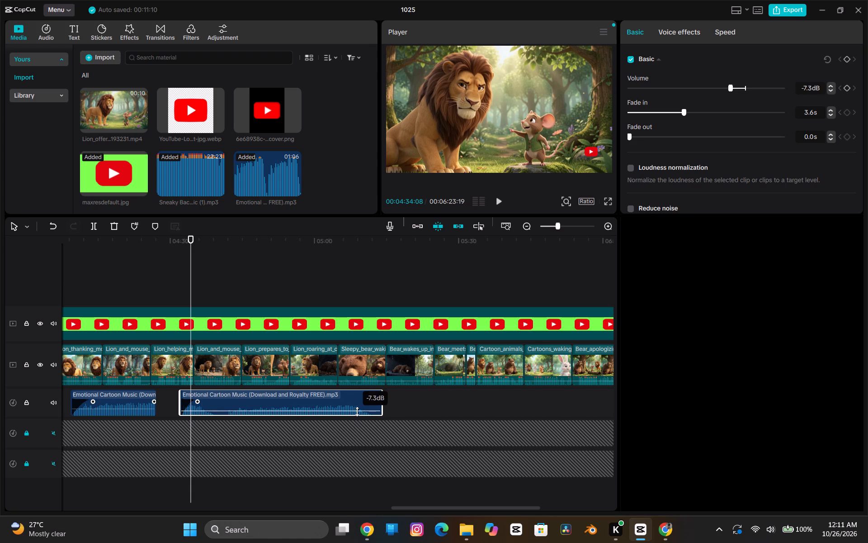
click(357, 410)
Play to 00:04:43:20, where the lion stands at the cave mouth, and split the emotional music clip there.
key(space)
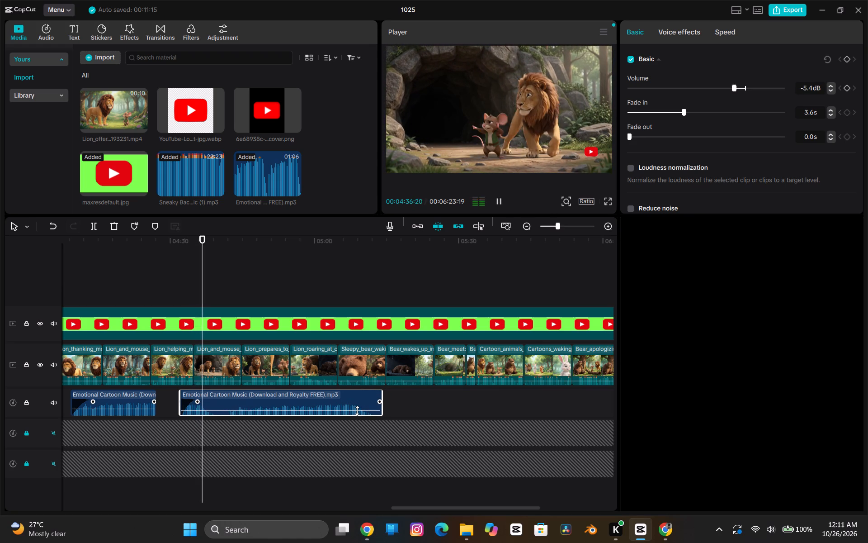
key(space)
key(space)
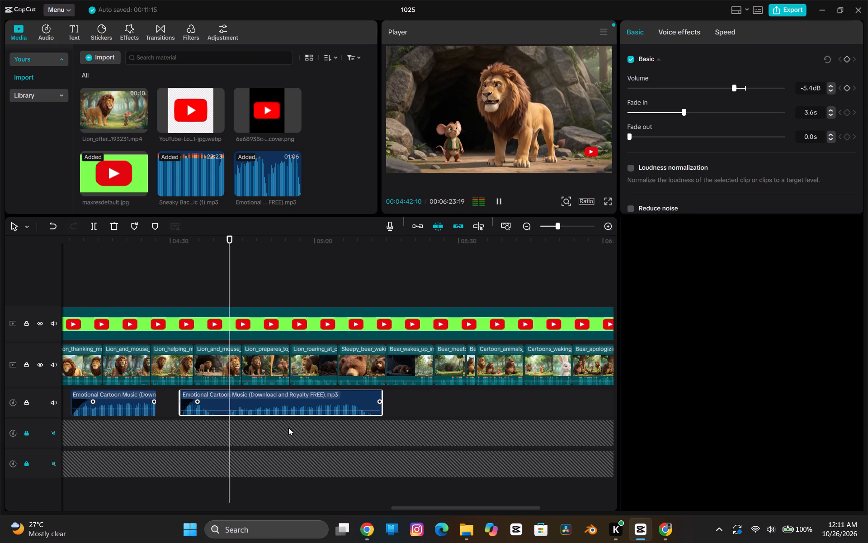
key(space)
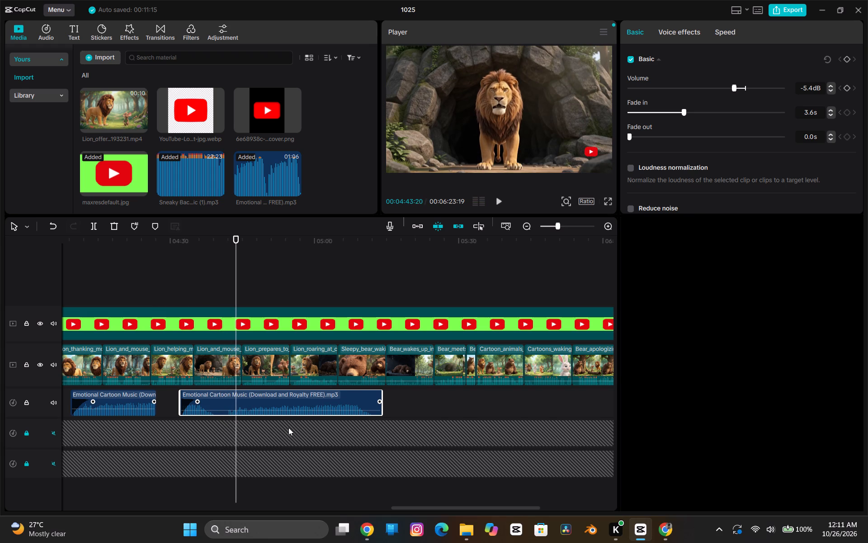
key(b)
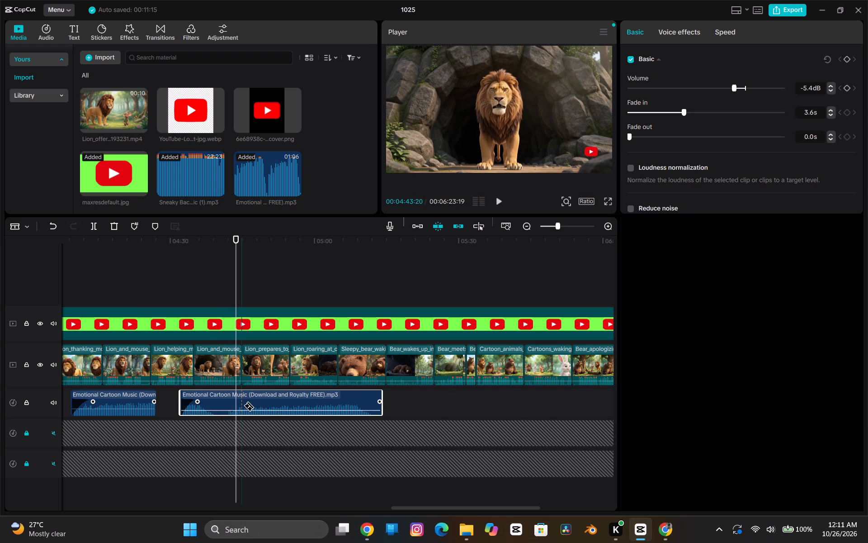
click(239, 404)
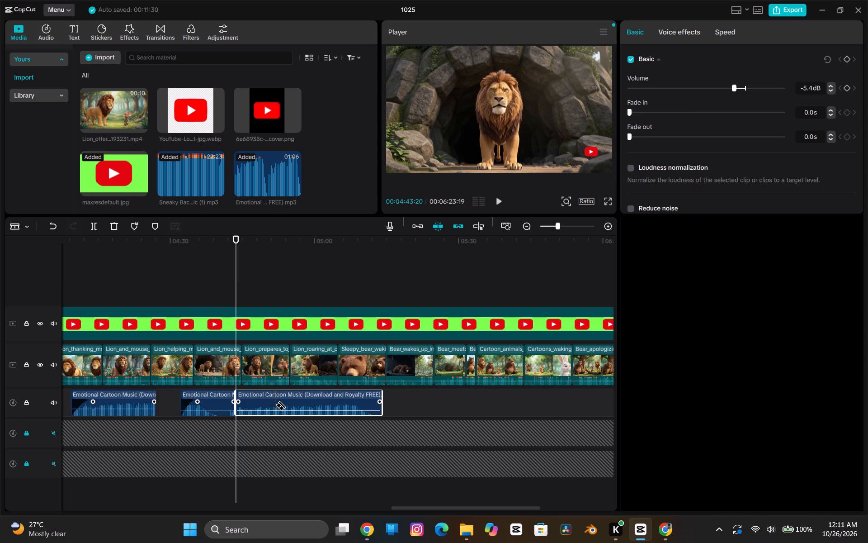
key(a)
Play through the lion and bear scenes and move the emotional music piece after the cut to start at about 00:05:01, late in the lion-roaring scene.
drag(353, 409, 414, 506)
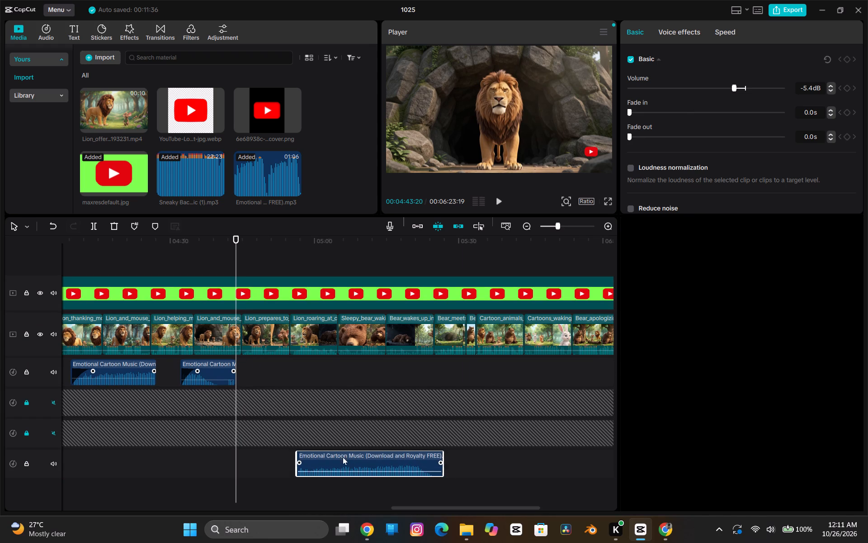
key(space)
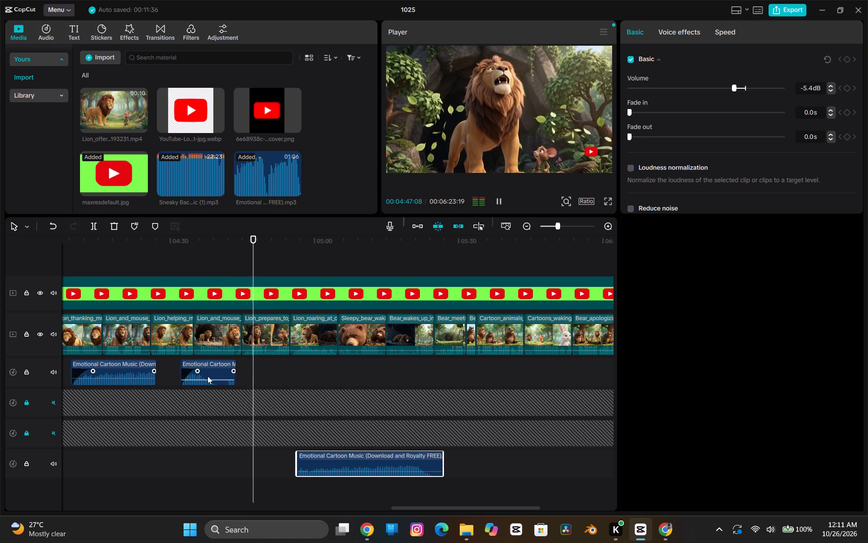
click(226, 240)
key(space)
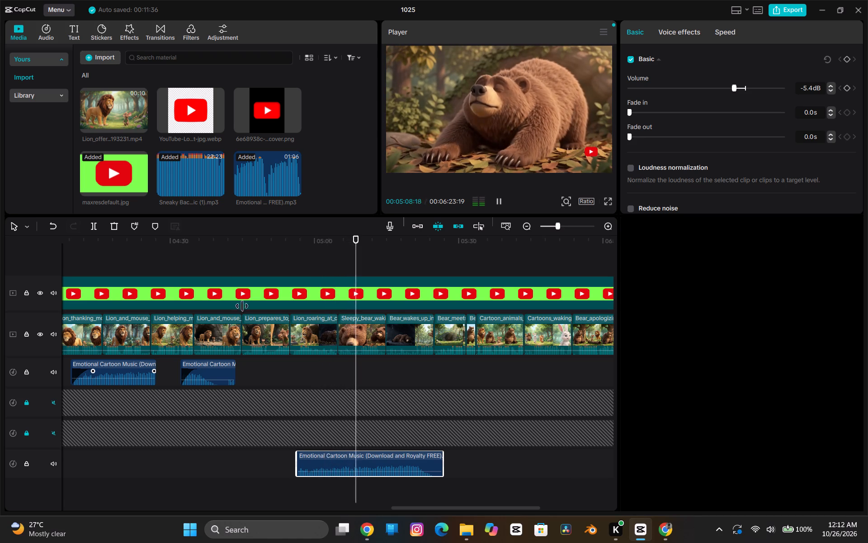
drag(357, 450, 354, 372)
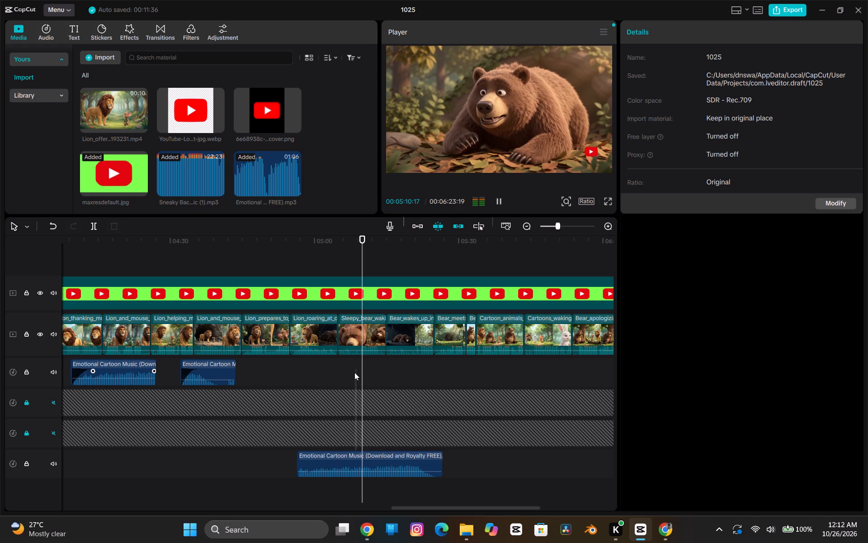
drag(354, 372, 353, 448)
drag(355, 452, 387, 349)
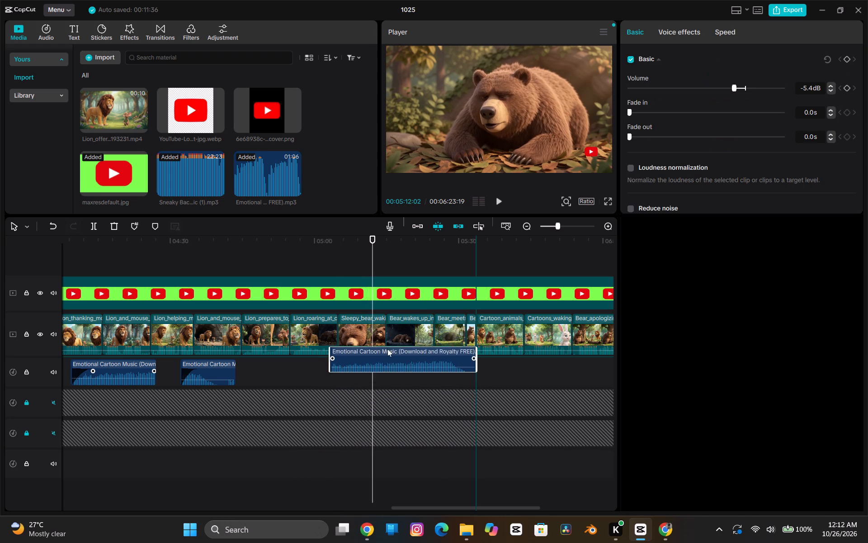
drag(387, 349, 397, 361)
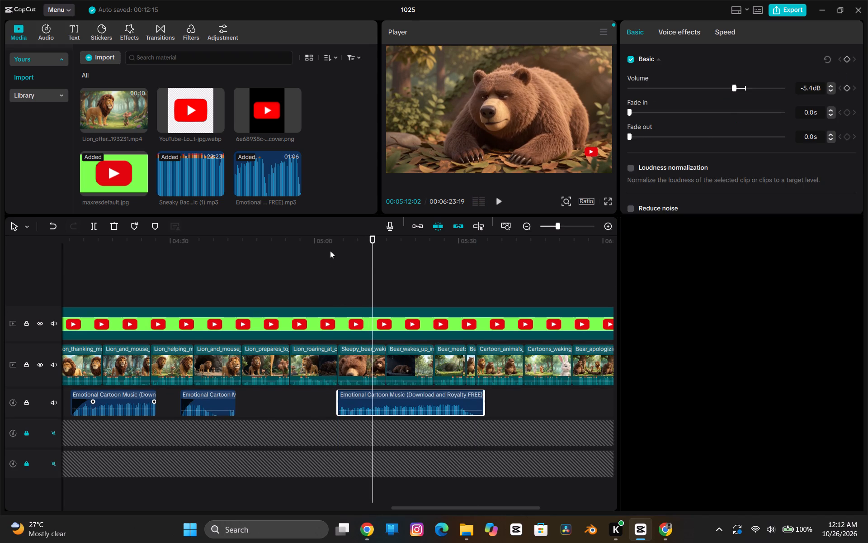
click(329, 247)
key(space)
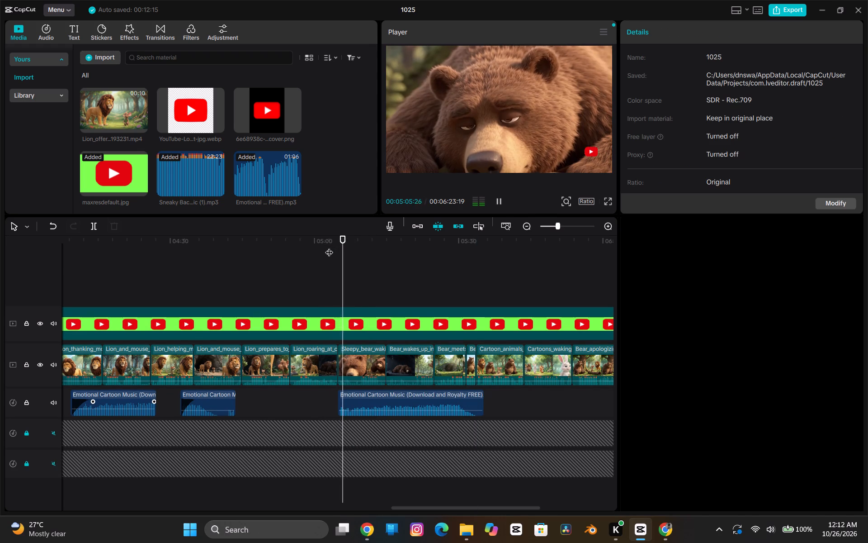
drag(369, 395, 359, 393)
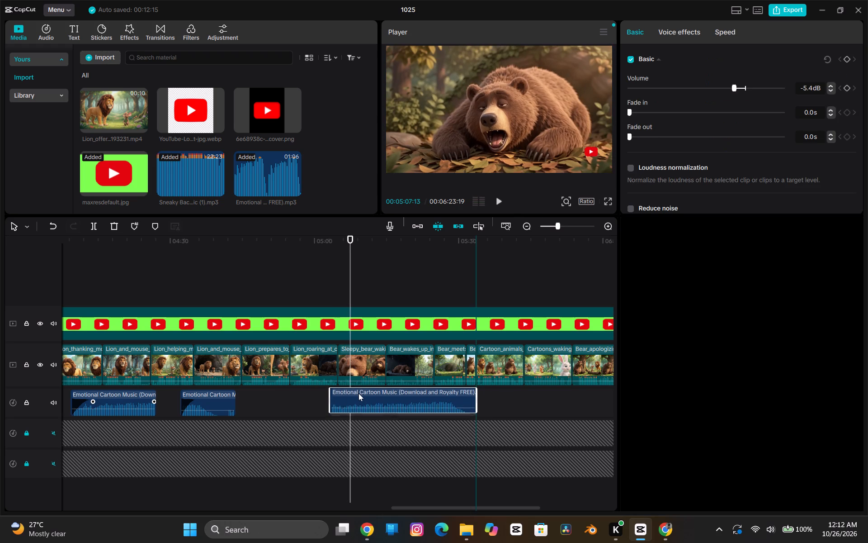
drag(359, 393, 353, 395)
Play from 00:04:54:27 into the sleepy bear scene and set the moved emotional music clip's fade-in to 5.1 s.
click(292, 239)
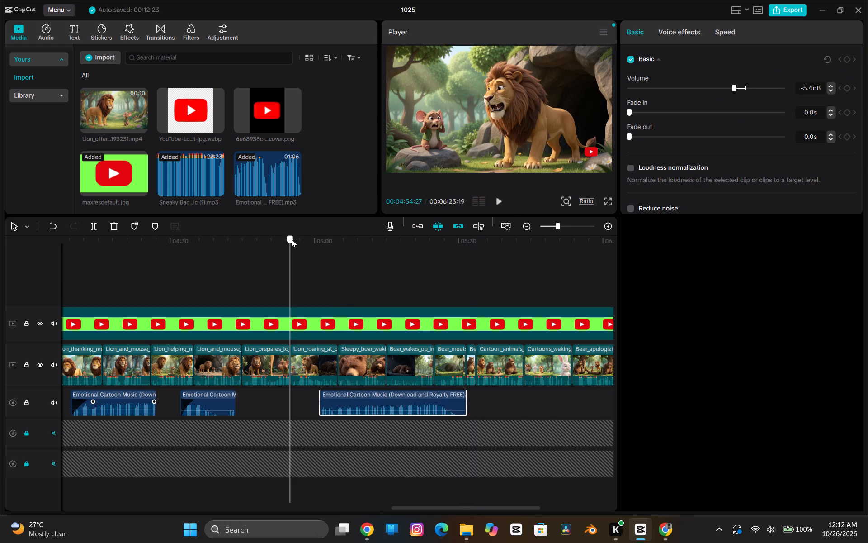
key(space)
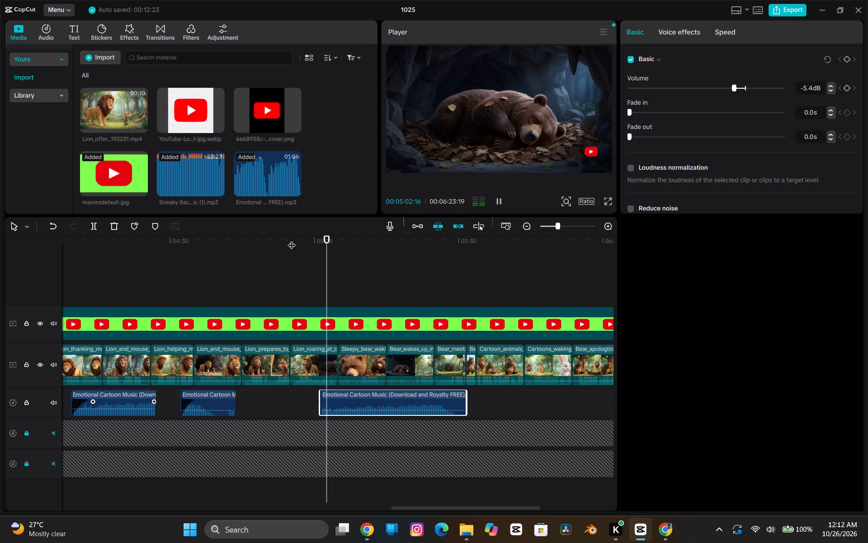
click(376, 391)
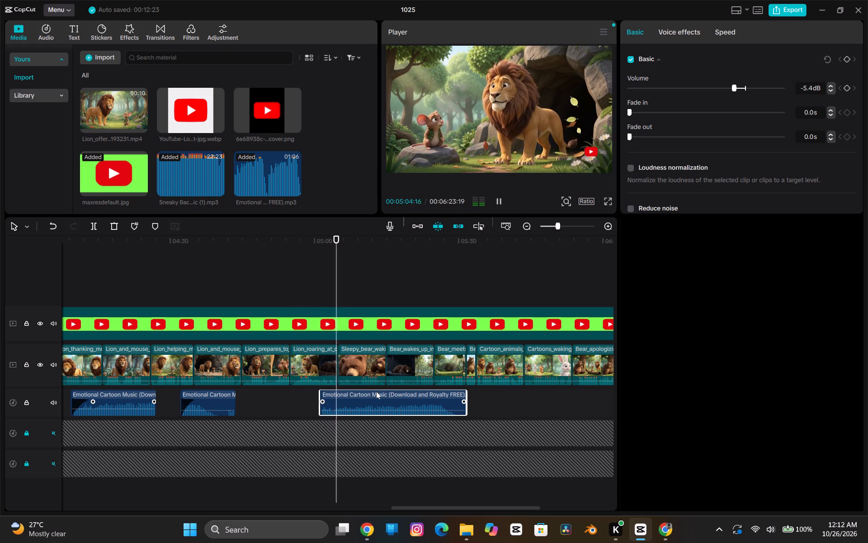
click(647, 113)
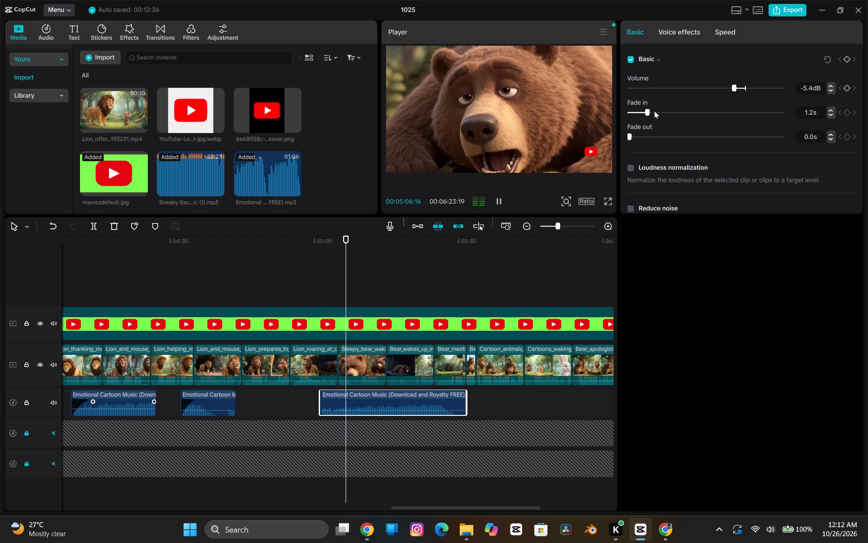
click(671, 105)
drag(651, 113, 659, 110)
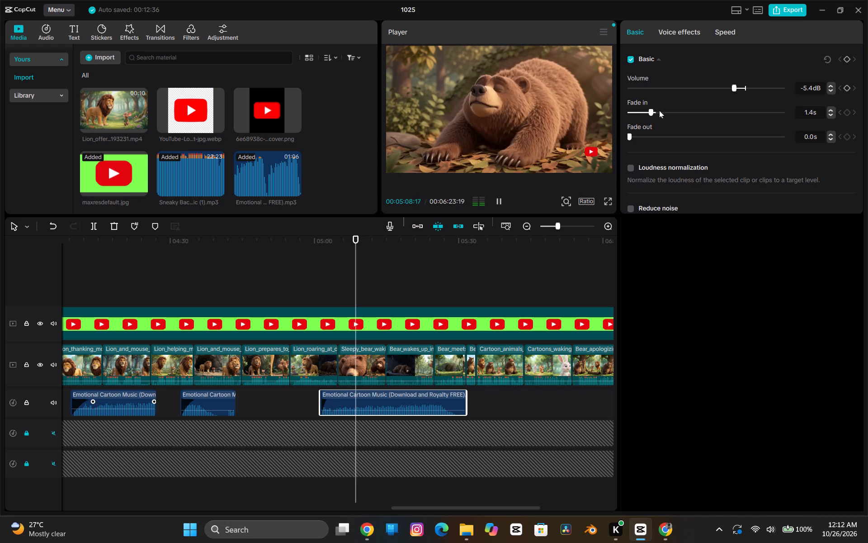
drag(659, 110, 708, 107)
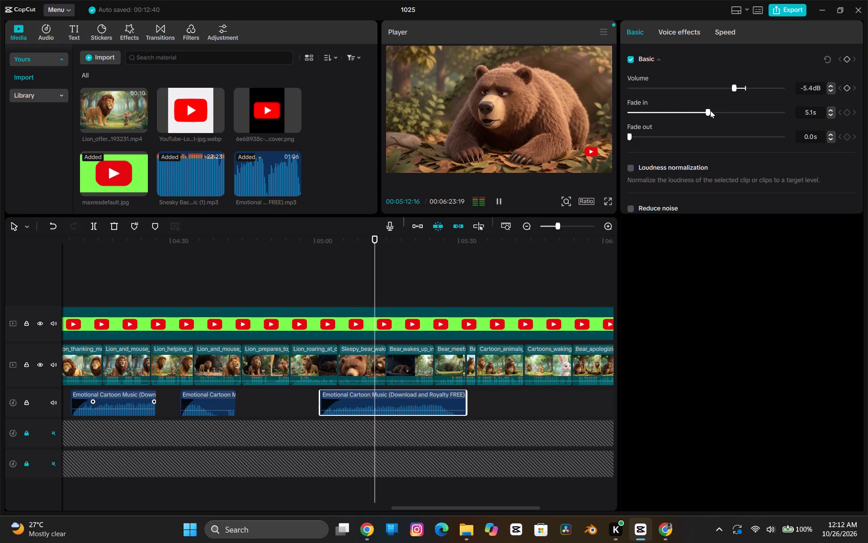
click(710, 112)
Find 00:05:15:00, where the bear-wakes-up cave scene begins, and split the emotional music clip at that frame.
key(space)
key(space)
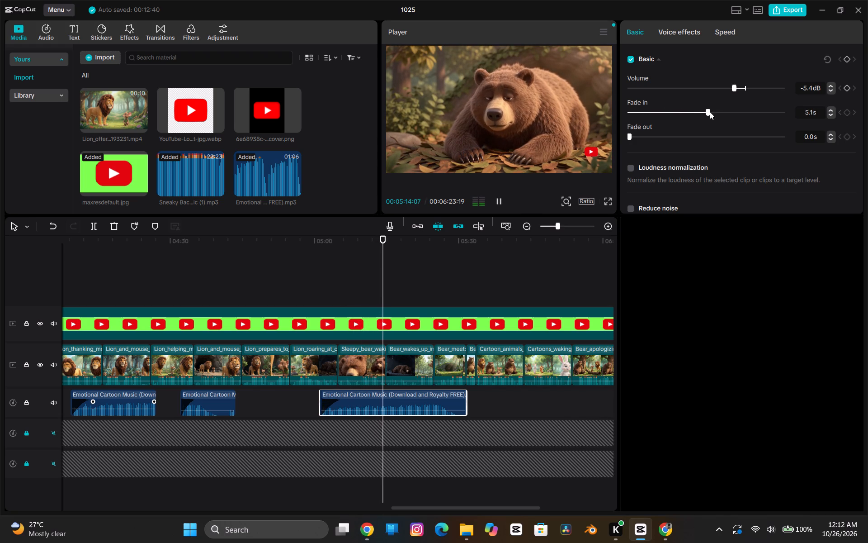
key(space)
key(space)
key(space)
key(space)
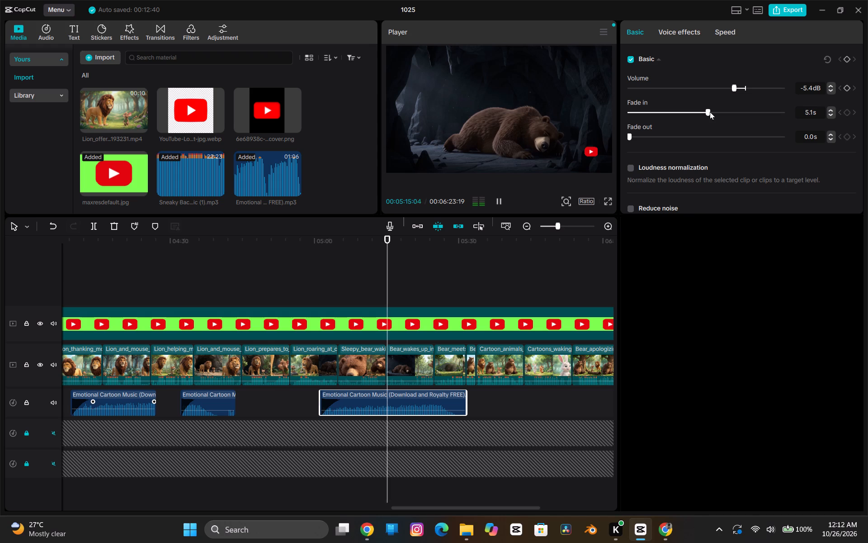
key(space)
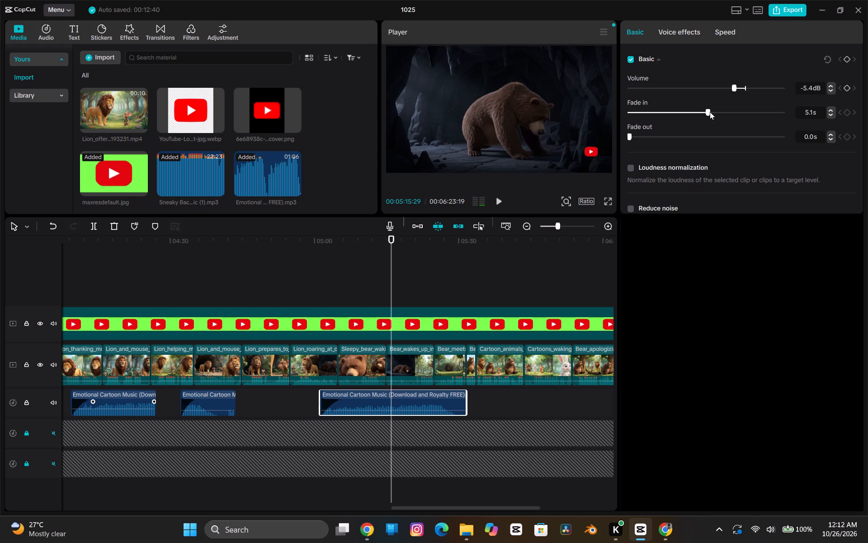
key(Left)
key(Left)
key(Left)
key(Left)
key(Left)
key(Left)
key(Left)
key(Left)
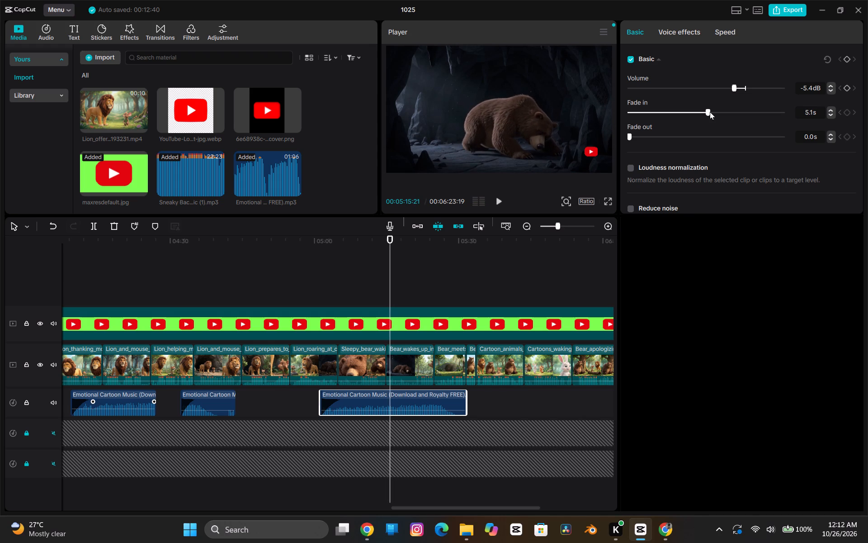
key(Left)
key(Left)
key(Left)
key(Left)
key(Left)
key(Left)
key(Left)
key(Left)
key(Left)
key(Left)
key(Left)
key(Left)
key(Left)
key(Left)
key(Left)
key(Left)
key(Left)
key(Left)
key(Left)
key(Left)
key(Left)
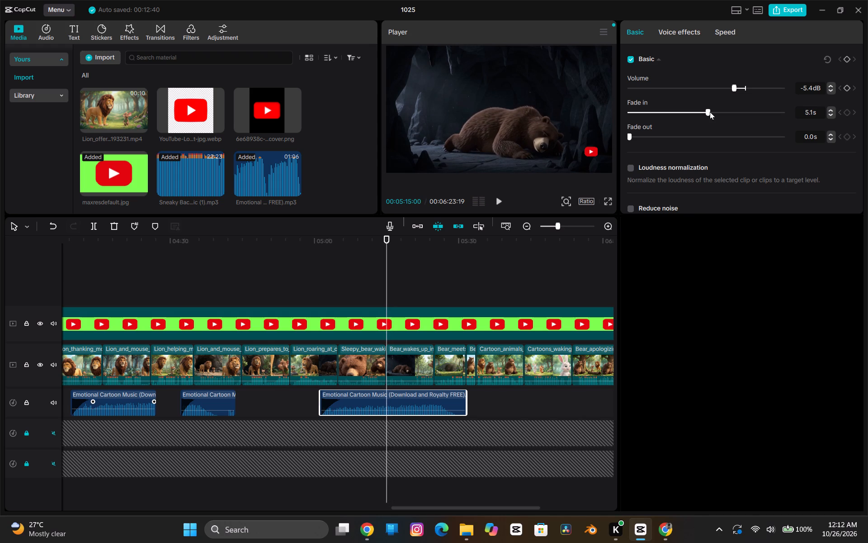
key(b)
click(387, 397)
click(387, 397)
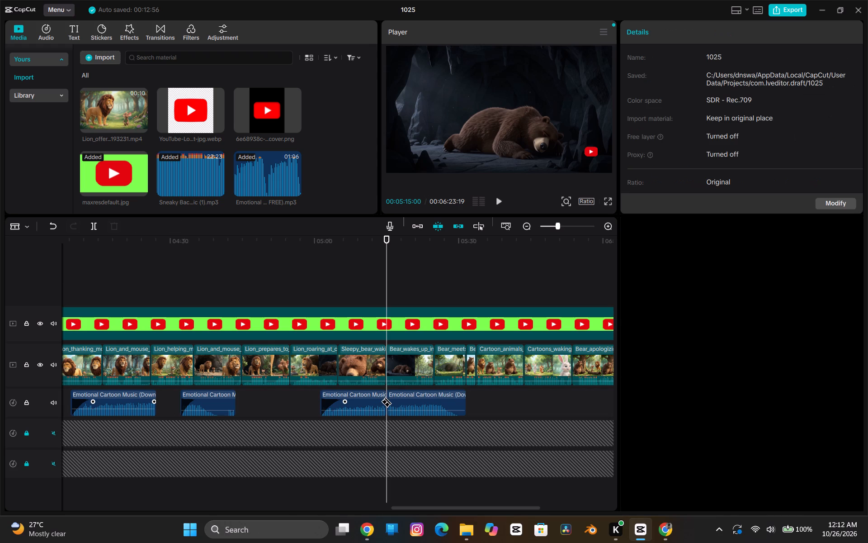
Split the emotional music clip at about 00:05:20 in the bear-wakes-up scene and delete the piece between 00:05:15:00 and that cut.
key(space)
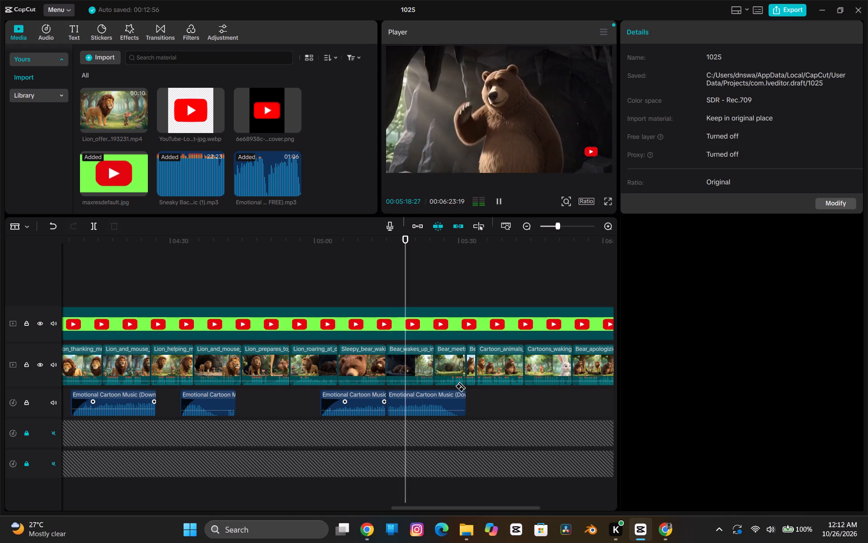
key(space)
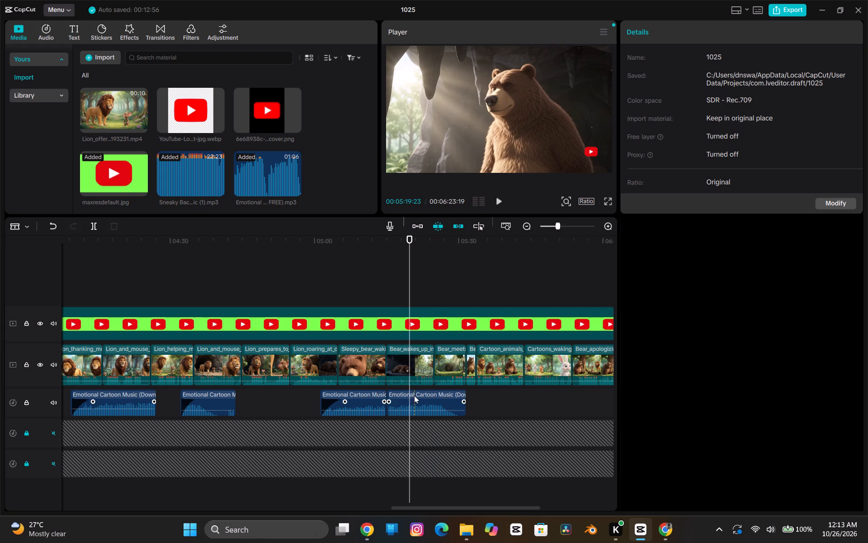
click(414, 395)
key(a)
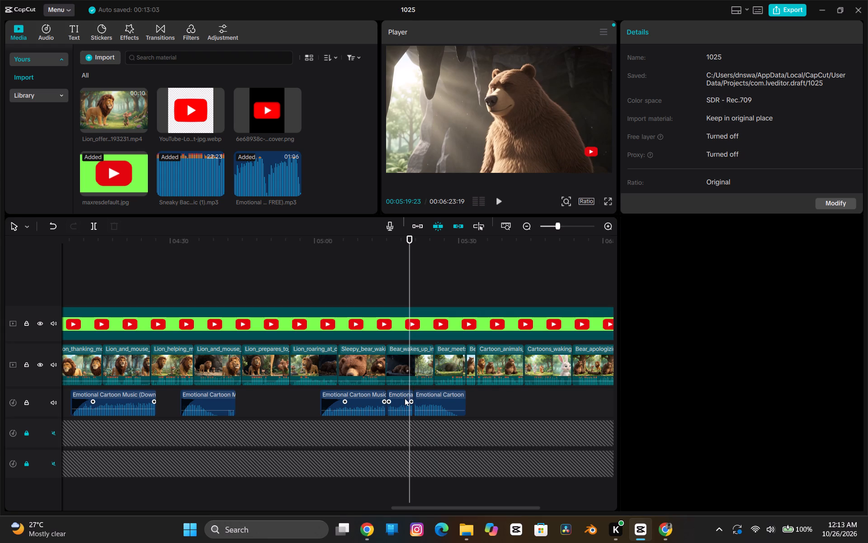
click(405, 399)
key(Delete)
Set the fade-in of the remaining emotional music piece under the bear-meets scene to 8.8 s and play it through.
key(space)
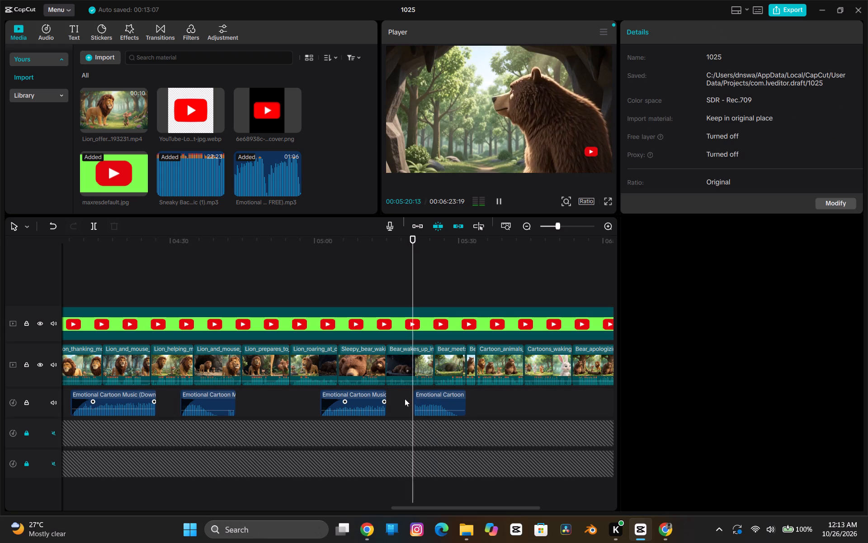
click(428, 416)
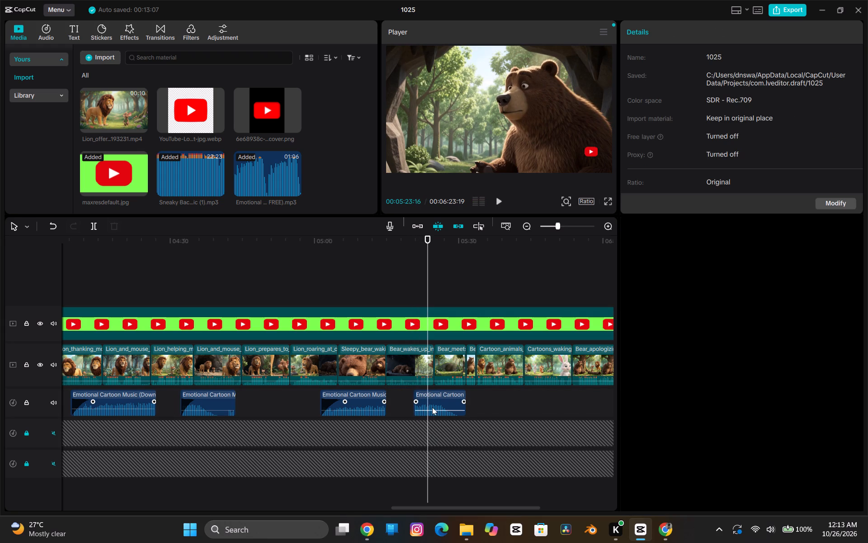
click(432, 406)
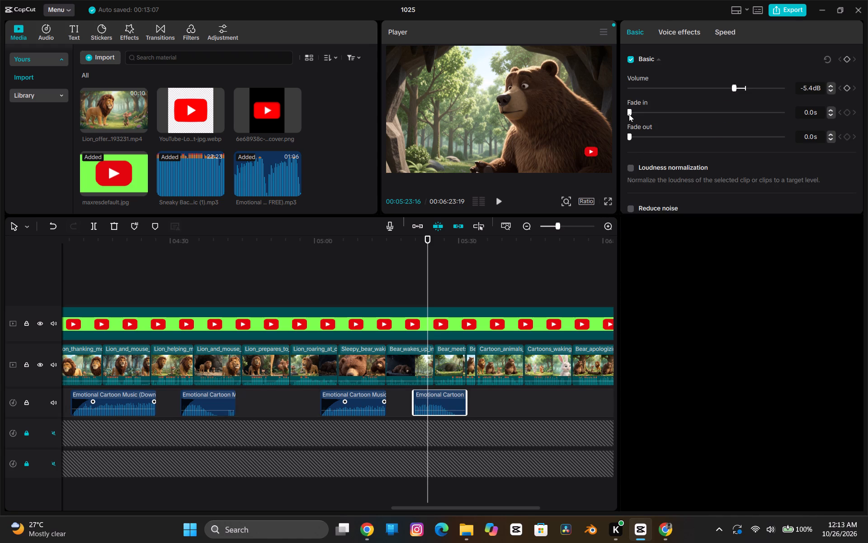
drag(629, 114, 764, 100)
key(space)
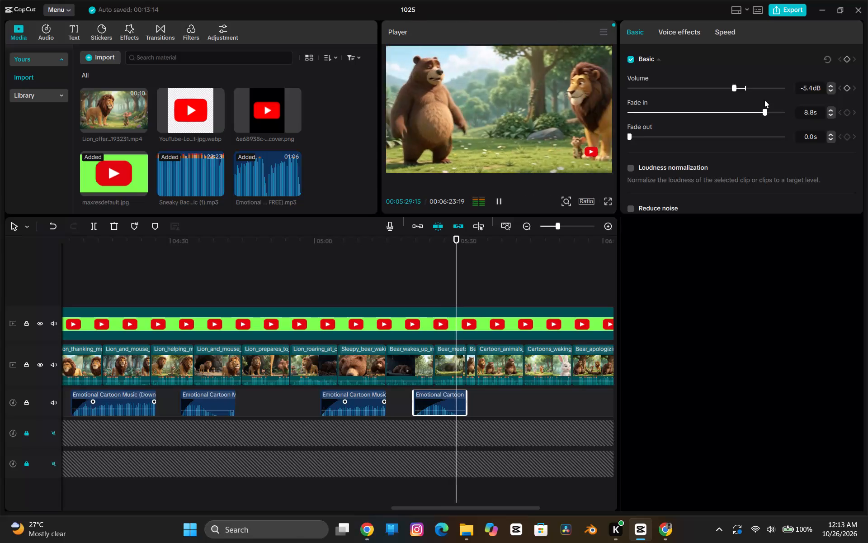
Copy the Sneaky Background Music clip under the early mouse-walking scene and paste it at 00:05:40:19, on the bear close-up.
scroll(607, 202, left, 2)
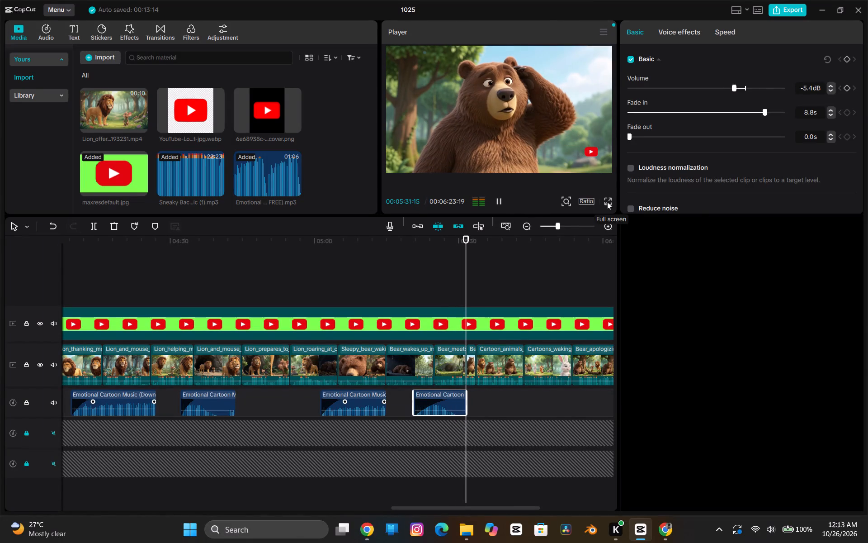
scroll(309, 291, right, 1)
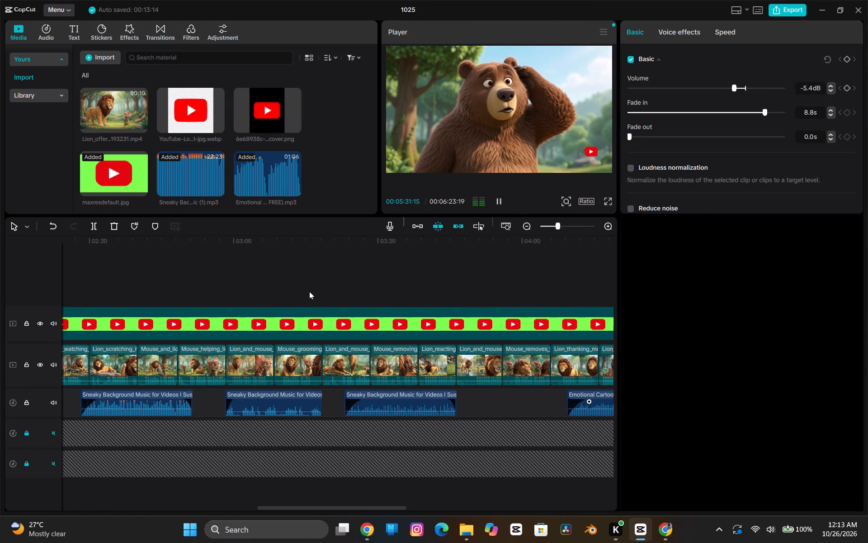
scroll(309, 291, right, 1)
scroll(194, 365, right, 2)
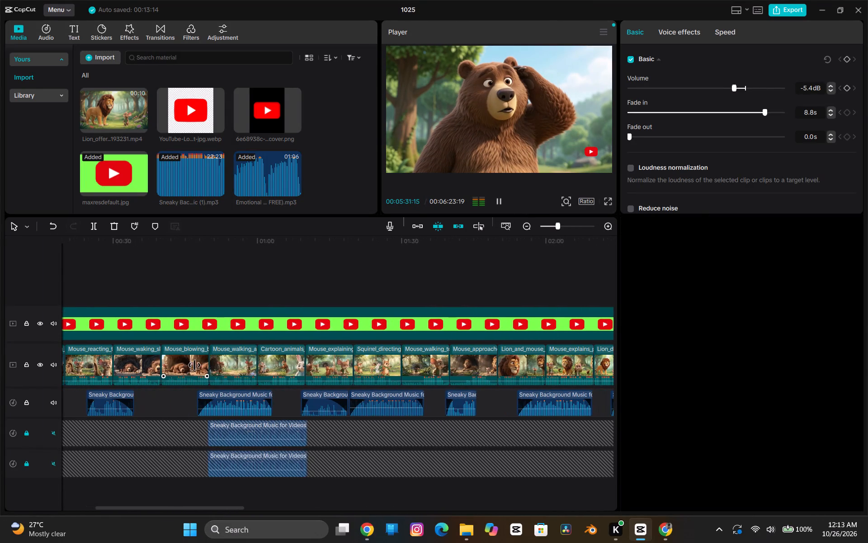
click(242, 410)
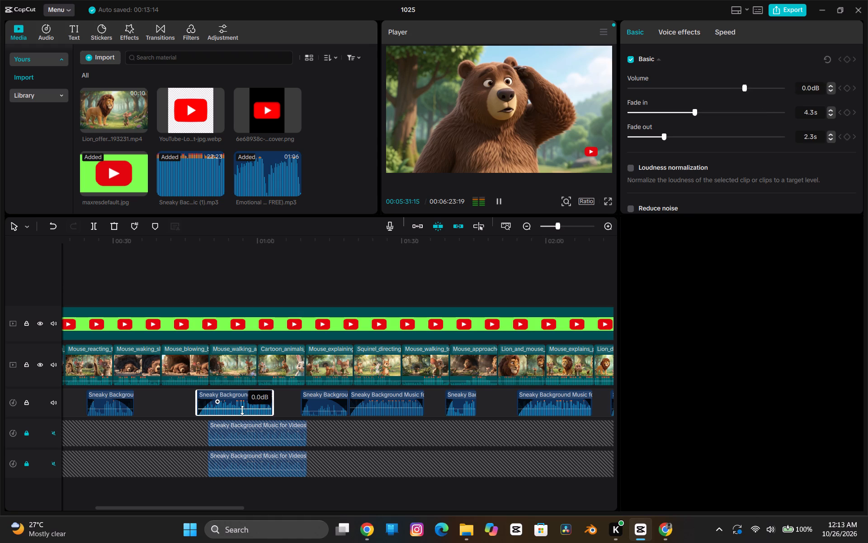
key(ctrl+c)
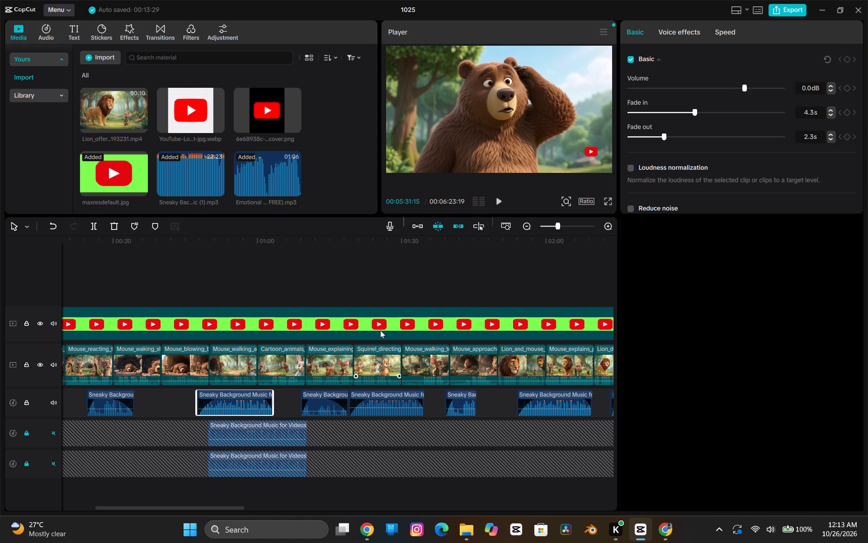
key(space)
scroll(398, 276, left, 8)
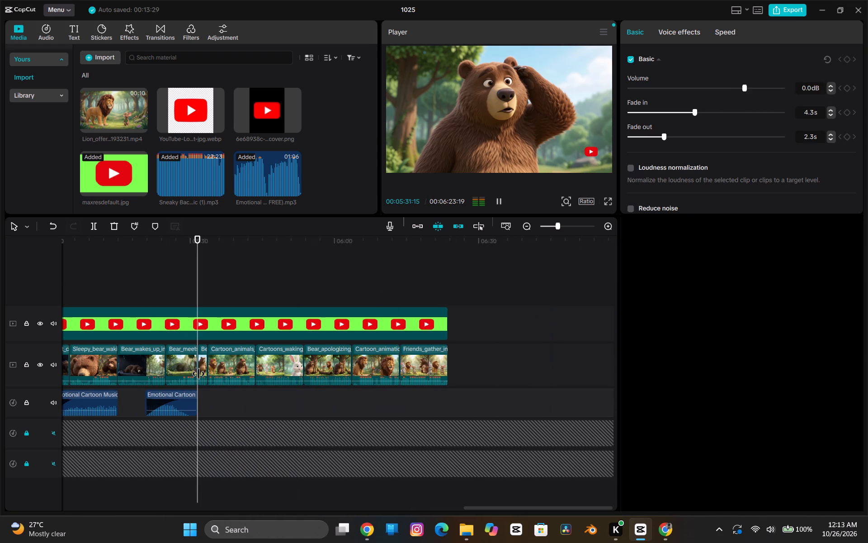
click(234, 242)
key(space)
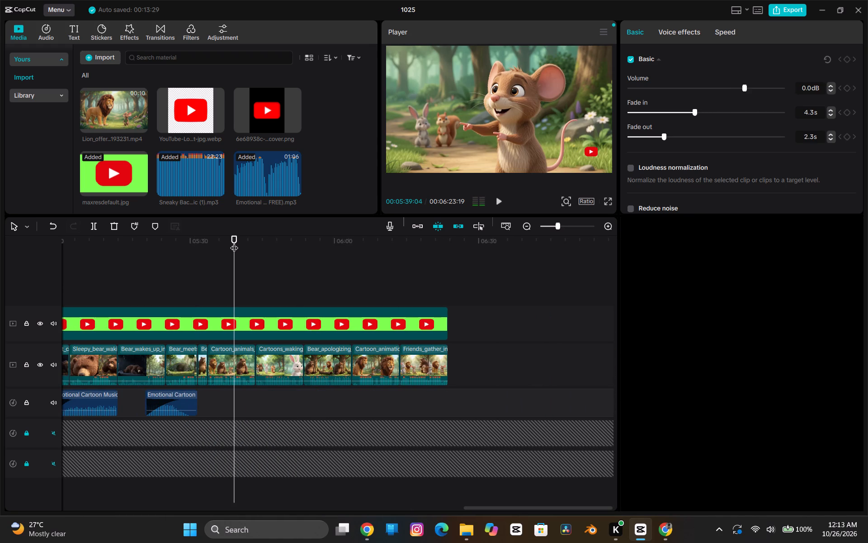
key(space)
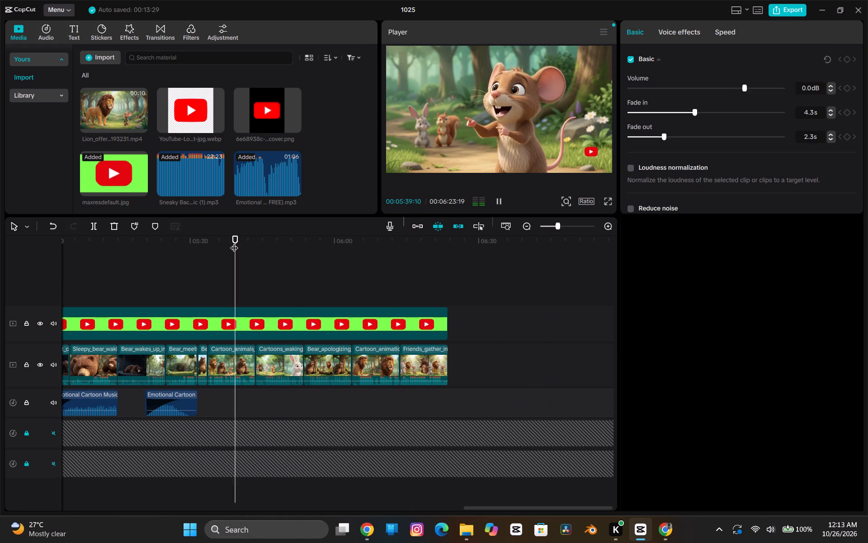
key(space)
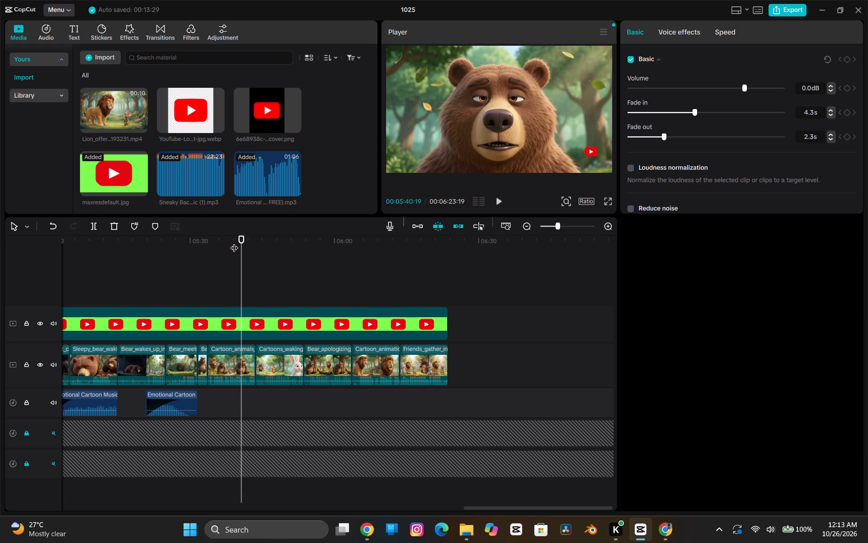
key(ctrl+v)
Play through the pasted Sneaky Background Music clip and lower its volume to -7.3 dB.
key(space)
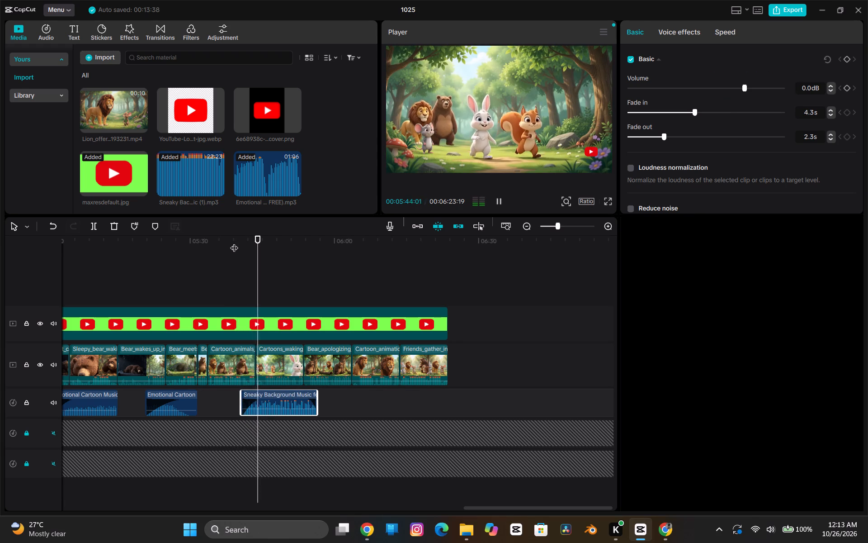
click(234, 242)
key(space)
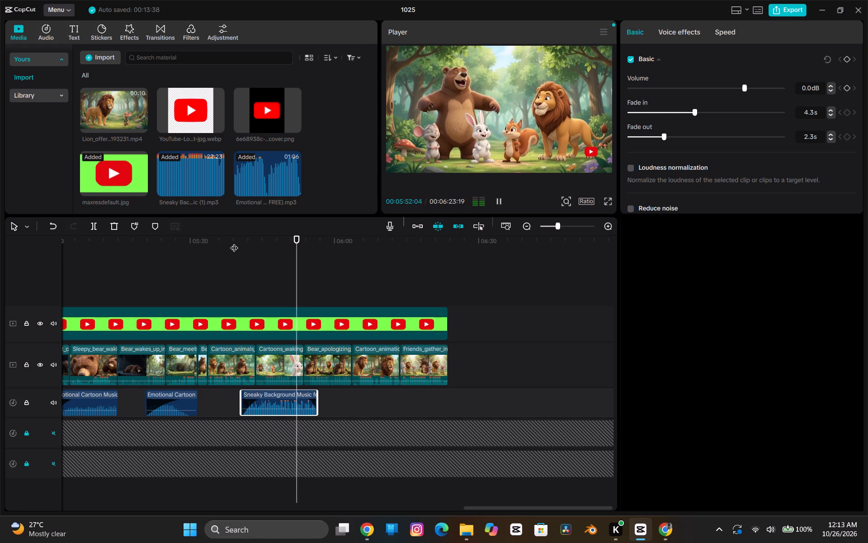
right_click(234, 242)
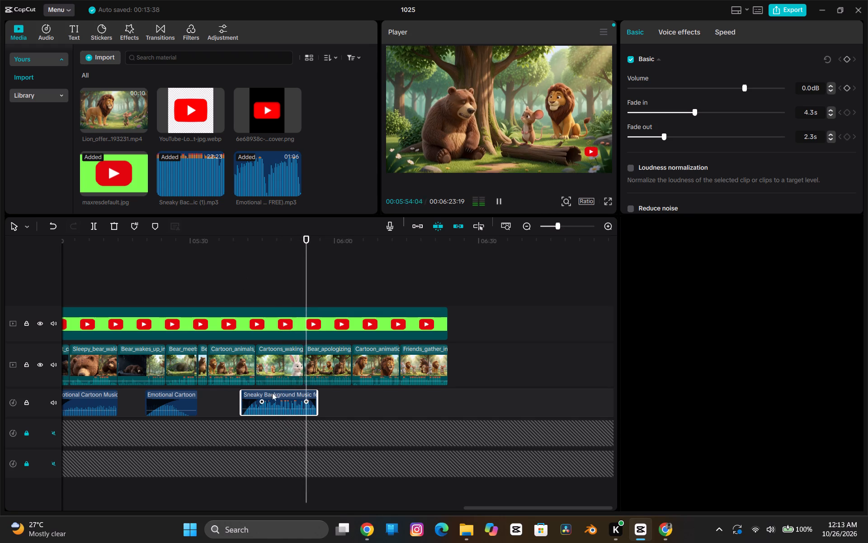
click(278, 405)
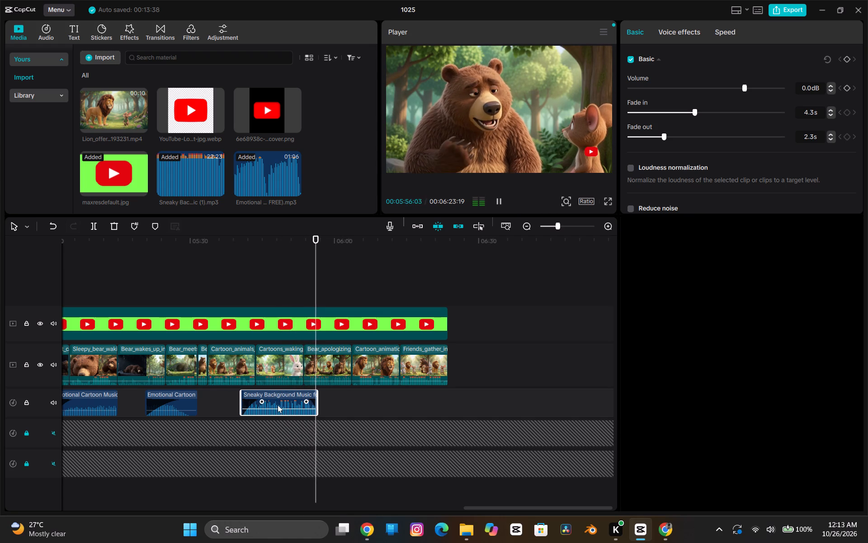
click(278, 409)
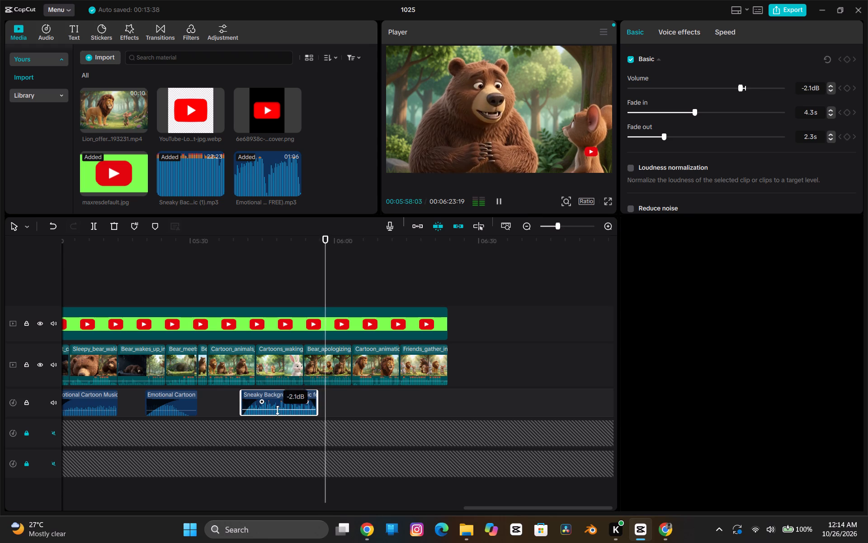
click(278, 412)
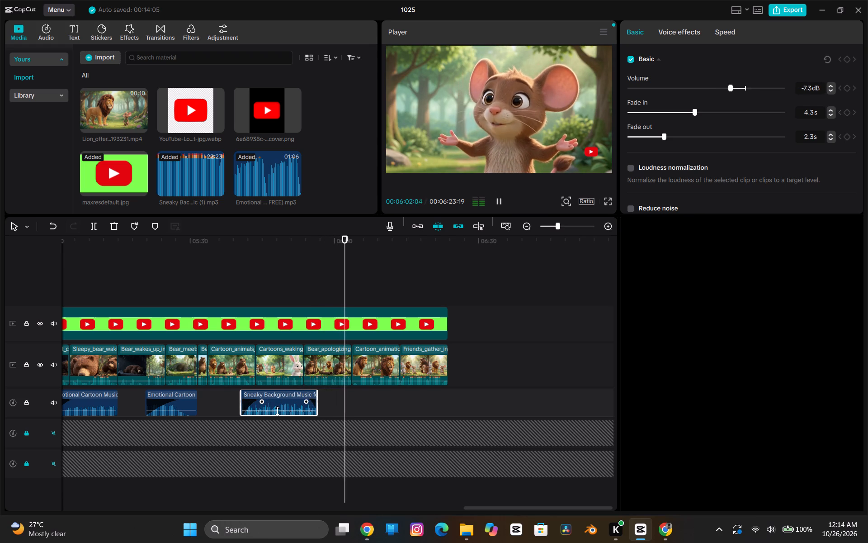
Stop at 00:06:03:13 and paste there a copy of the first Emotional Cartoon Music clip from the lion-and-mouse scene.
key(space)
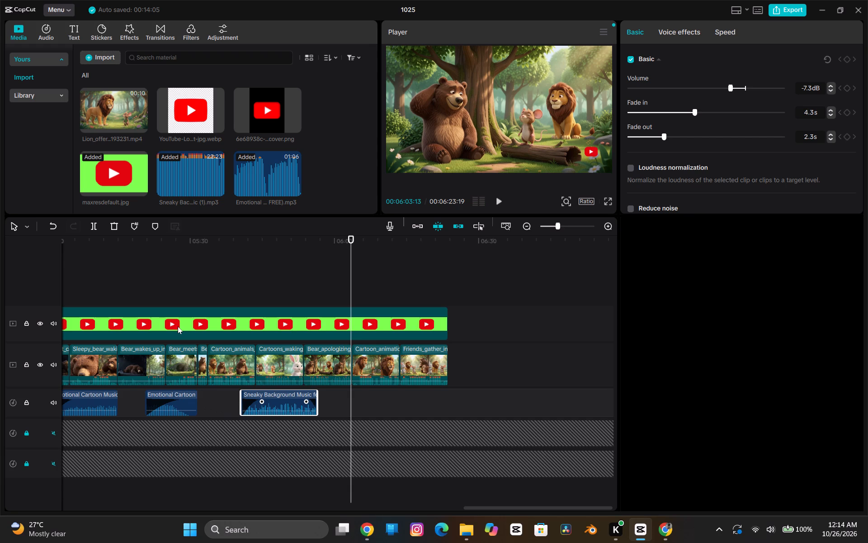
scroll(178, 326, right, 2)
click(152, 398)
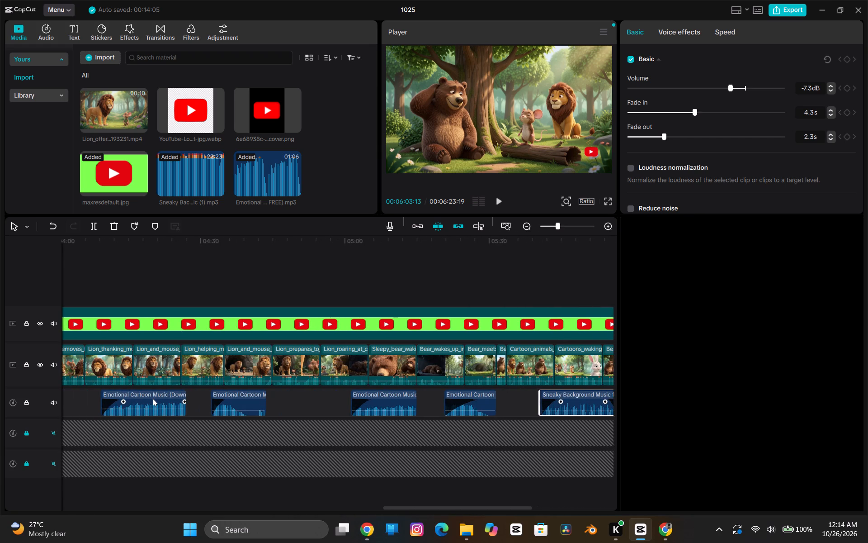
key(ctrl+c)
key(ctrl+v)
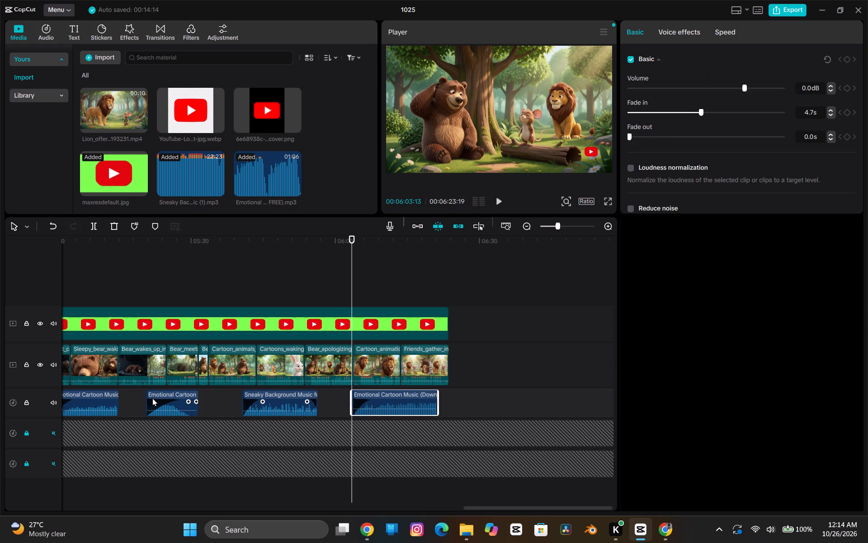
Play the closing lion and mouse scene, muting and unmuting the music track to compare the sound.
key(space)
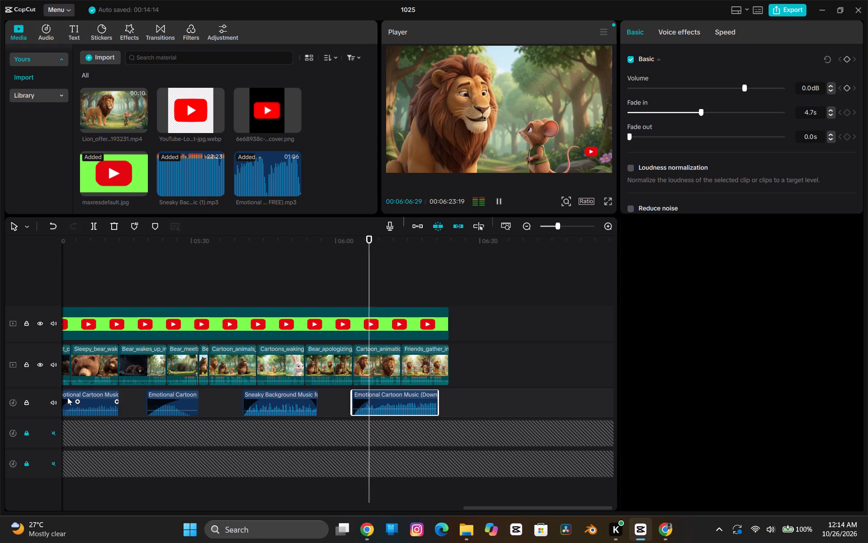
click(48, 404)
click(52, 403)
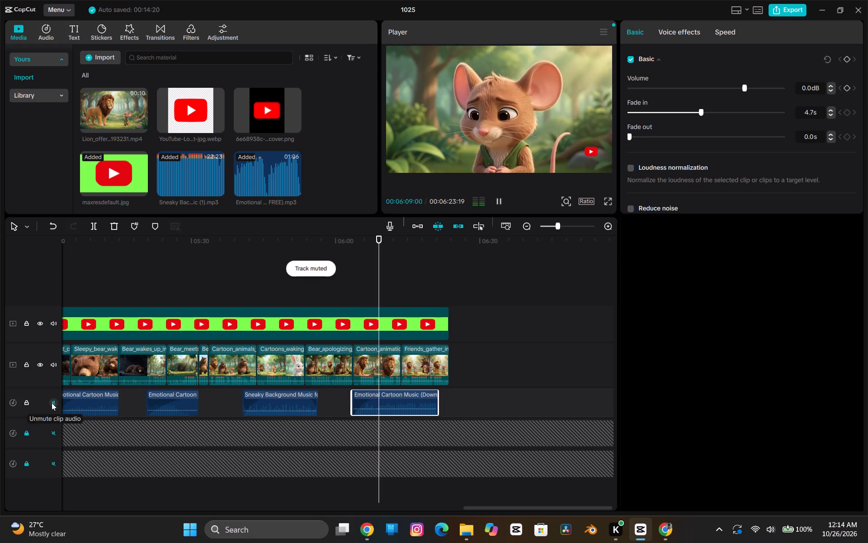
click(52, 403)
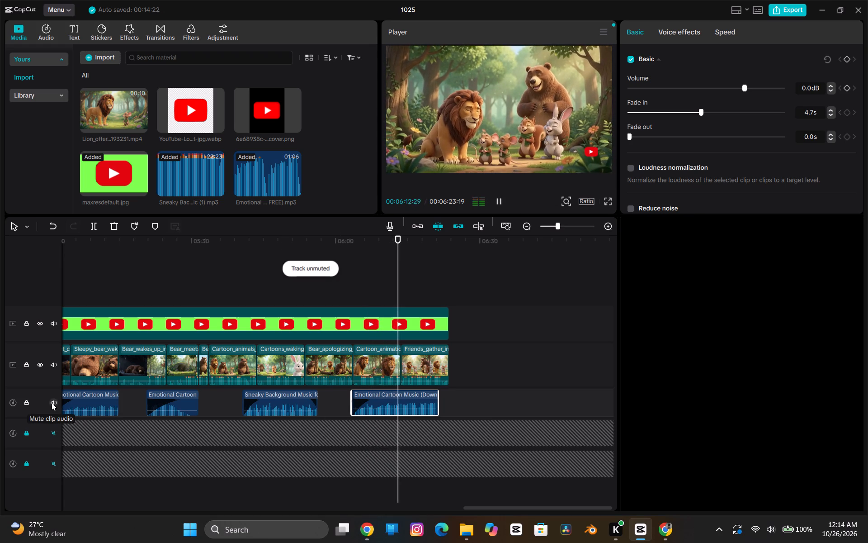
Set the last emotional music clip's volume to 0.8 dB and extend its end to the video's end at 00:06:23:19.
click(398, 408)
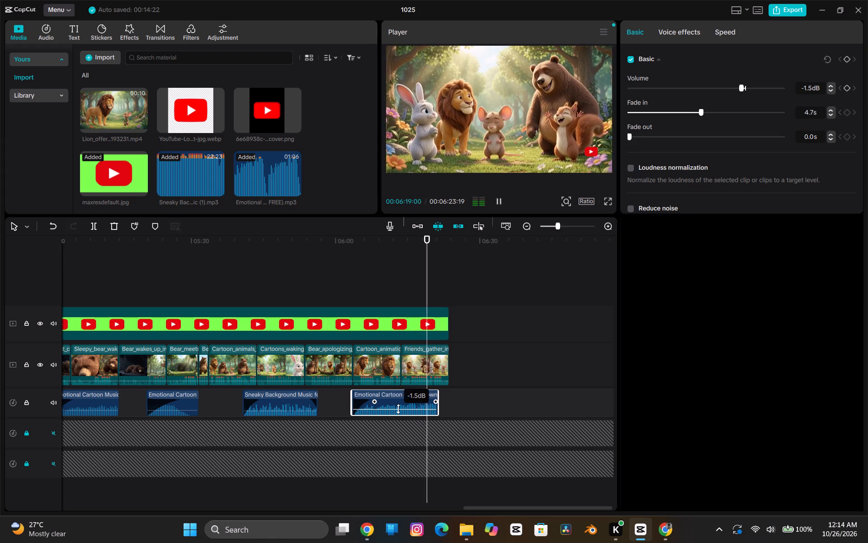
drag(439, 406, 449, 404)
key(space)
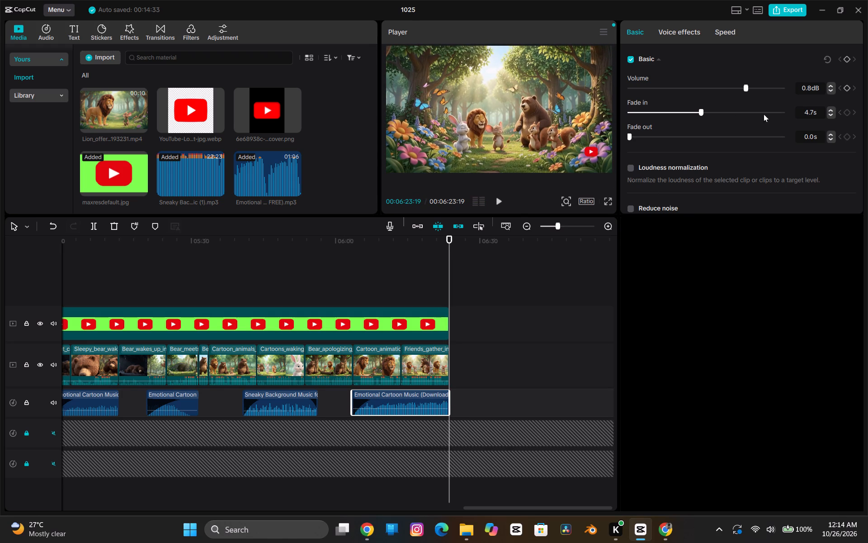
Set the last emotional music clip's fade-out to 10.0 s.
drag(630, 135, 829, 92)
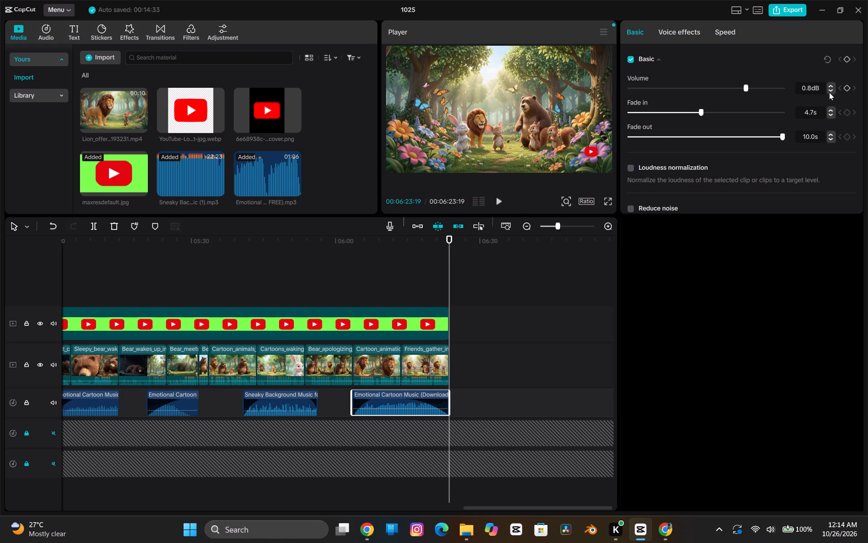
drag(829, 92, 852, 91)
Play the whole video from the beginning in full screen to review it.
key(space)
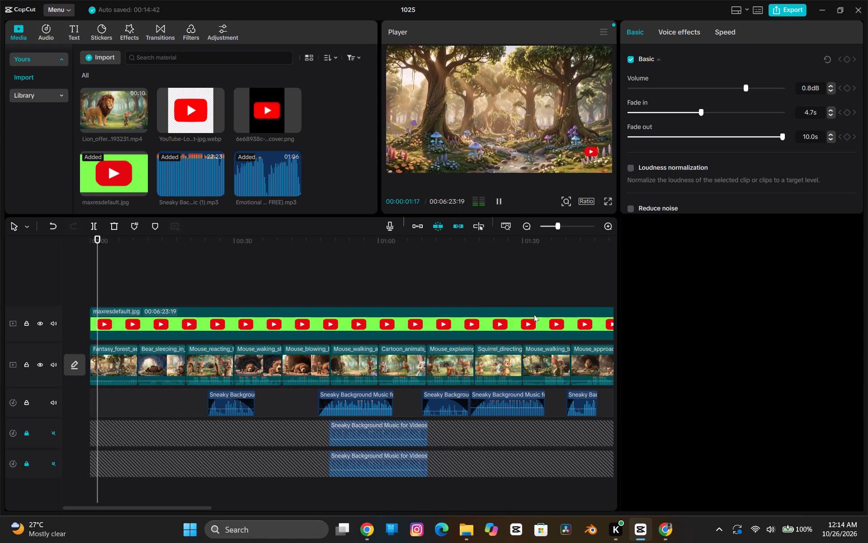
scroll(534, 314, left, 4)
scroll(534, 314, right, 5)
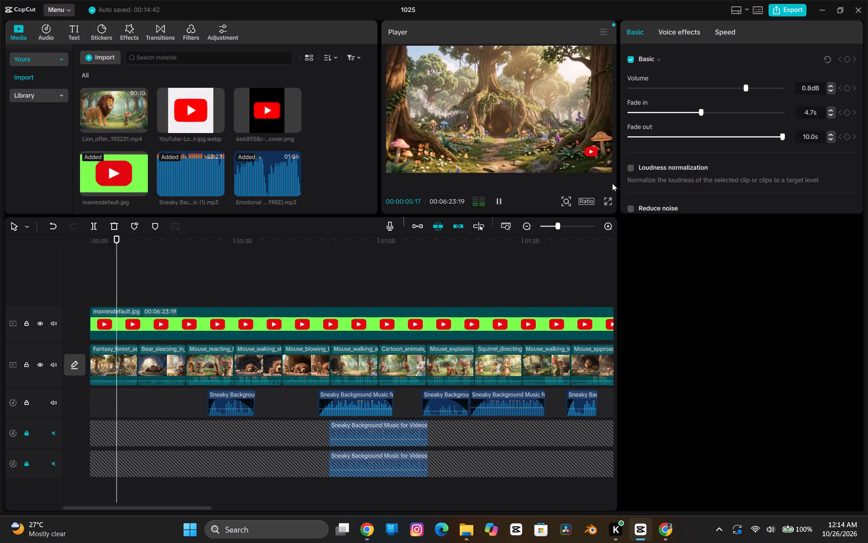
click(603, 205)
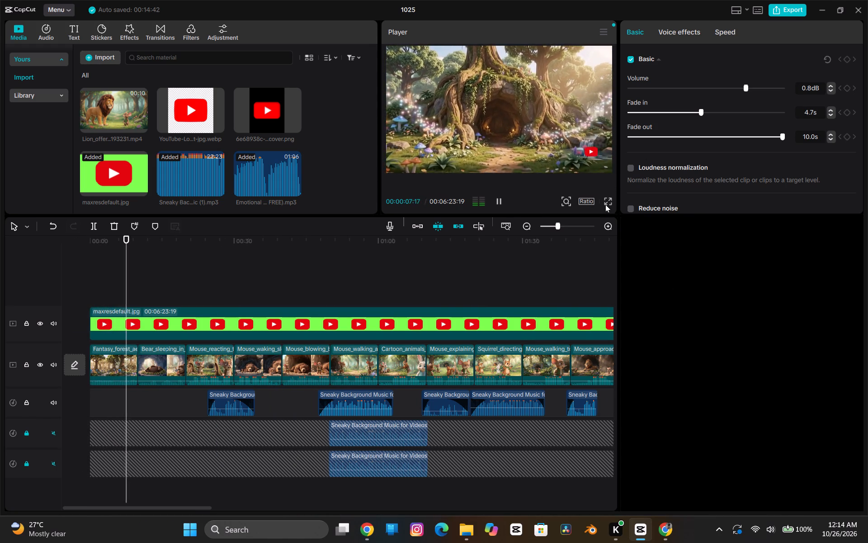
click(607, 202)
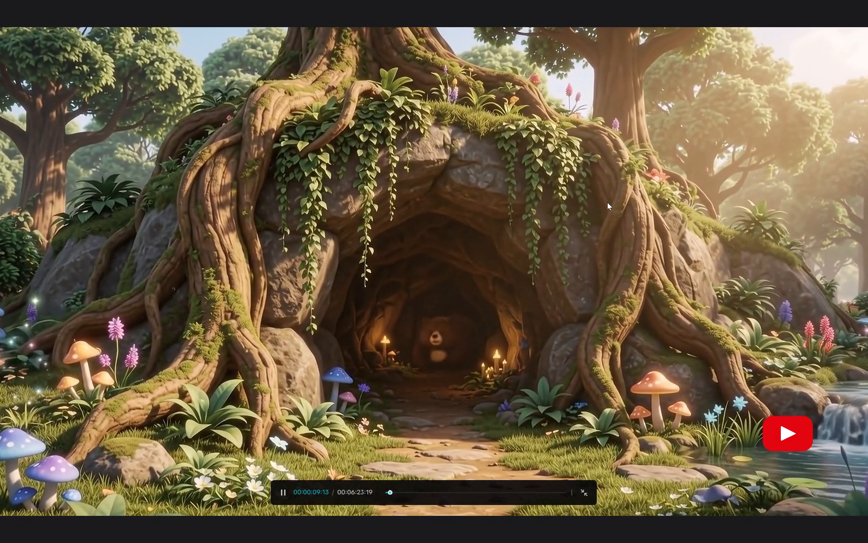
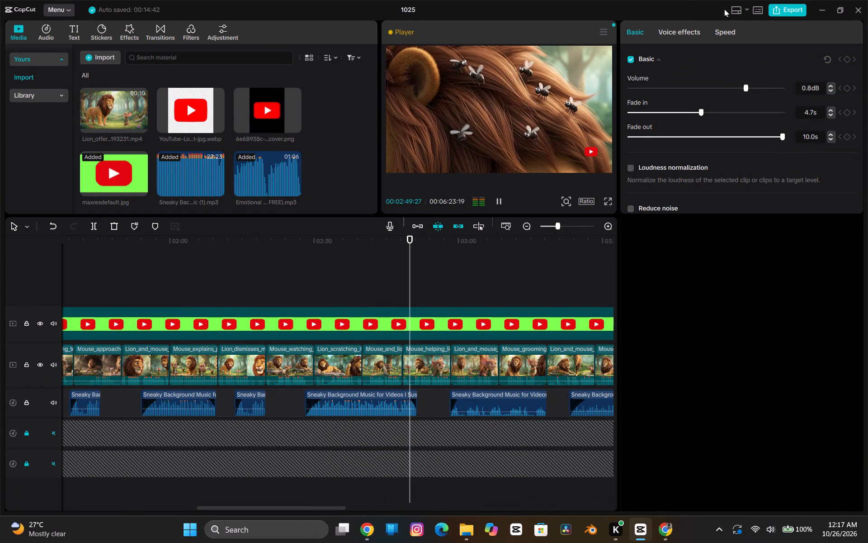
Stop the playback and open the video export settings, entering "eluka simham banti" as the title.
key(space)
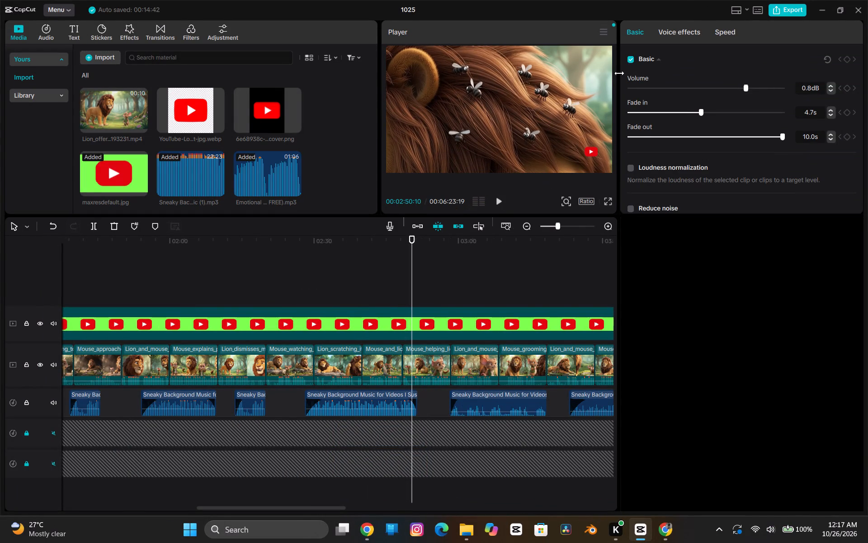
click(786, 14)
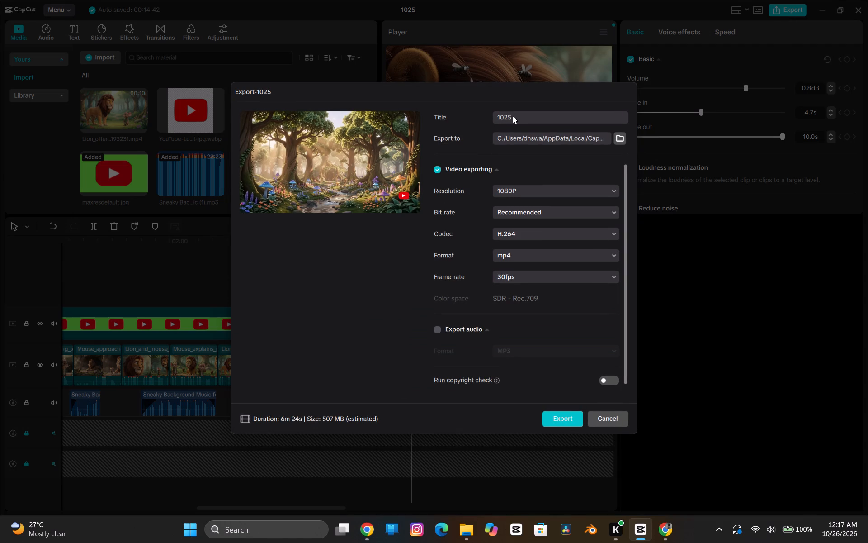
click(513, 116)
key(BackSpace)
key(BackSpace)
key(BackSpace)
key(BackSpace)
key(BackSpace)
key(BackSpace)
key(BackSpace)
key(BackSpace)
key(BackSpace)
key(BackSpace)
key(BackSpace)
key(BackSpace)
key(BackSpace)
key(BackSpace)
text(el)
text(uka simham)
key(space)
text(banti)
Browse for the export location and create a new folder on the Desktop.
click(620, 138)
click(288, 205)
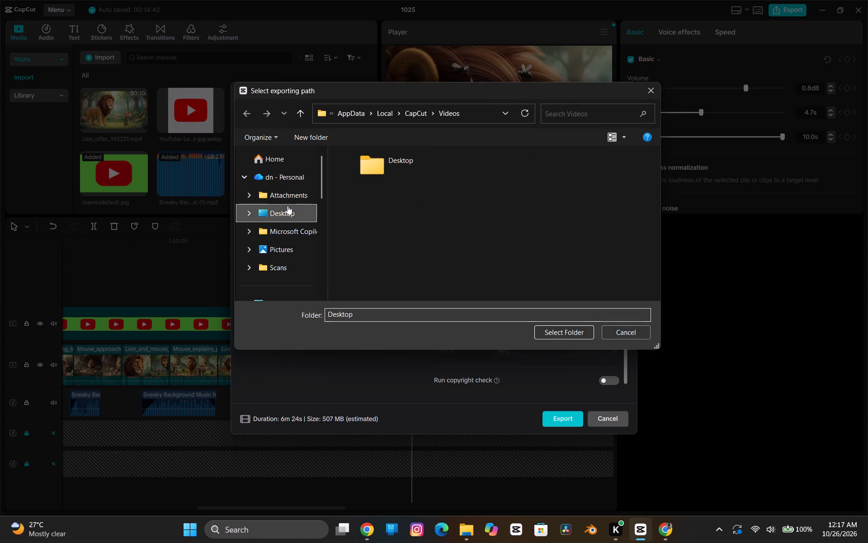
right_click(387, 233)
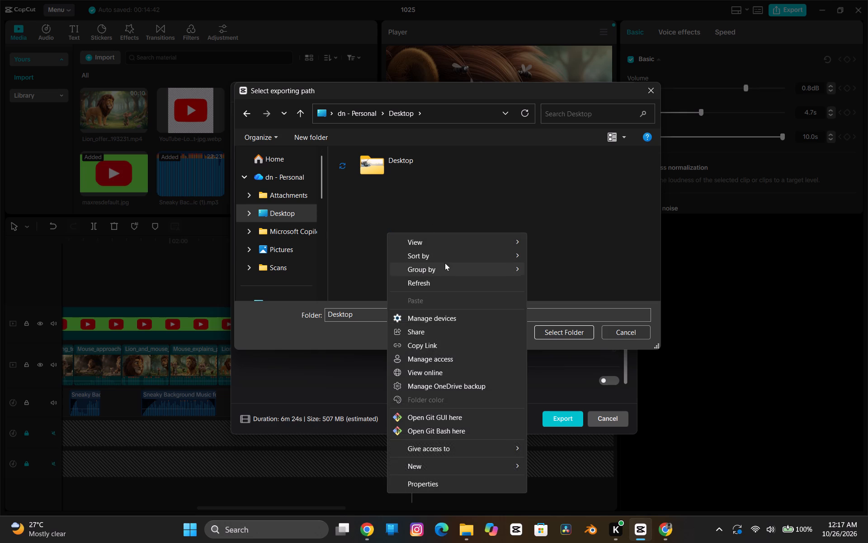
click(438, 466)
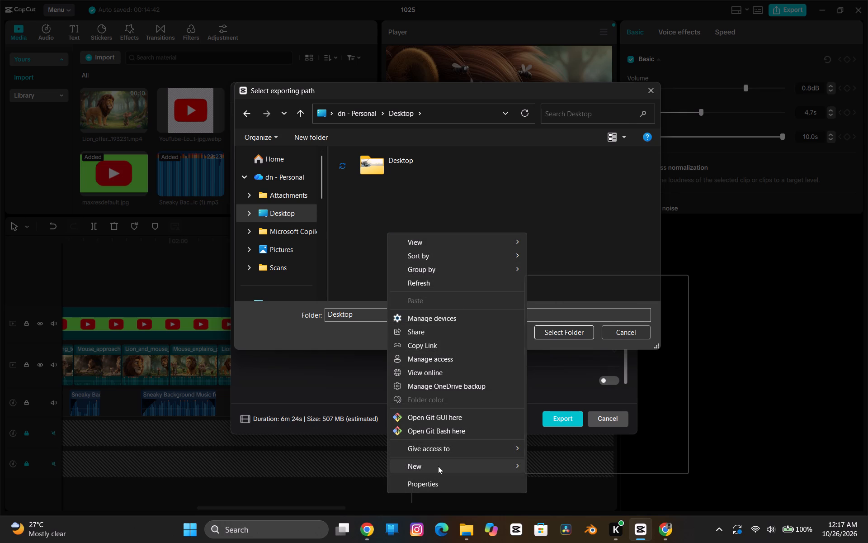
click(558, 285)
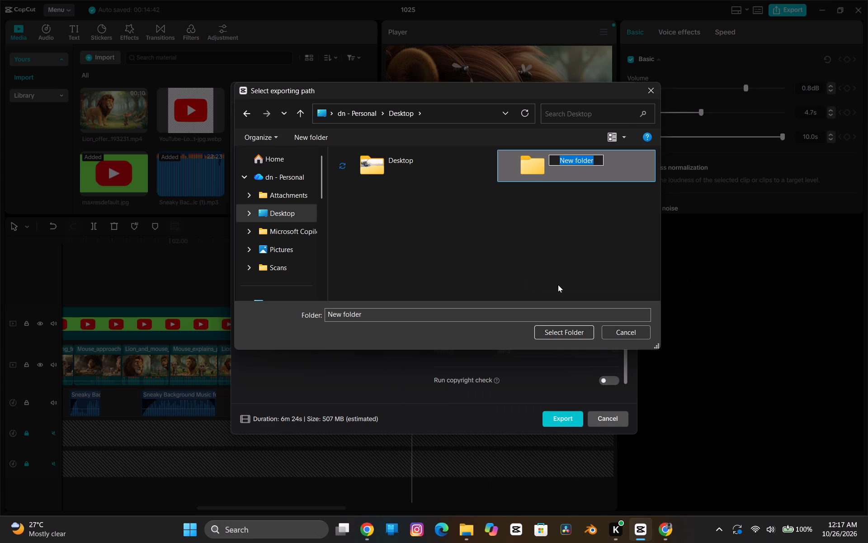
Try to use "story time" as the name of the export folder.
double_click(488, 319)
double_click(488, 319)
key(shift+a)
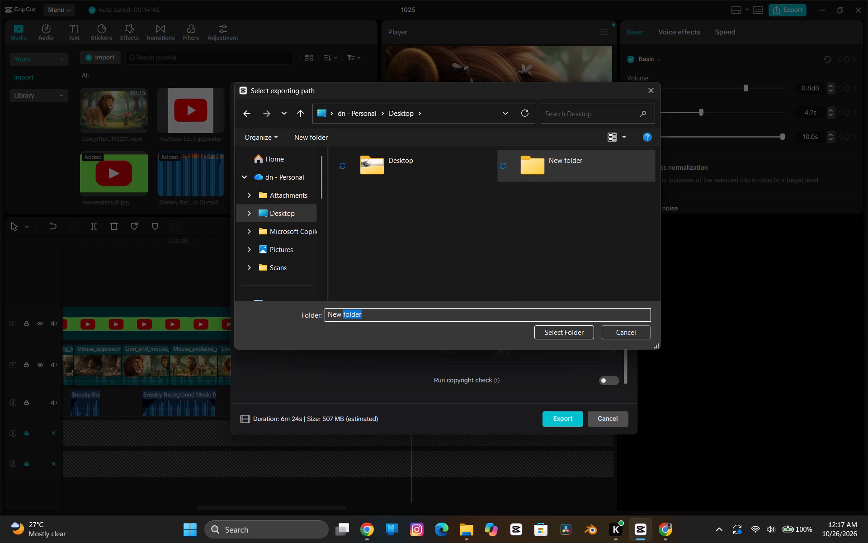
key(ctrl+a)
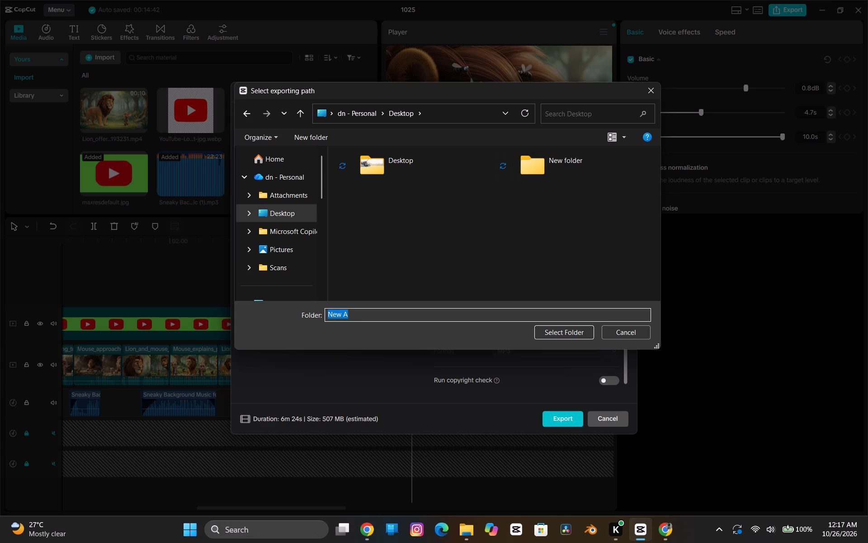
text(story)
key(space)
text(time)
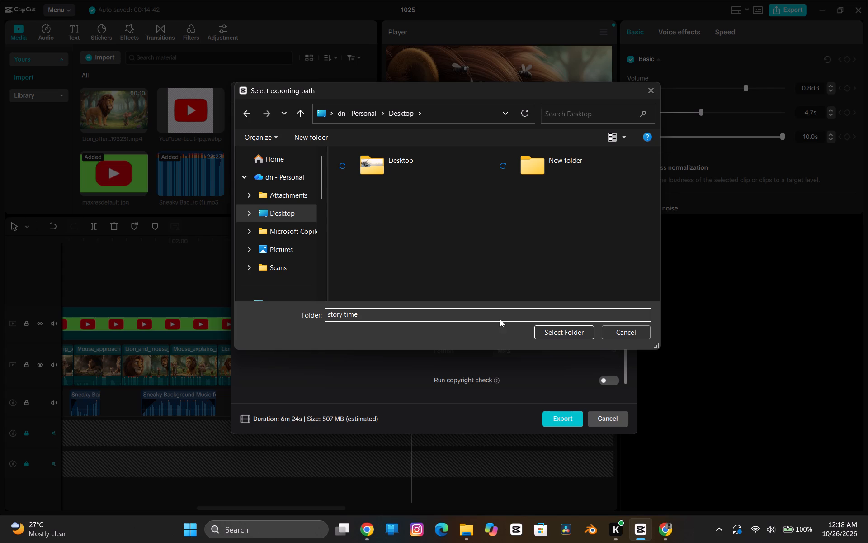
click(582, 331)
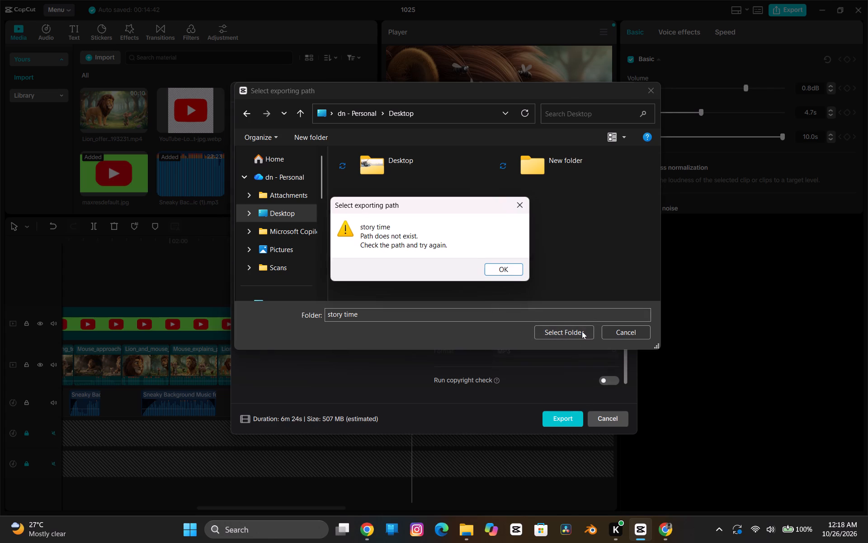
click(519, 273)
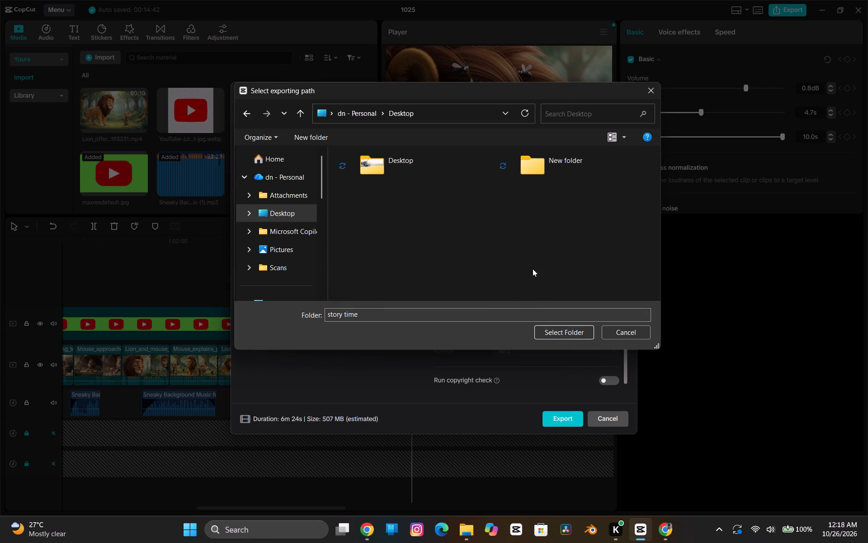
Choose the newly created folder on the Desktop as the export location.
double_click(549, 162)
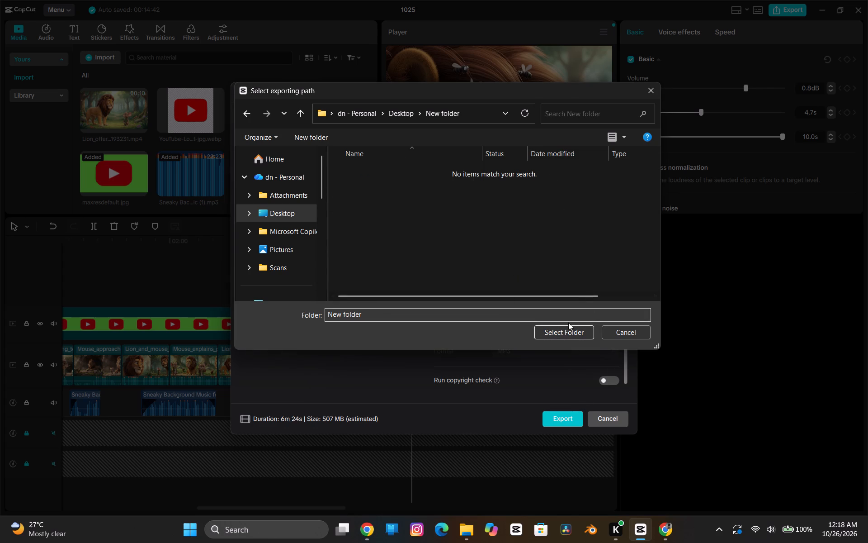
click(568, 330)
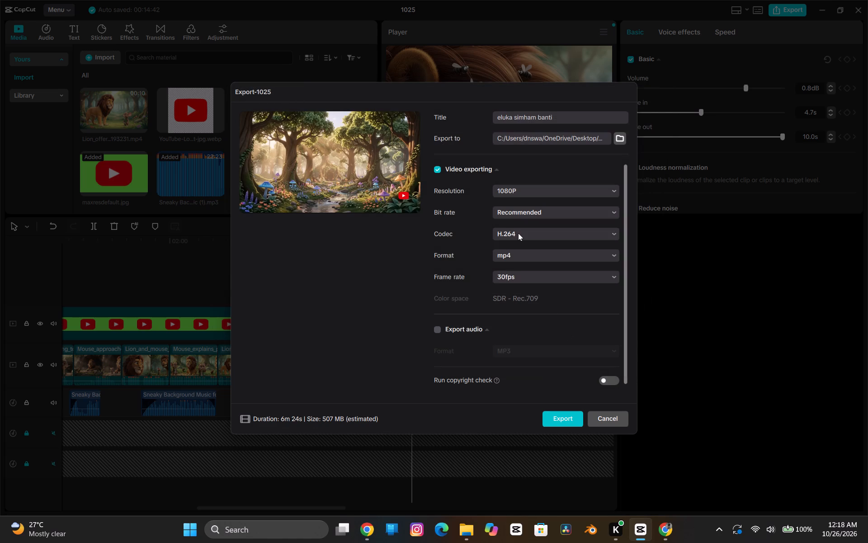
Set the export resolution to 4K and the frame rate to 60fps, keeping the recommended bit rate.
click(528, 191)
click(528, 191)
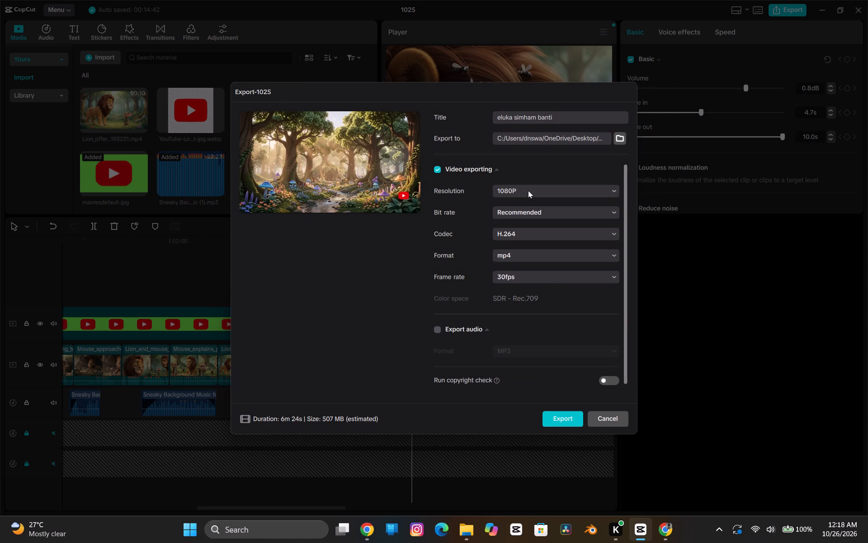
click(528, 191)
click(535, 278)
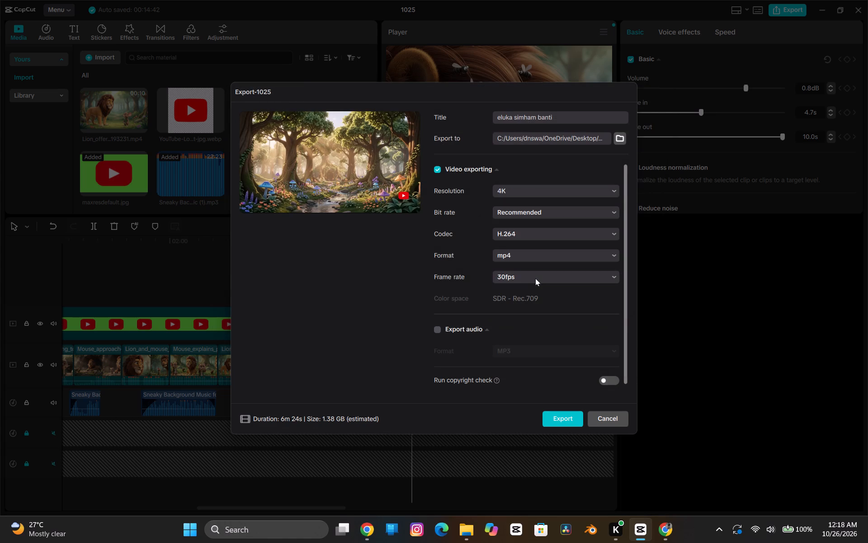
click(542, 210)
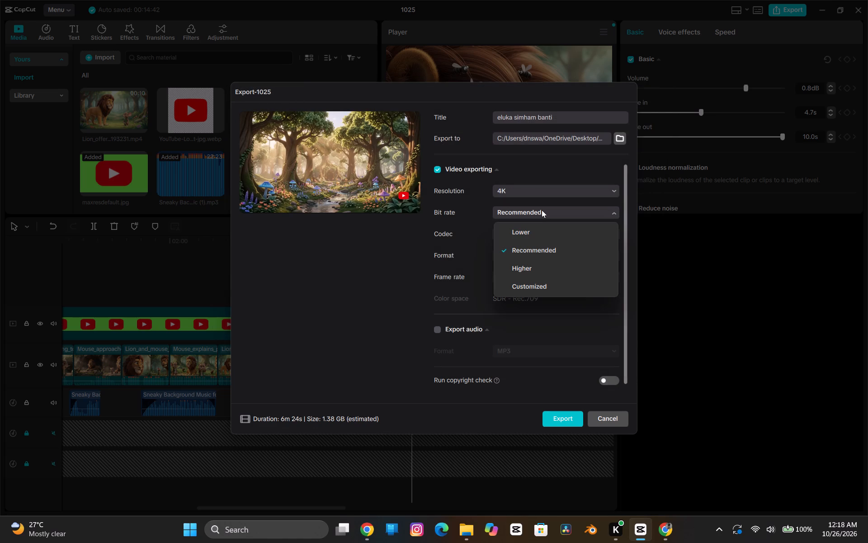
click(542, 210)
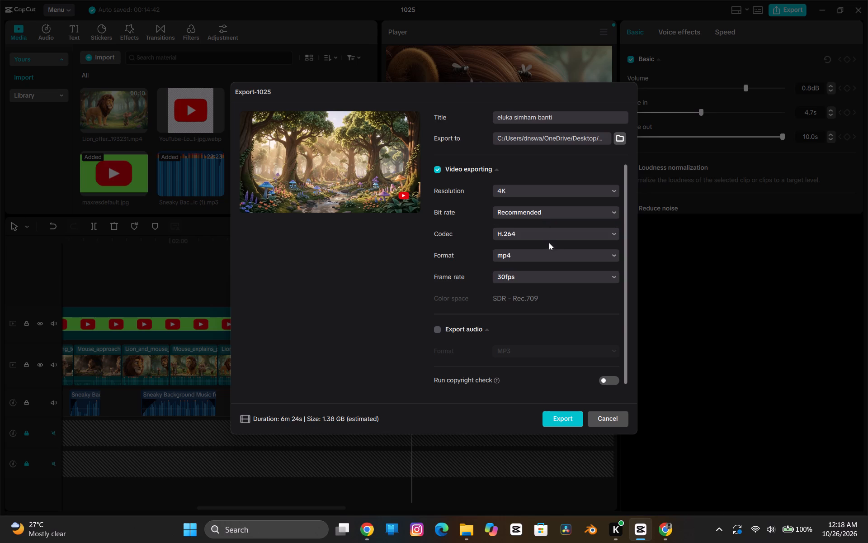
click(556, 277)
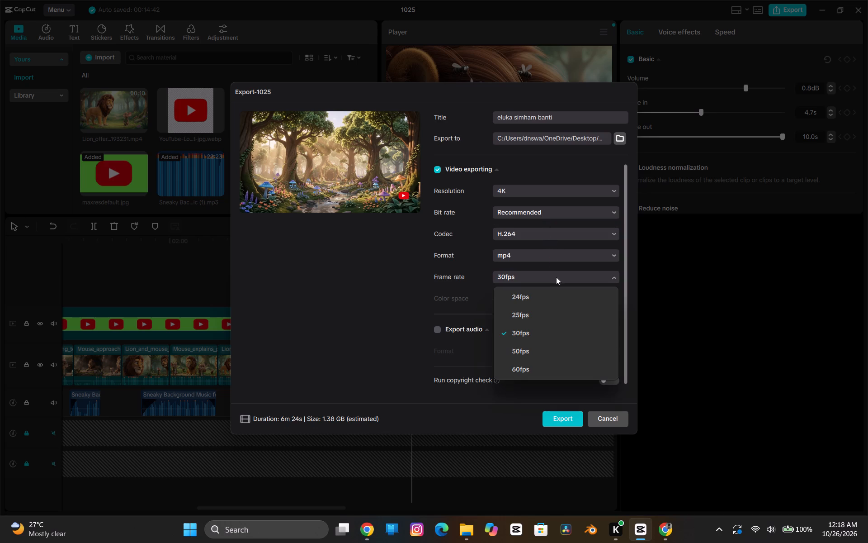
drag(556, 277, 532, 350)
click(532, 350)
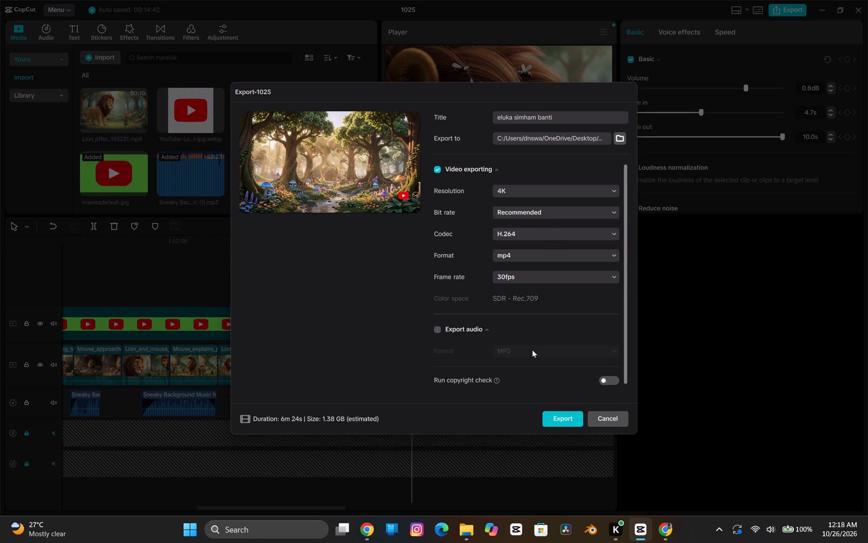
click(518, 279)
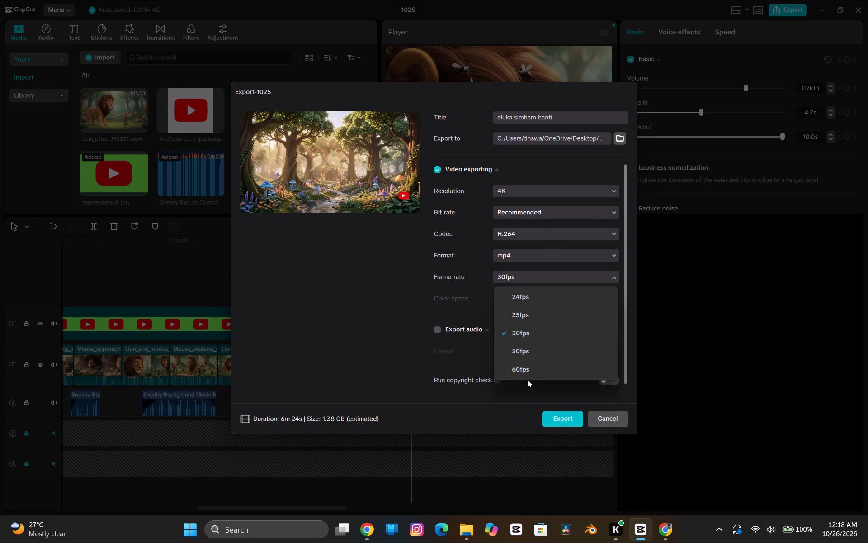
click(528, 368)
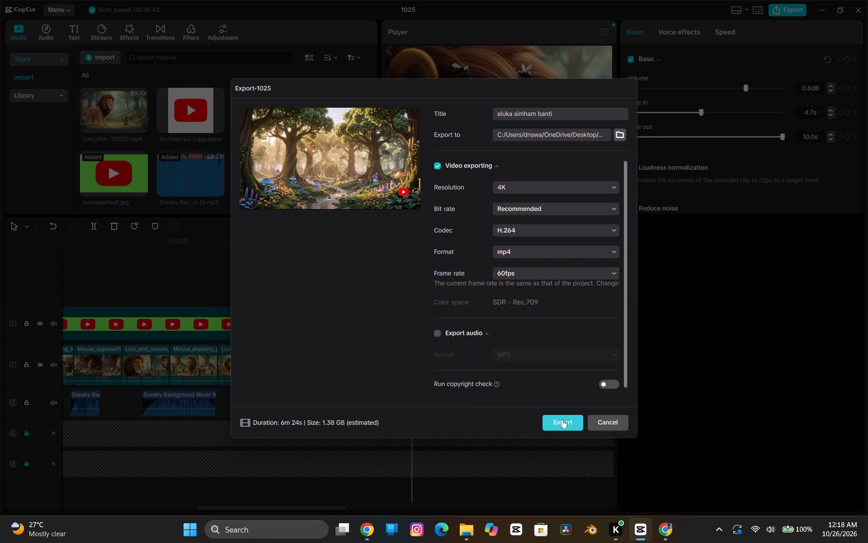
Turn on the copyright check and start exporting the video.
click(606, 381)
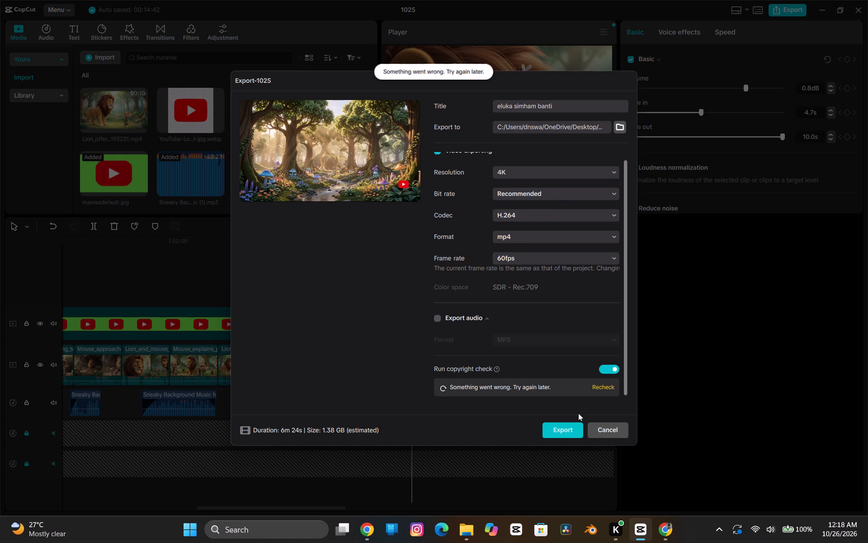
click(556, 434)
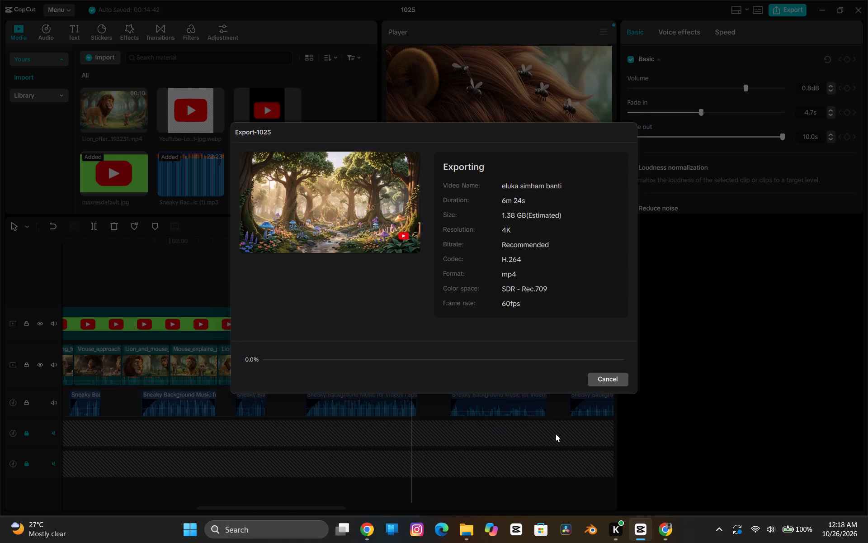
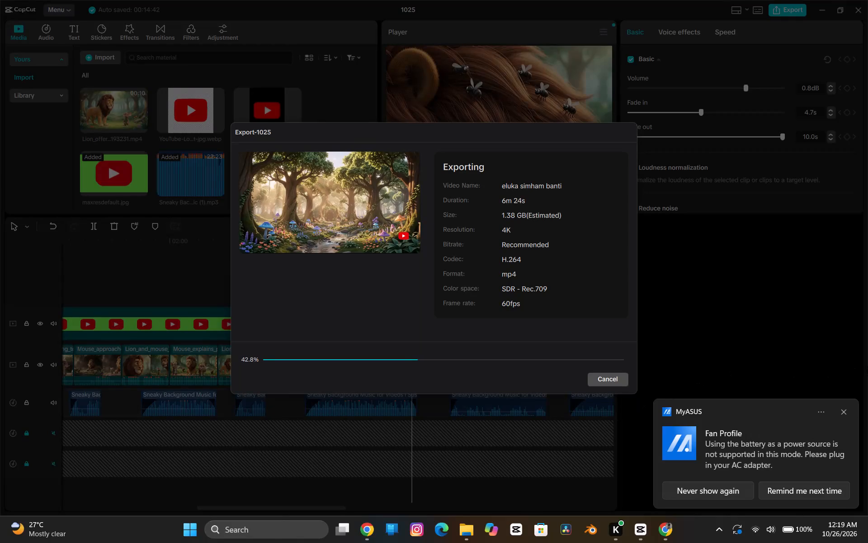
Dismiss the MyASUS Fan Profile notification while the video export keeps running.
click(847, 409)
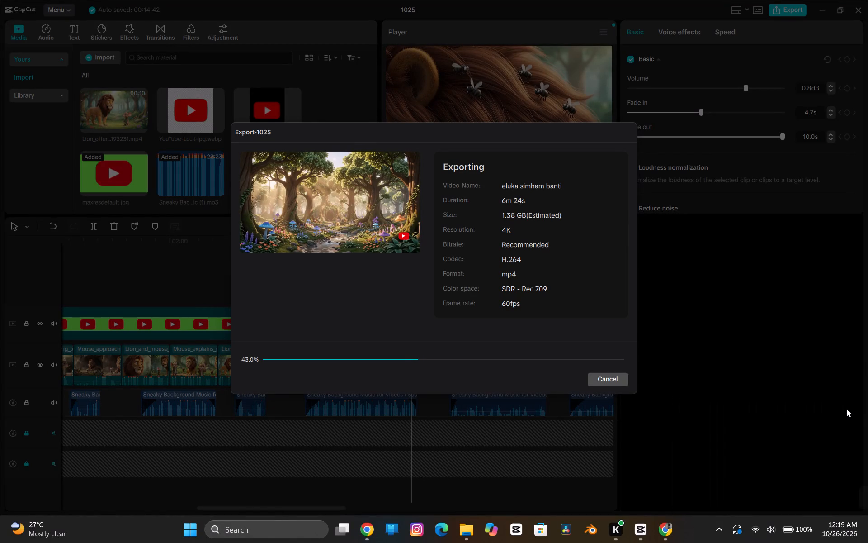